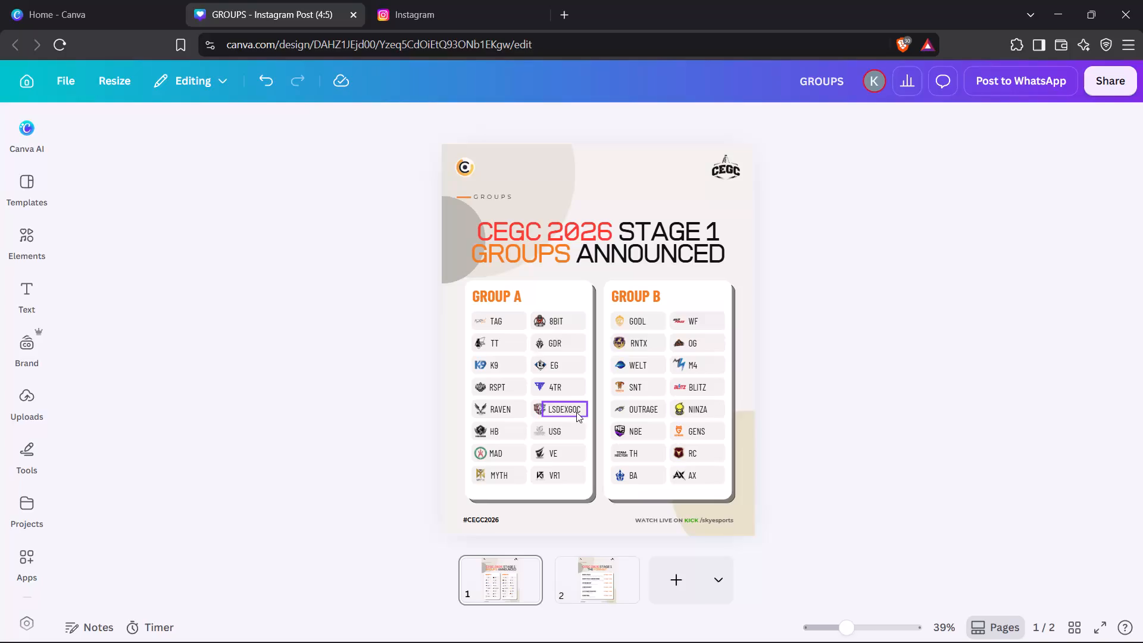
Narrow the 4TR, EG and GDR text boxes in Group A's second column to end at their grey cells' edges.
{"action": "left_click", "coordinate": [577, 411]}
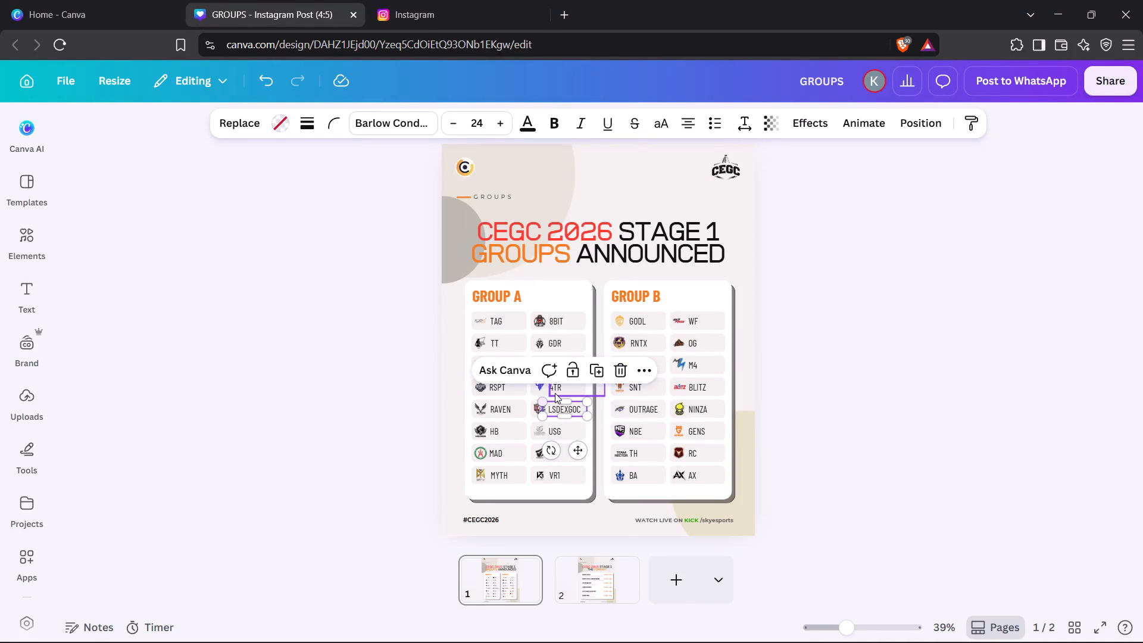
{"action": "left_click", "coordinate": [580, 389]}
{"action": "left_click_drag", "start_coordinate": [604, 385], "coordinate": [586, 391]}
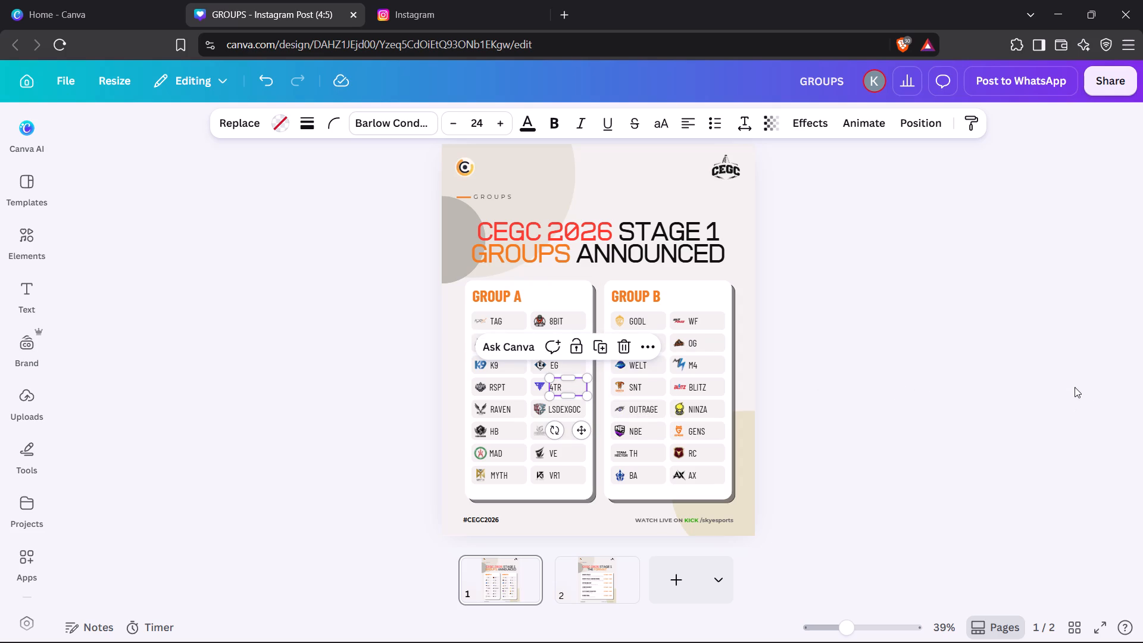
{"action": "left_click", "coordinate": [902, 422]}
{"action": "left_click", "coordinate": [560, 365]}
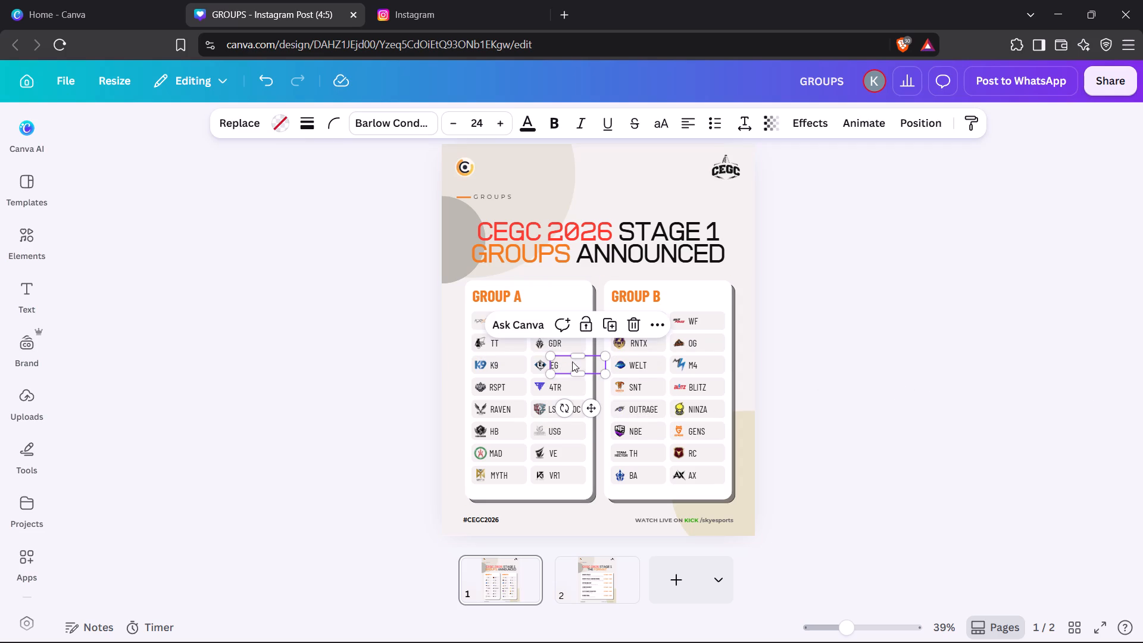
{"action": "left_click_drag", "start_coordinate": [606, 365], "coordinate": [588, 368]}
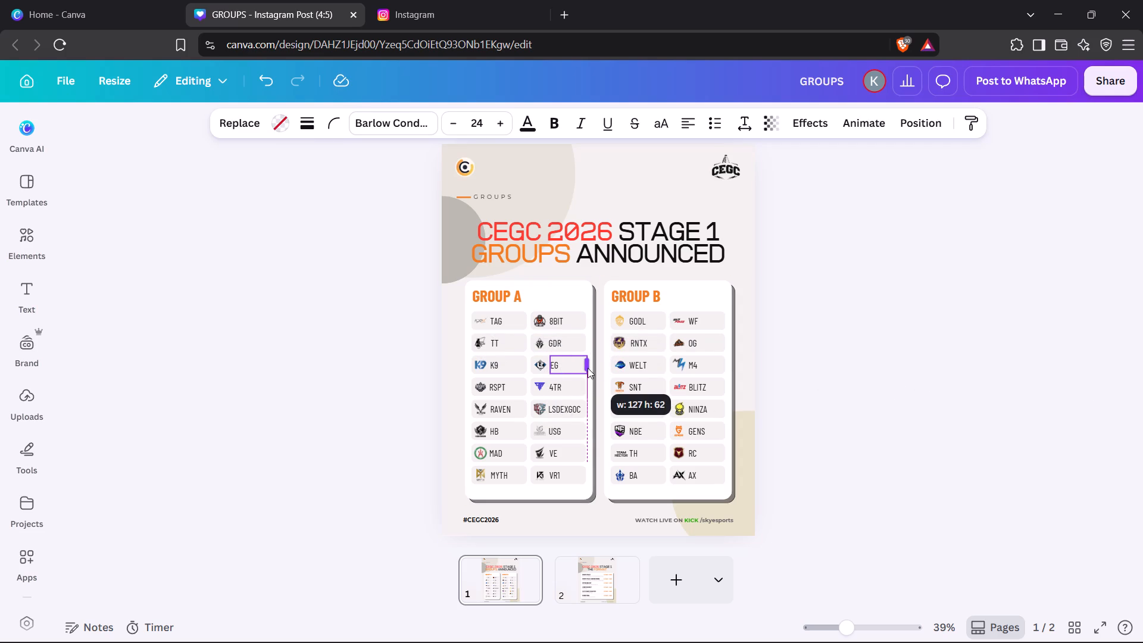
{"action": "left_click_drag", "start_coordinate": [588, 368], "coordinate": [586, 368]}
{"action": "left_click", "coordinate": [574, 341]}
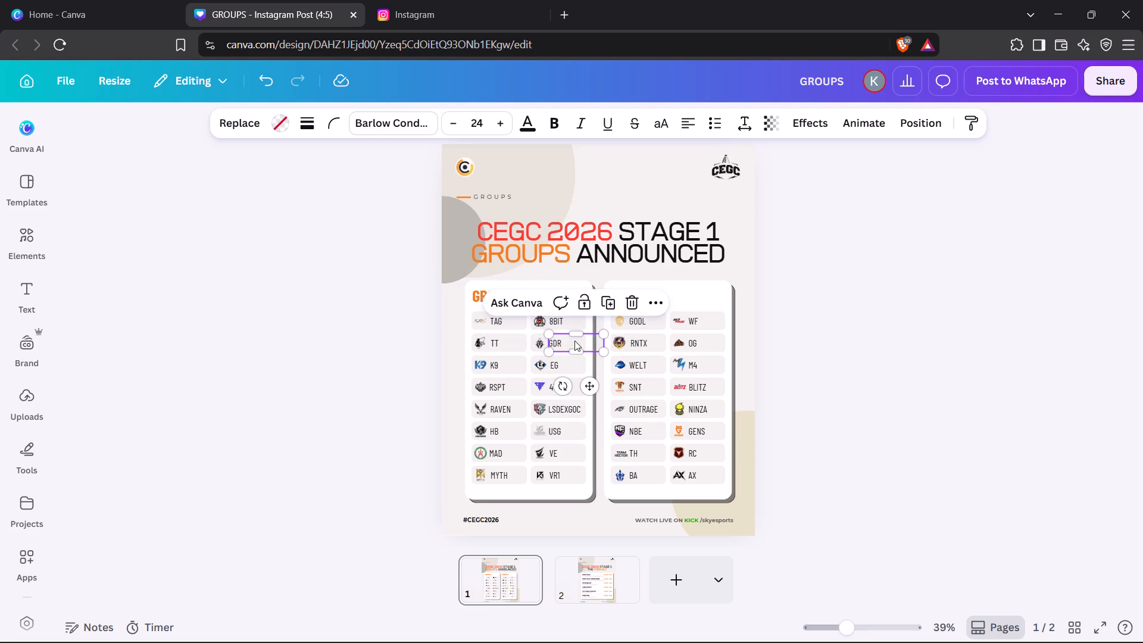
{"action": "left_click_drag", "start_coordinate": [604, 343], "coordinate": [585, 348]}
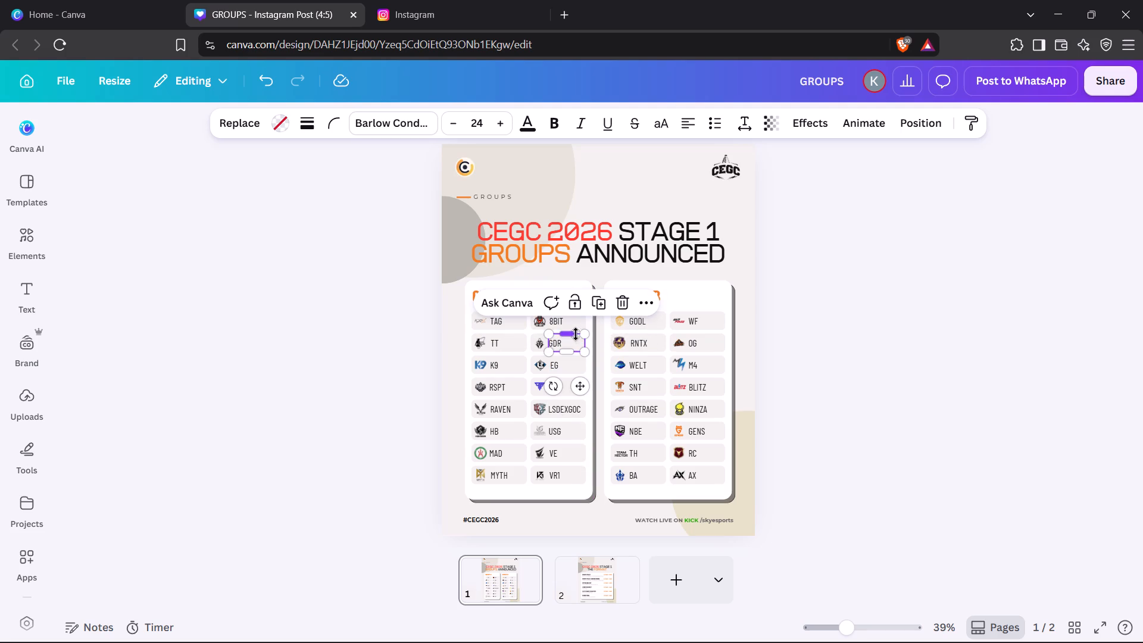
{"action": "left_click", "coordinate": [574, 326]}
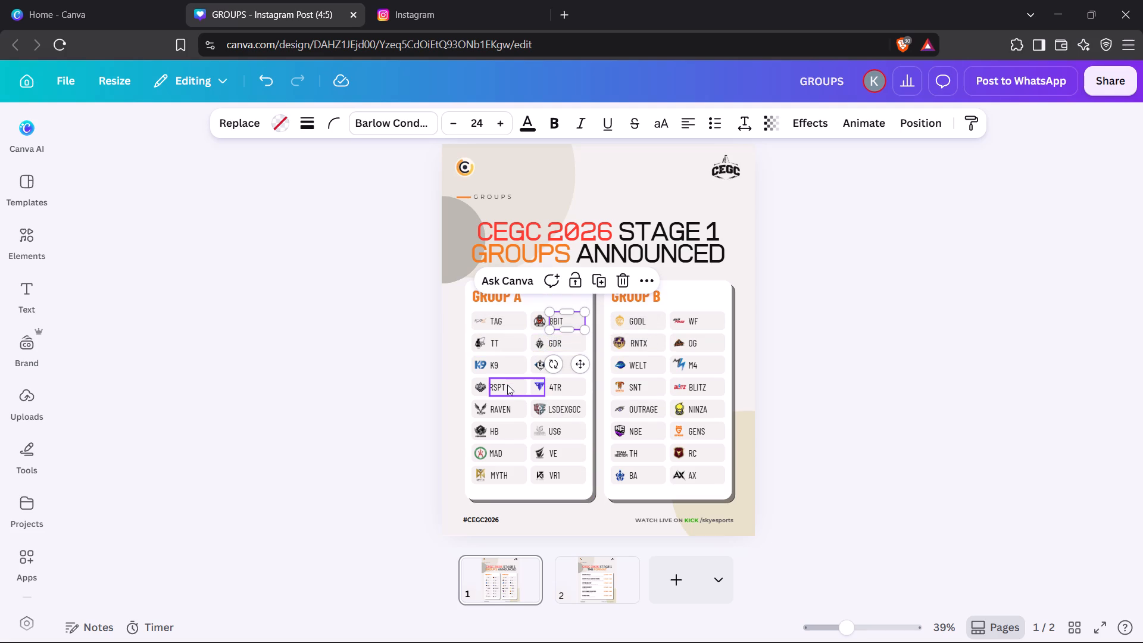
Narrow the RSPT, HB and MAD text boxes in Group A's first column to end at their grey cells' edges.
{"action": "left_click", "coordinate": [507, 386]}
{"action": "left_click", "coordinate": [545, 390]}
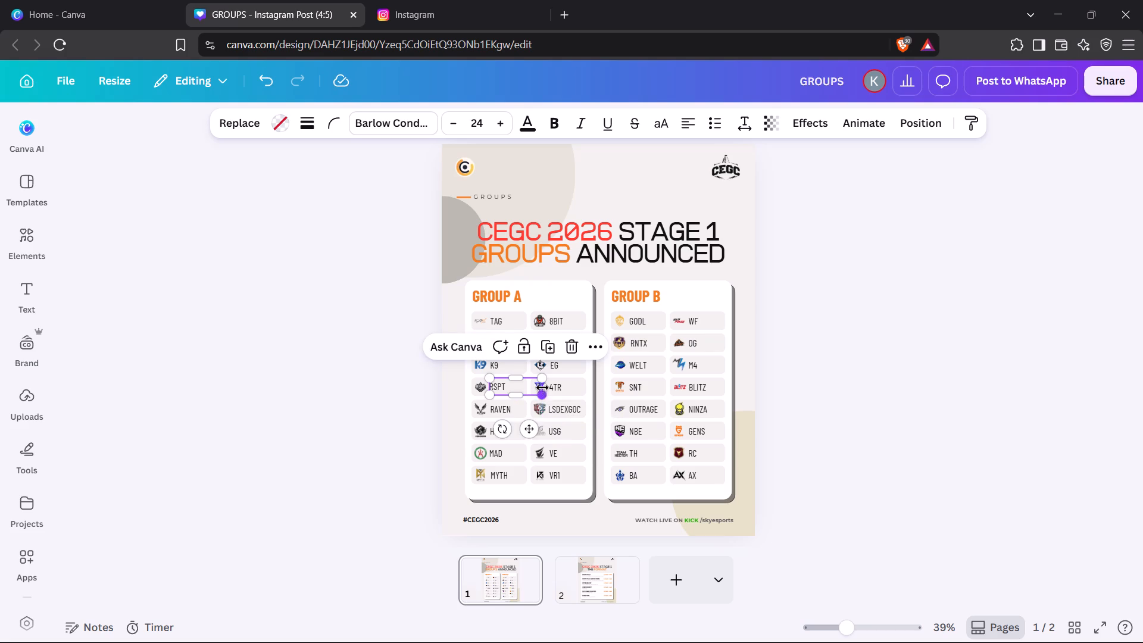
{"action": "left_click_drag", "start_coordinate": [542, 385], "coordinate": [526, 389]}
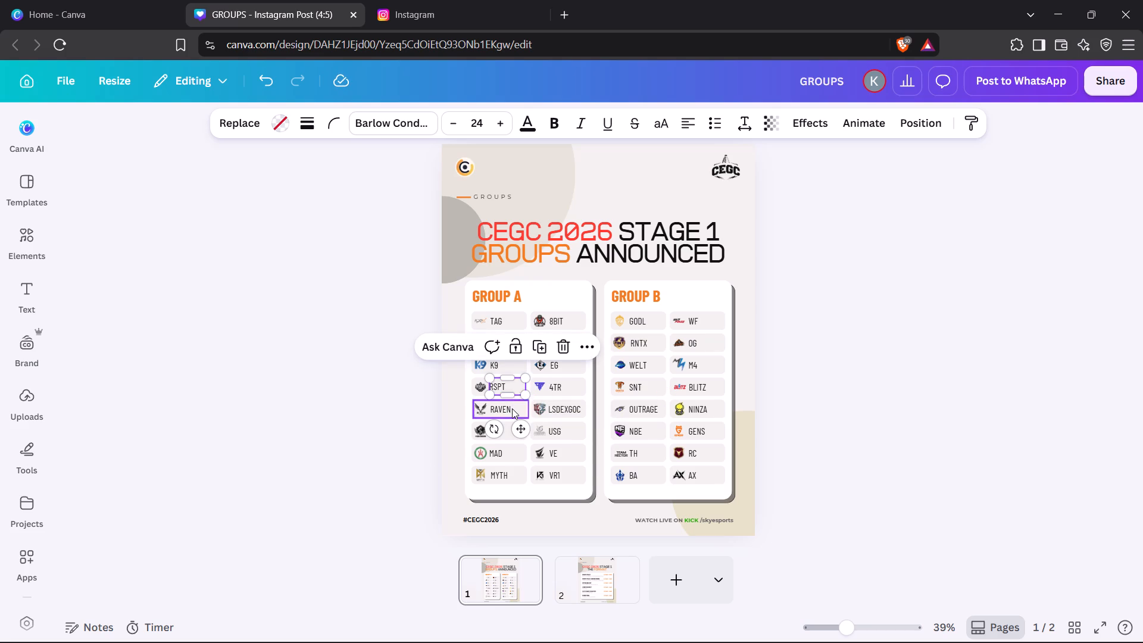
{"action": "left_click", "coordinate": [512, 408]}
{"action": "left_click", "coordinate": [501, 433]}
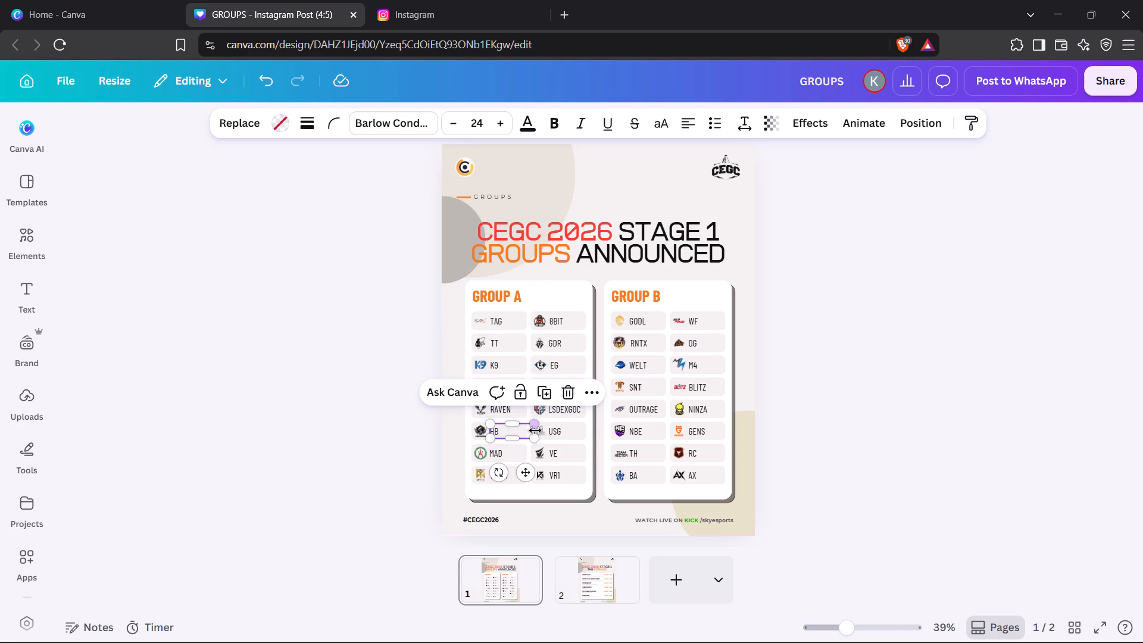
{"action": "left_click_drag", "start_coordinate": [539, 432], "coordinate": [525, 435]}
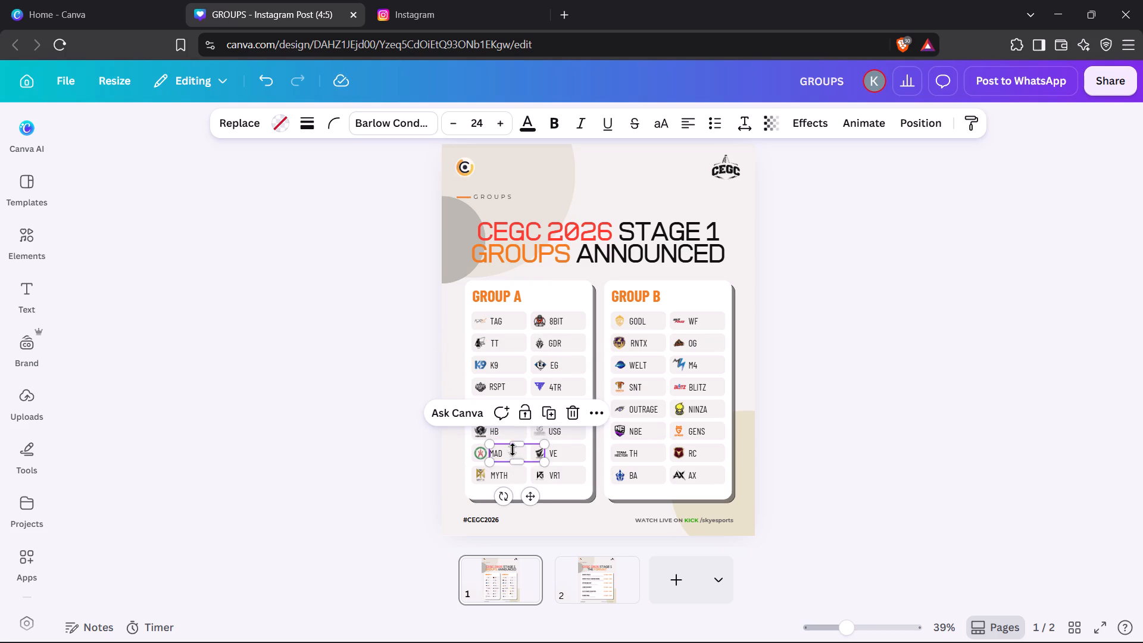
{"action": "left_click", "coordinate": [513, 450]}
{"action": "left_click_drag", "start_coordinate": [546, 454], "coordinate": [526, 456]}
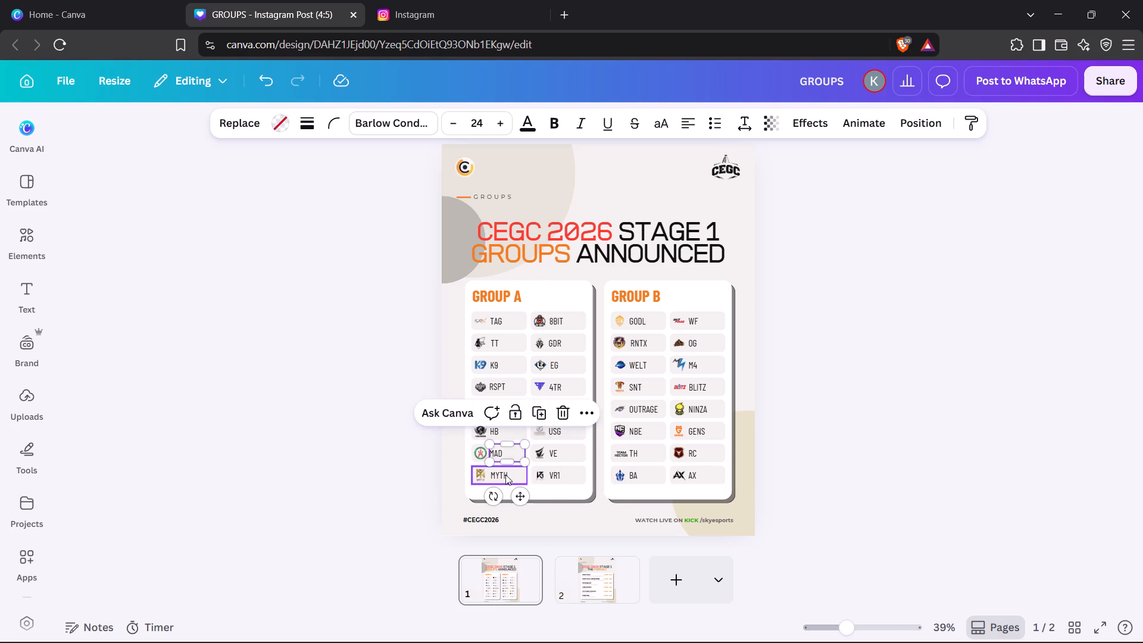
{"action": "left_click", "coordinate": [505, 475]}
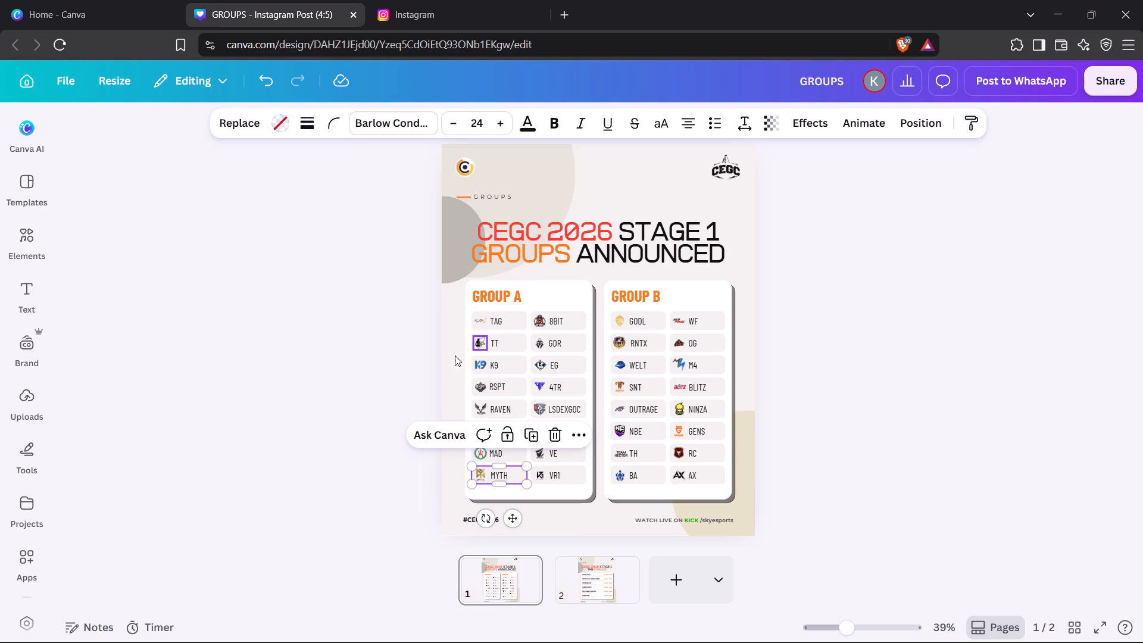
{"action": "left_click", "coordinate": [391, 373]}
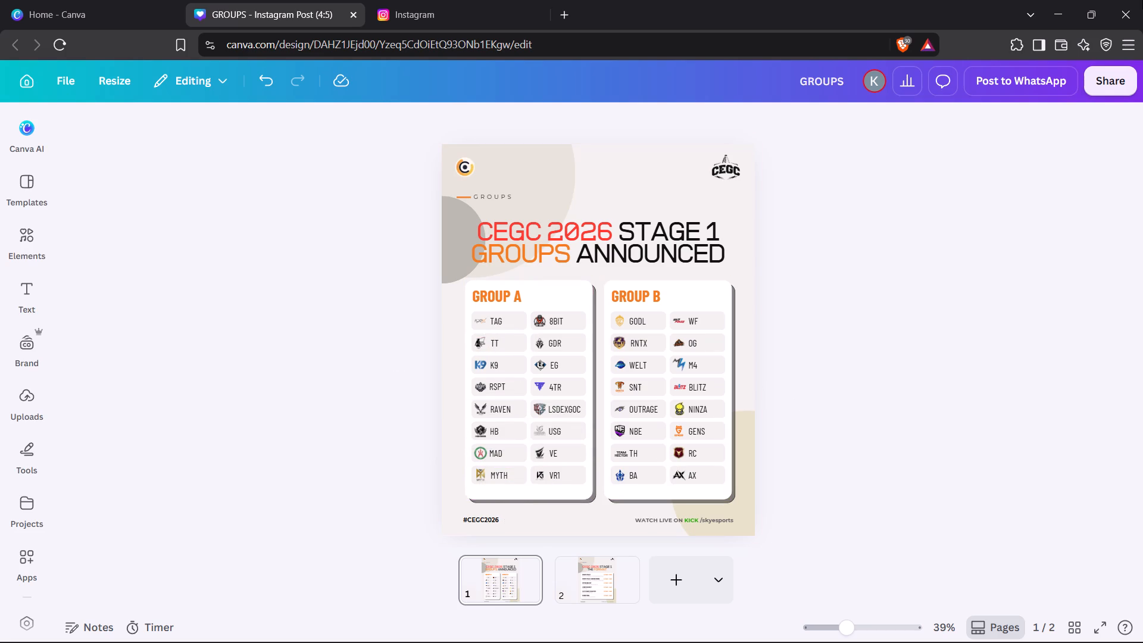
Download only page 1, the groups announcement, as a PNG.
{"action": "left_click", "coordinate": [1119, 76]}
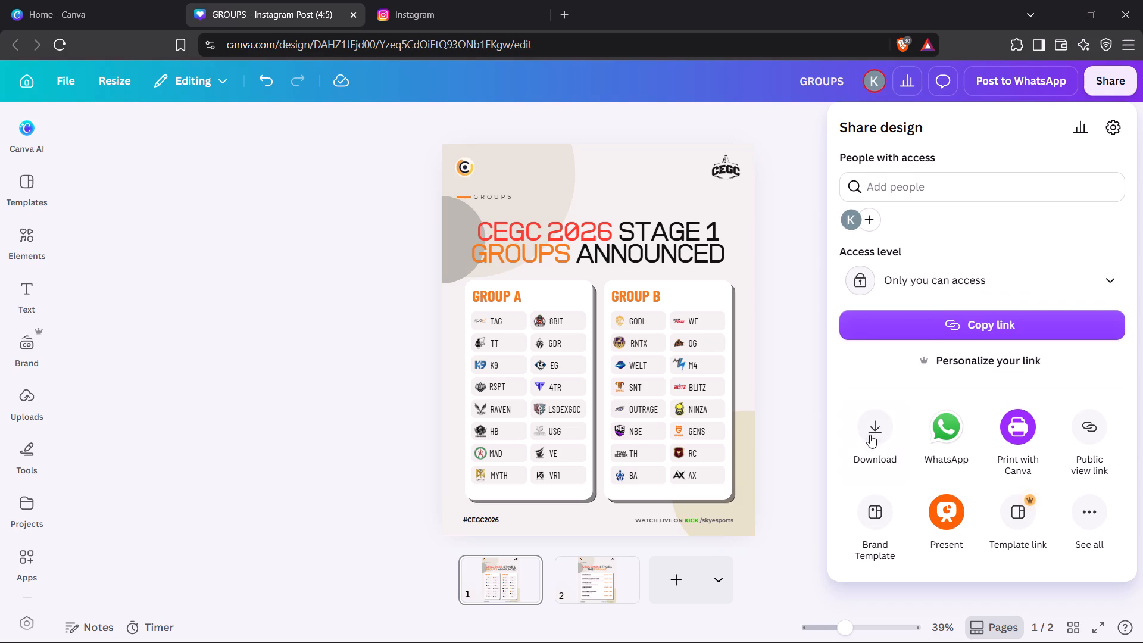
{"action": "left_click", "coordinate": [870, 437]}
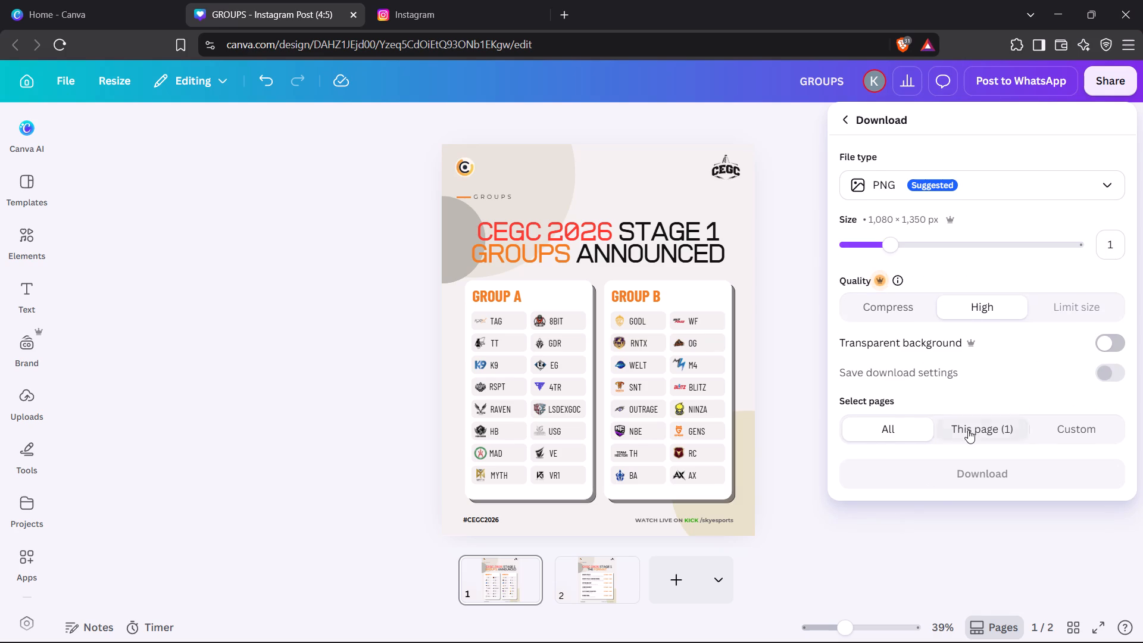
{"action": "left_click", "coordinate": [968, 430]}
{"action": "left_click", "coordinate": [975, 471]}
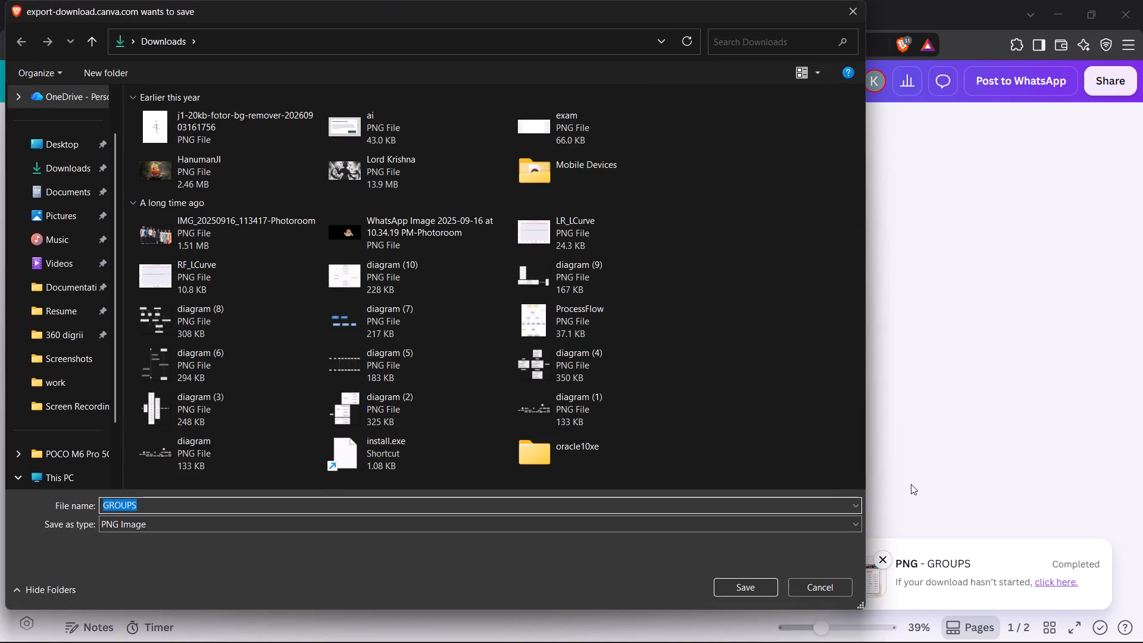
Save the exported groups announcement PNG in Downloads as GROUPS.
{"action": "left_click", "coordinate": [754, 585]}
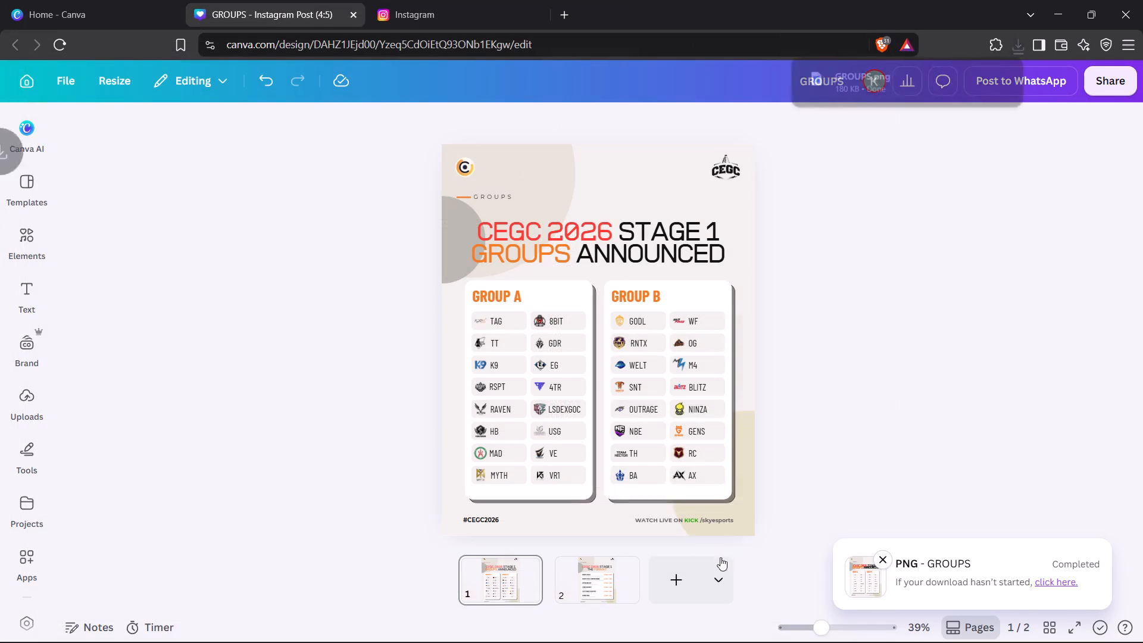
{"action": "left_click", "coordinate": [827, 440]}
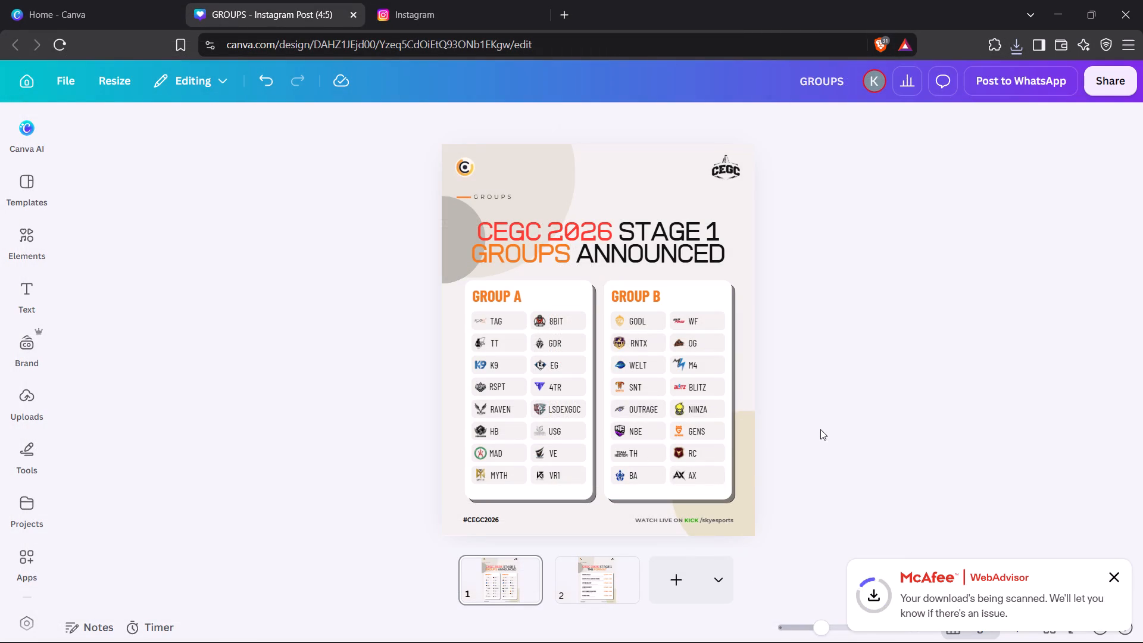
Download only page 2, the Stage 1 format graphic, as a PNG and save it in Downloads as GROUPS (1).
{"action": "key", "text": "Right"}
{"action": "left_click", "coordinate": [627, 579]}
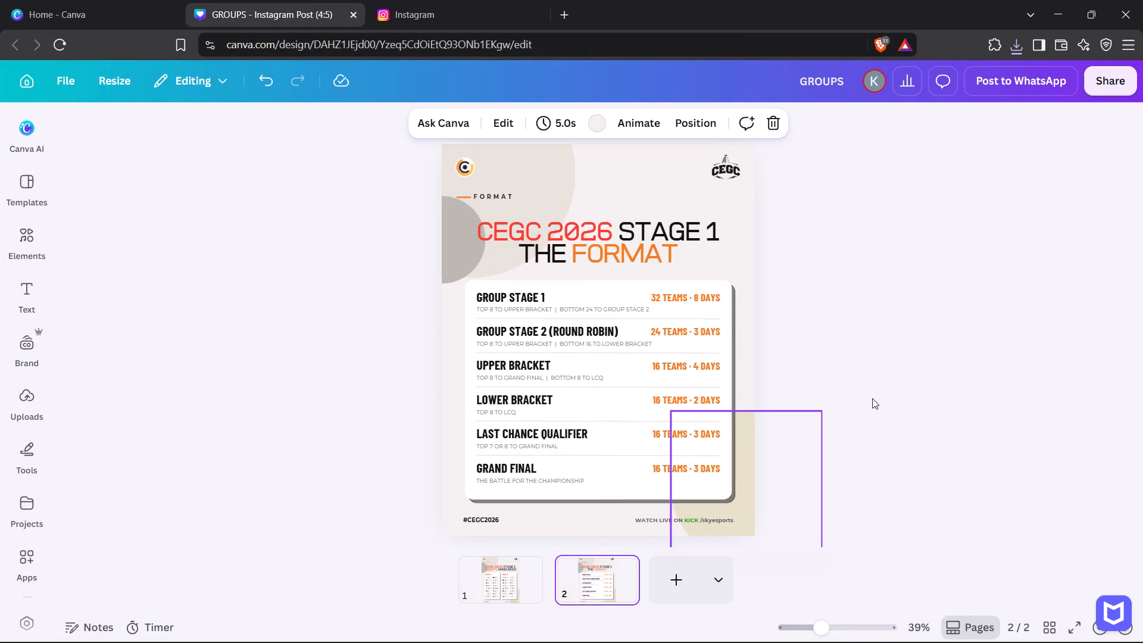
{"action": "left_click", "coordinate": [1101, 95]}
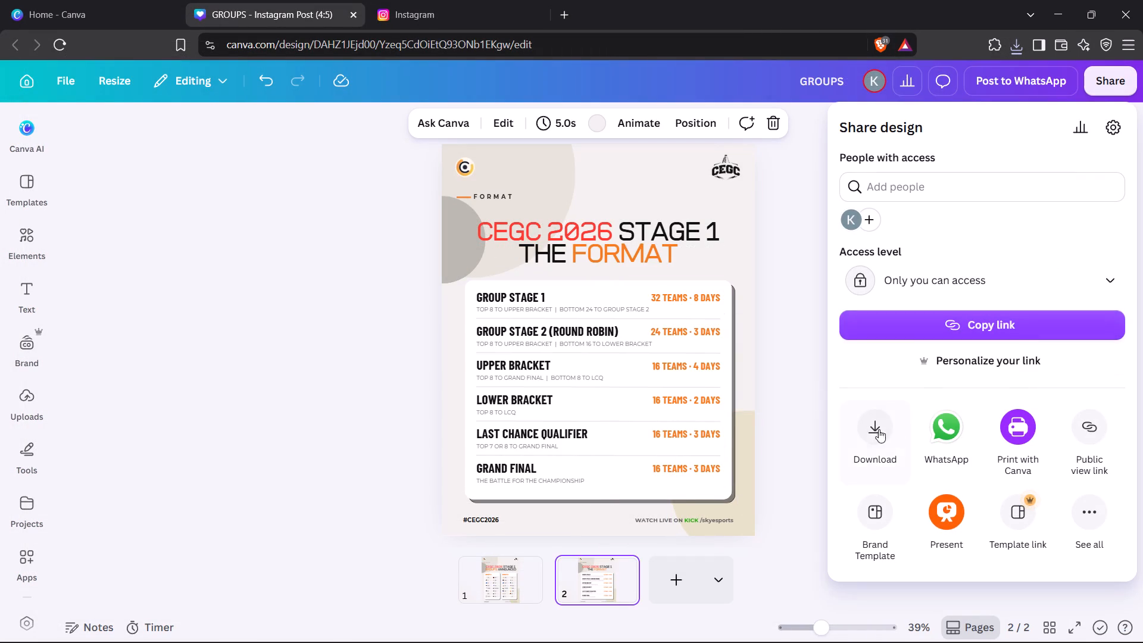
{"action": "left_click", "coordinate": [889, 427]}
{"action": "left_click", "coordinate": [985, 420]}
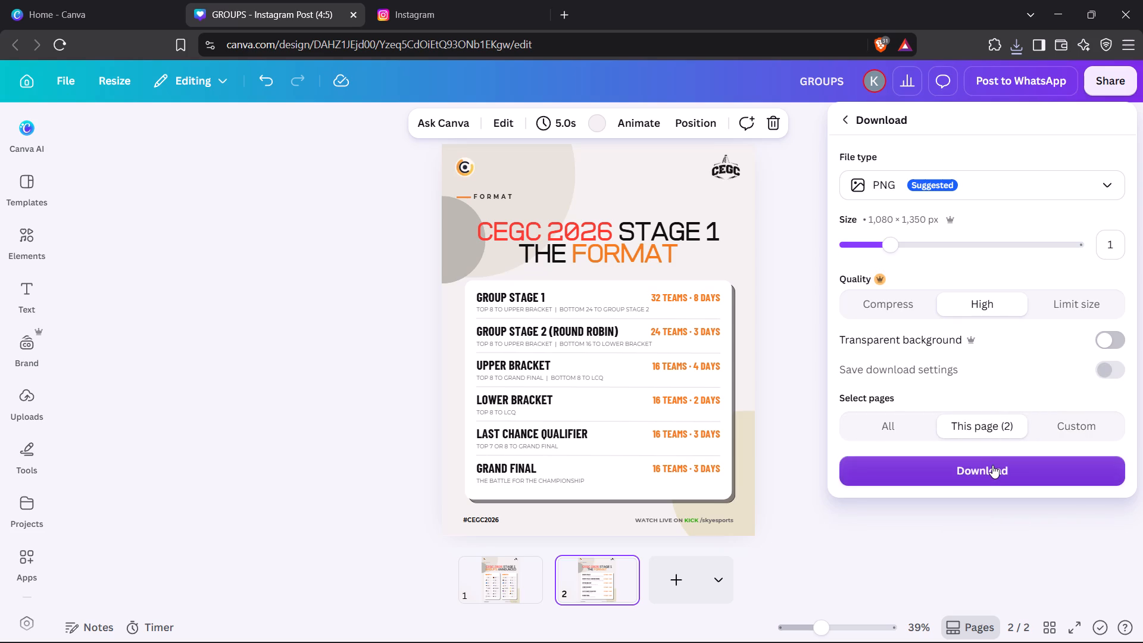
{"action": "left_click", "coordinate": [994, 467]}
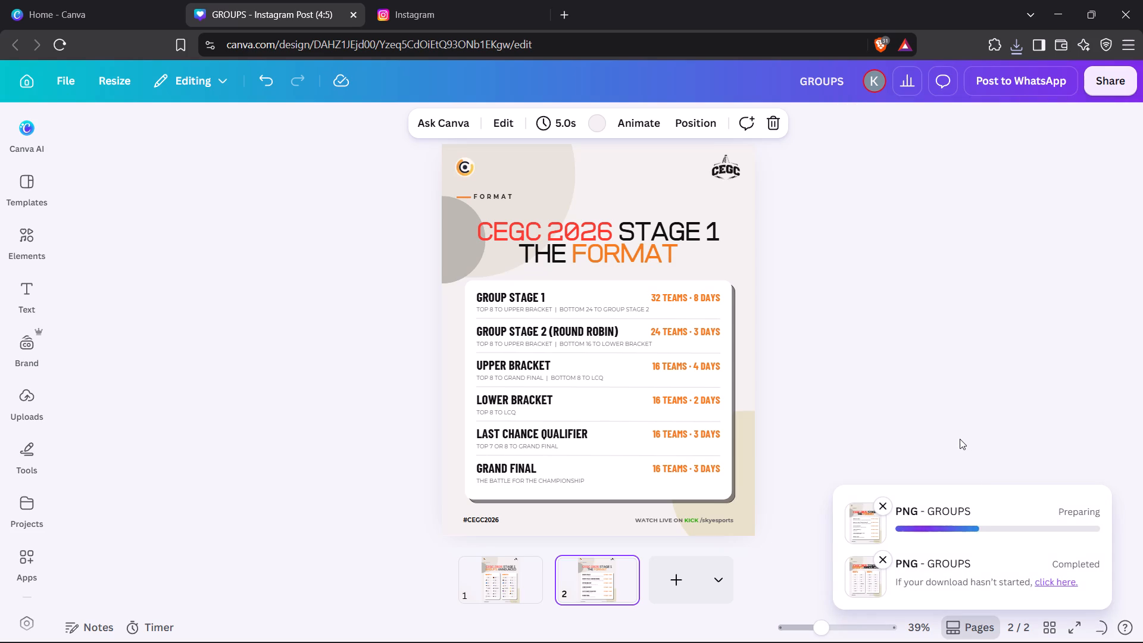
{"action": "left_click", "coordinate": [930, 392]}
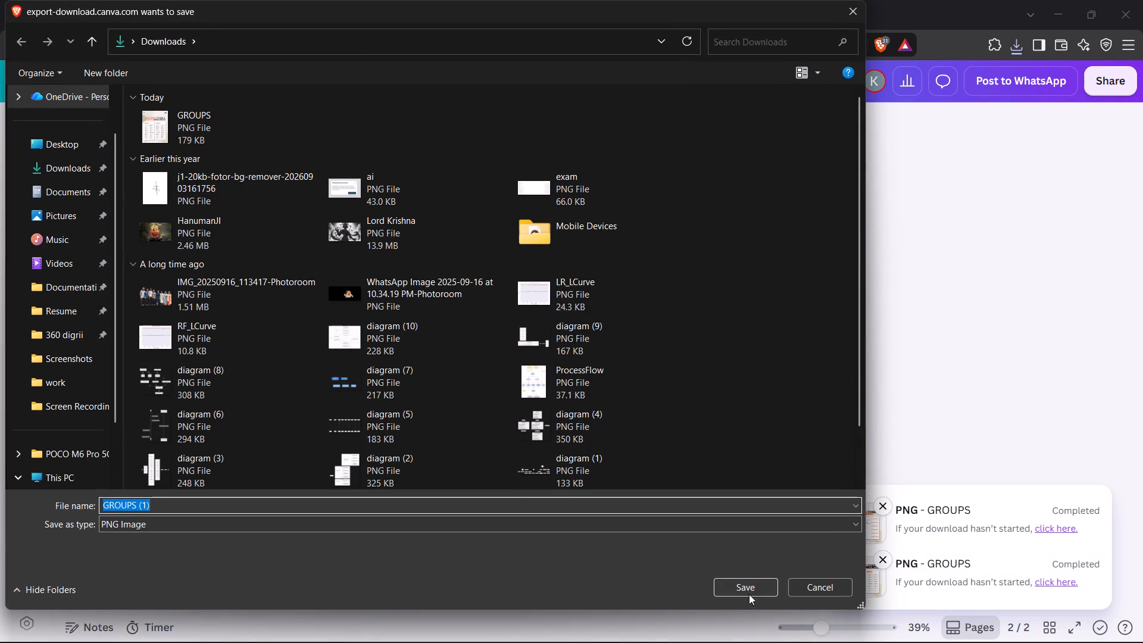
{"action": "left_click", "coordinate": [746, 579]}
{"action": "left_click", "coordinate": [892, 333]}
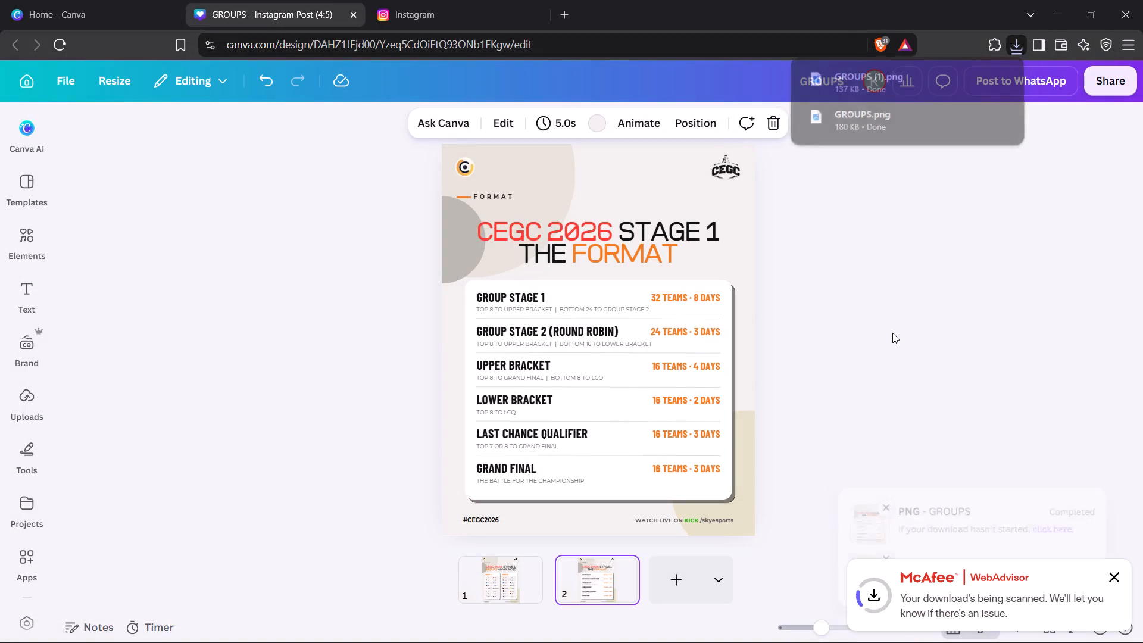
Switch to Instagram and examine the nebula.esports.official lineup reveal post, including its full caption, tagged players and comments.
{"action": "left_click", "coordinate": [487, 0]}
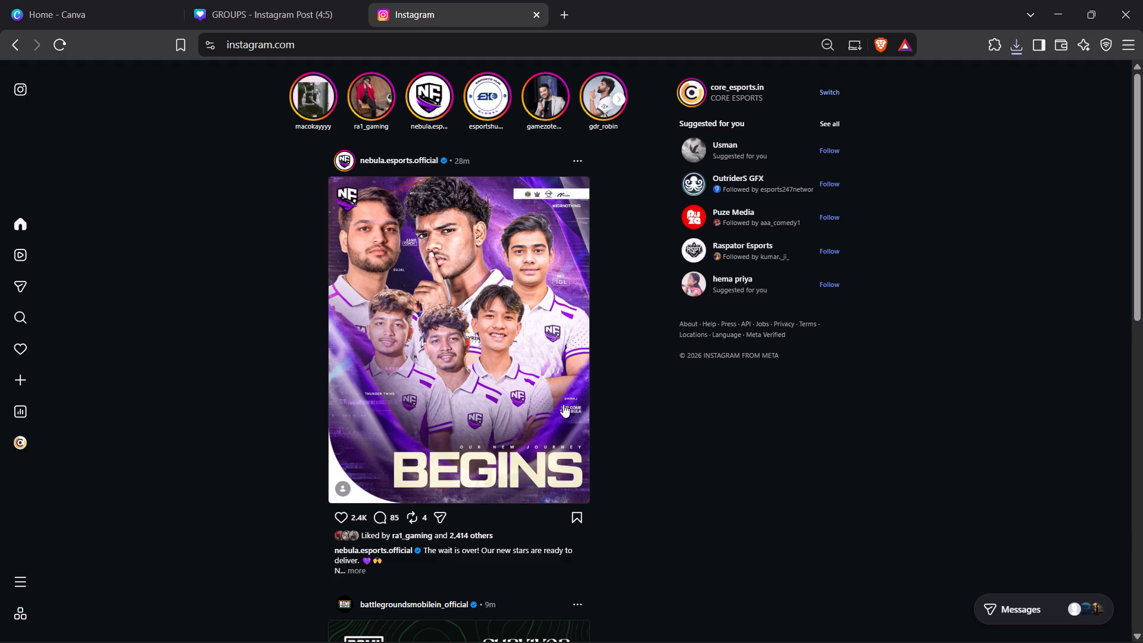
{"action": "scroll", "coordinate": [544, 343], "scroll_direction": "down", "scroll_amount": 2}
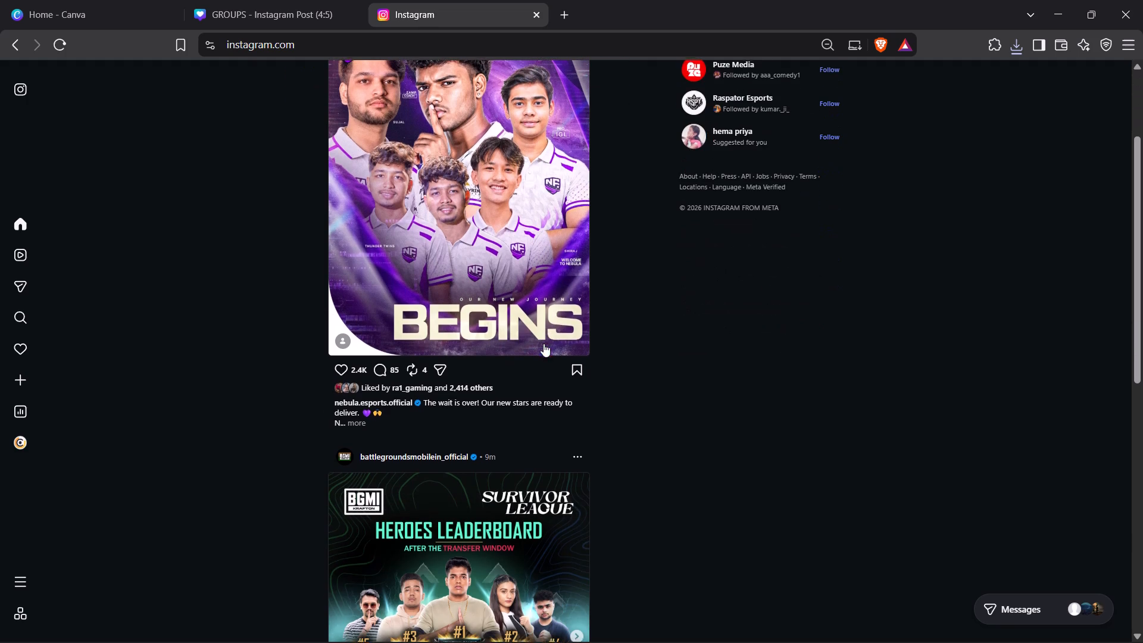
{"action": "left_click", "coordinate": [538, 401]}
{"action": "left_click", "coordinate": [354, 423]}
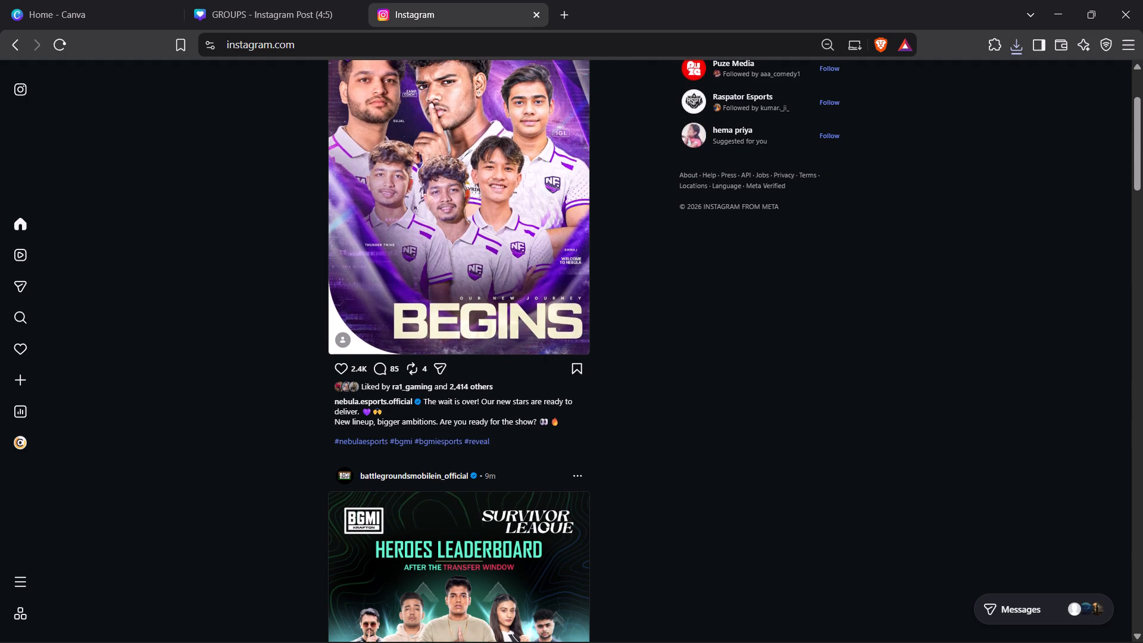
{"action": "scroll", "coordinate": [383, 370], "scroll_direction": "up", "scroll_amount": 1}
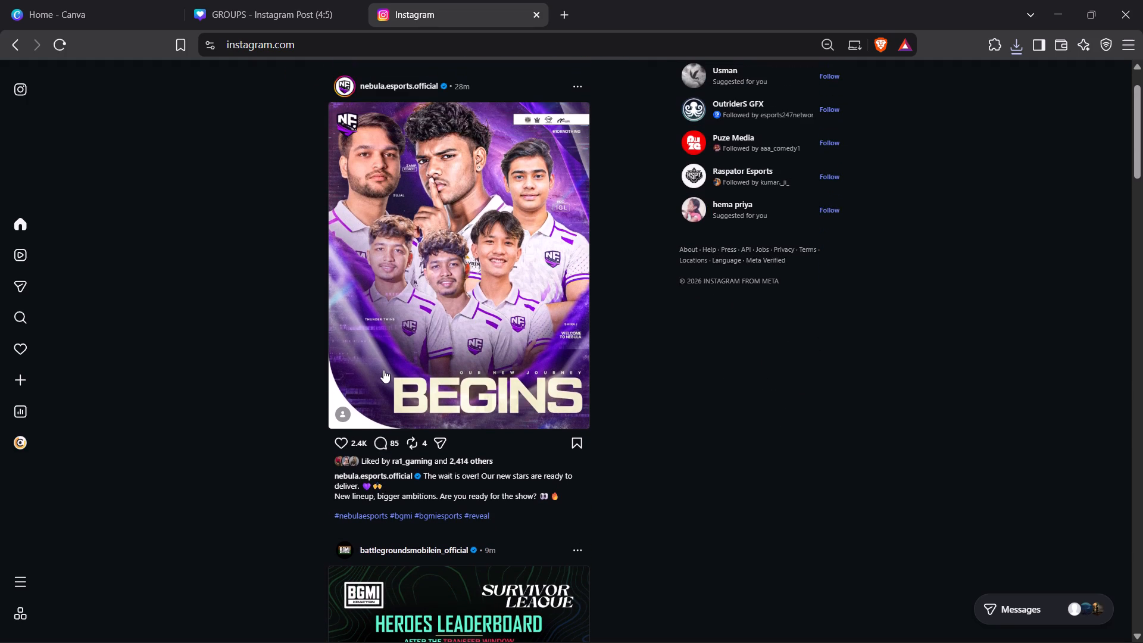
{"action": "left_click", "coordinate": [541, 282]}
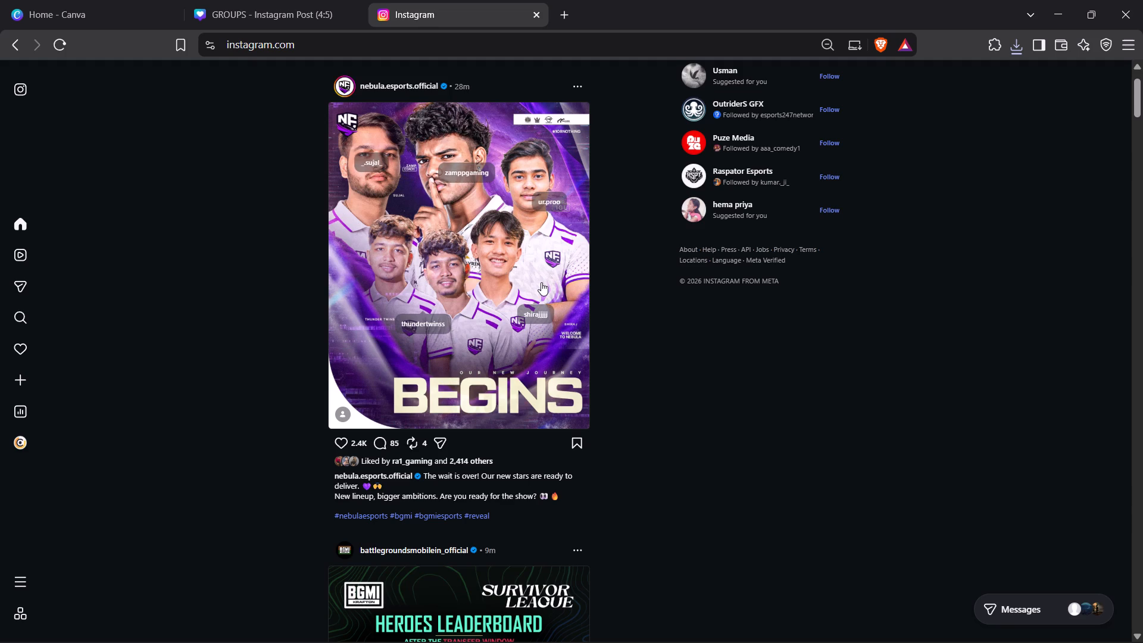
{"action": "left_click", "coordinate": [499, 280]}
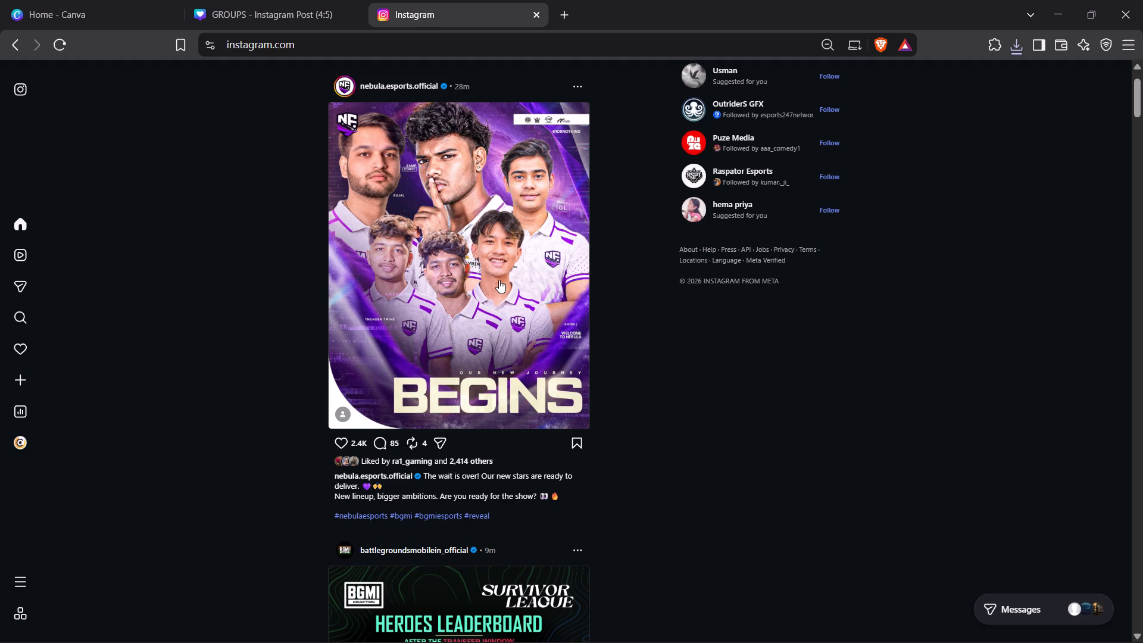
{"action": "scroll", "coordinate": [499, 280], "scroll_direction": "down", "scroll_amount": 1}
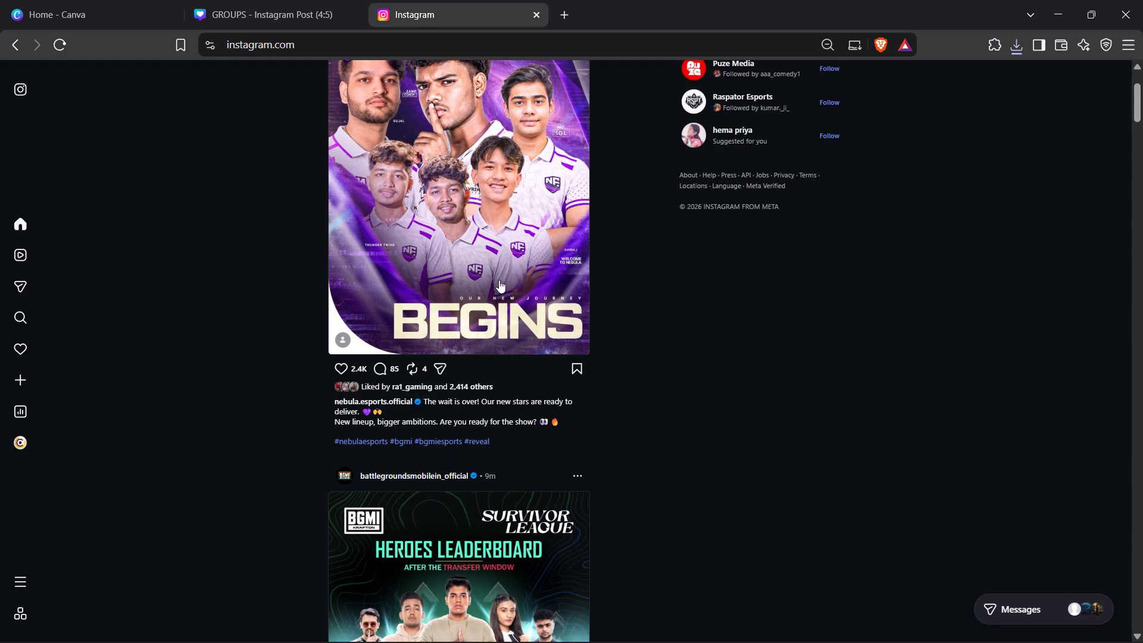
{"action": "left_click", "coordinate": [392, 368]}
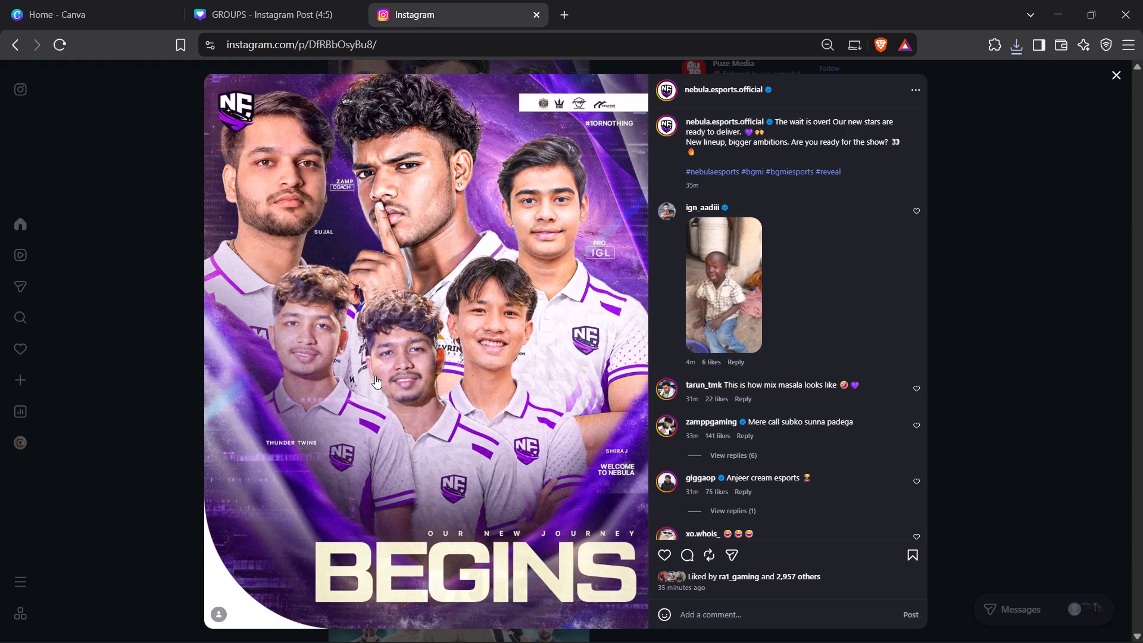
{"action": "left_click", "coordinate": [121, 319]}
Search Instagram for ELITE and open the elite_nova_esports profile.
{"action": "scroll", "coordinate": [348, 377], "scroll_direction": "up", "scroll_amount": 8}
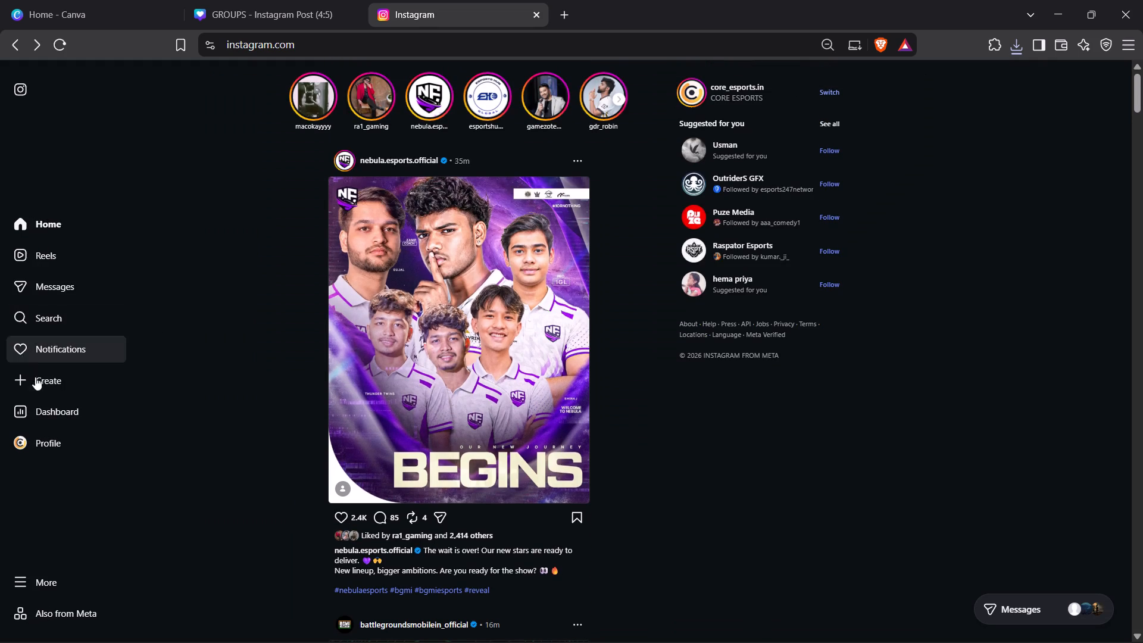
{"action": "left_click", "coordinate": [41, 318]}
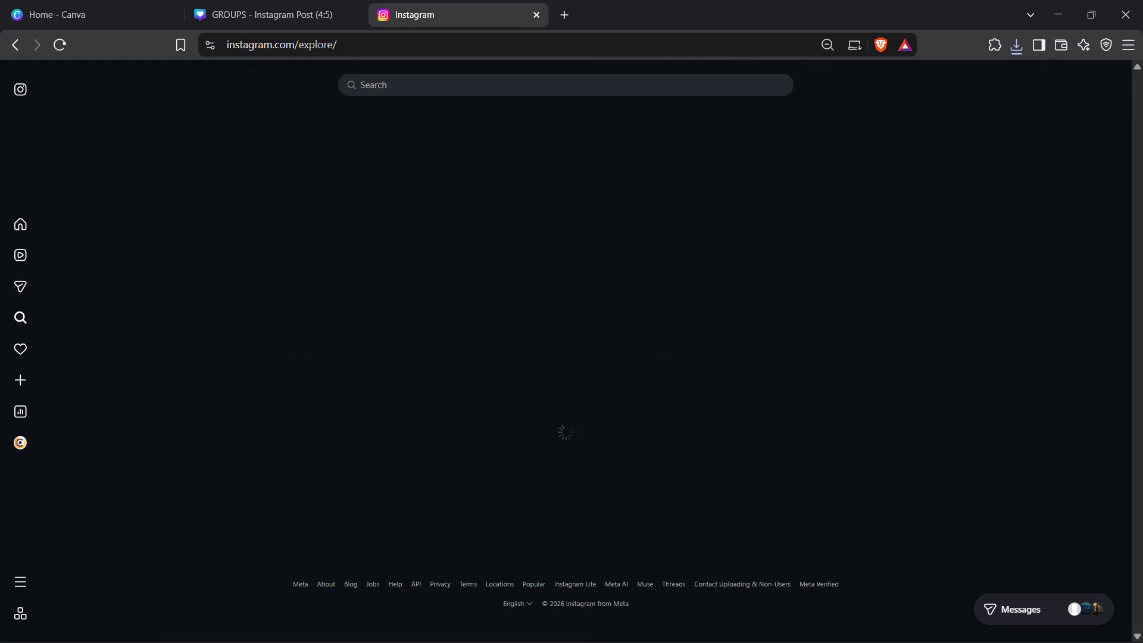
{"action": "left_click", "coordinate": [469, 89]}
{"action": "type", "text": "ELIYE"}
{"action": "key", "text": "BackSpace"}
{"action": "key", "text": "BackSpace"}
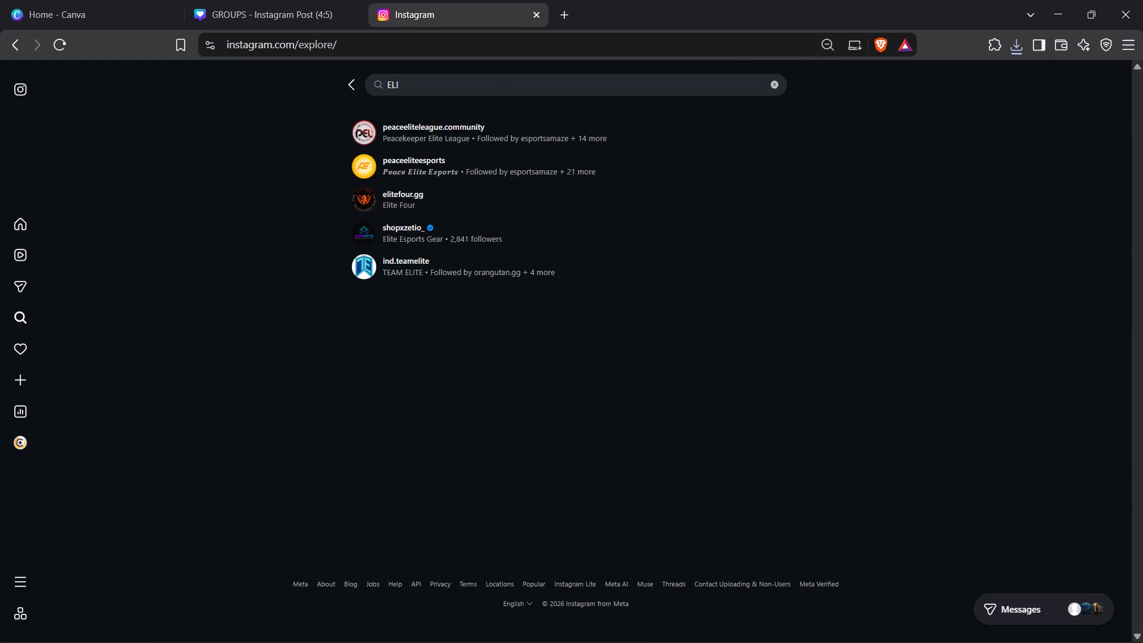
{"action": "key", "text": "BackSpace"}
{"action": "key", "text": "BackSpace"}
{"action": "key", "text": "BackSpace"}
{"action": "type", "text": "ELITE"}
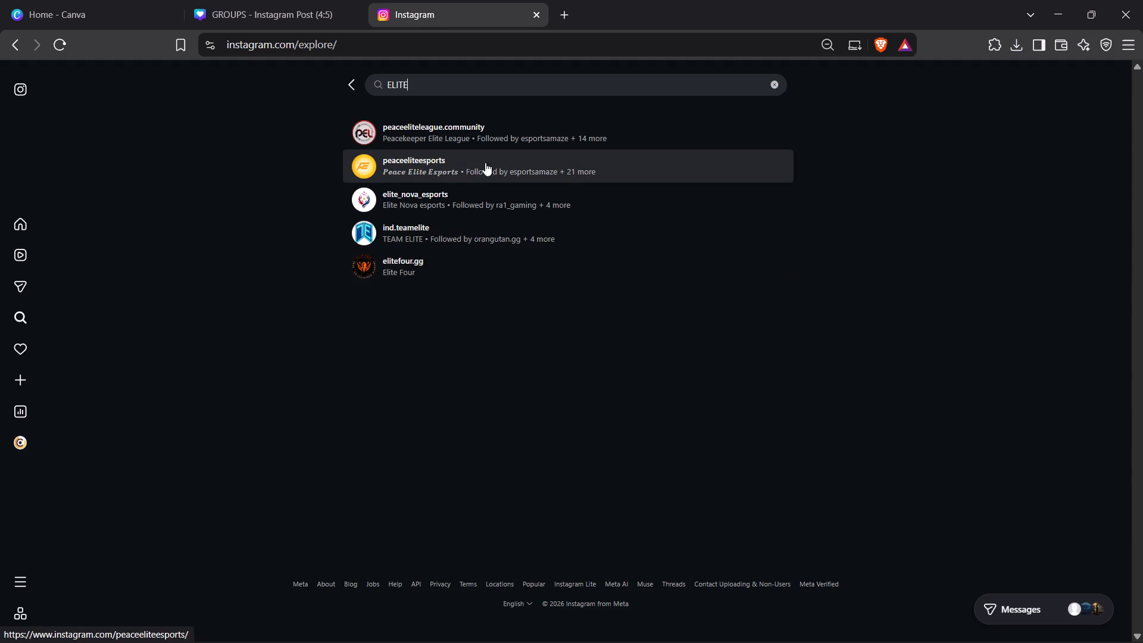
{"action": "left_click", "coordinate": [427, 202]}
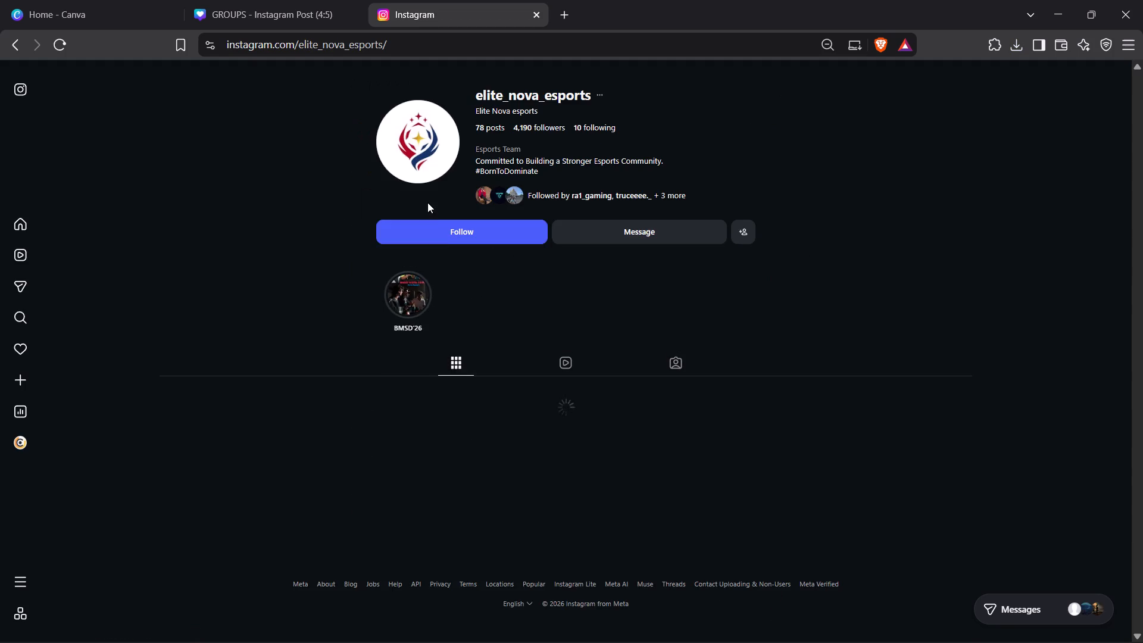
View the Thank You roster farewell post on the Elite Nova Esports profile, including its caption and comments.
{"action": "scroll", "coordinate": [441, 236], "scroll_direction": "down", "scroll_amount": 1}
{"action": "left_click", "coordinate": [707, 386]}
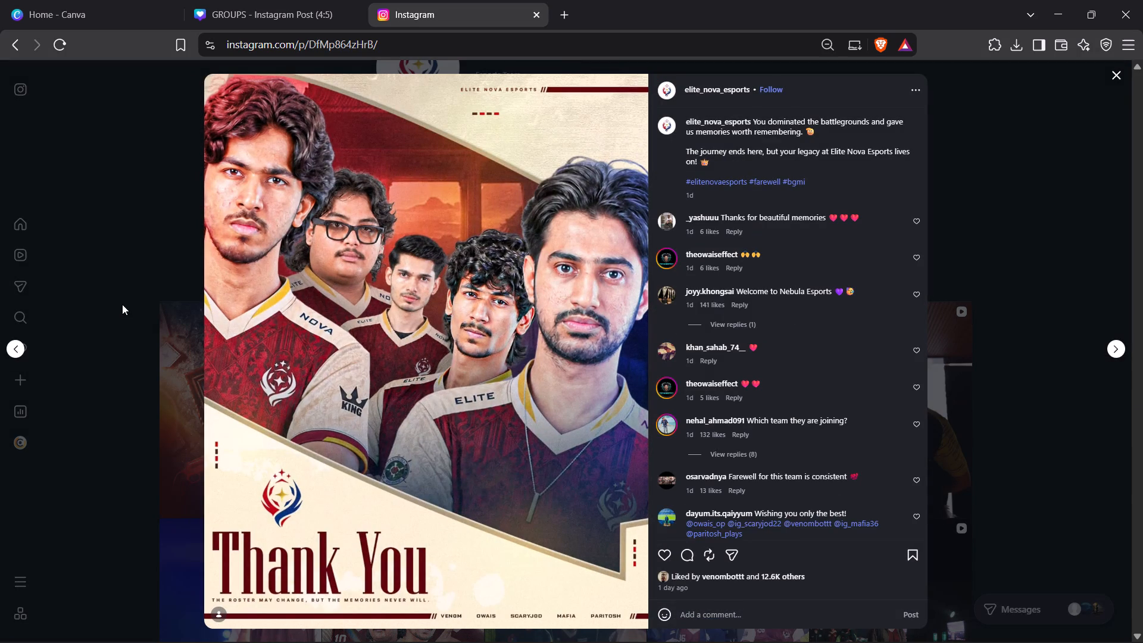
{"action": "left_click", "coordinate": [108, 298]}
{"action": "left_click", "coordinate": [684, 417]}
{"action": "left_click", "coordinate": [146, 272]}
{"action": "left_click", "coordinate": [104, 223]}
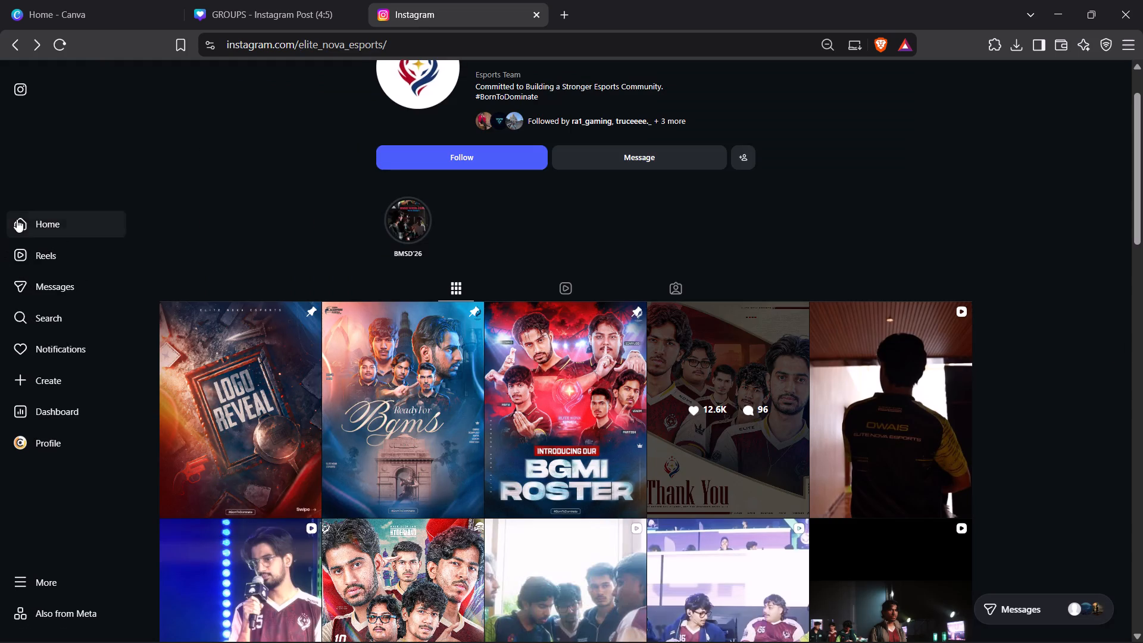
Return to the Instagram home feed and view the nebula.esports.official story, pausing it on the lineup reveal before closing it.
{"action": "left_click", "coordinate": [17, 219]}
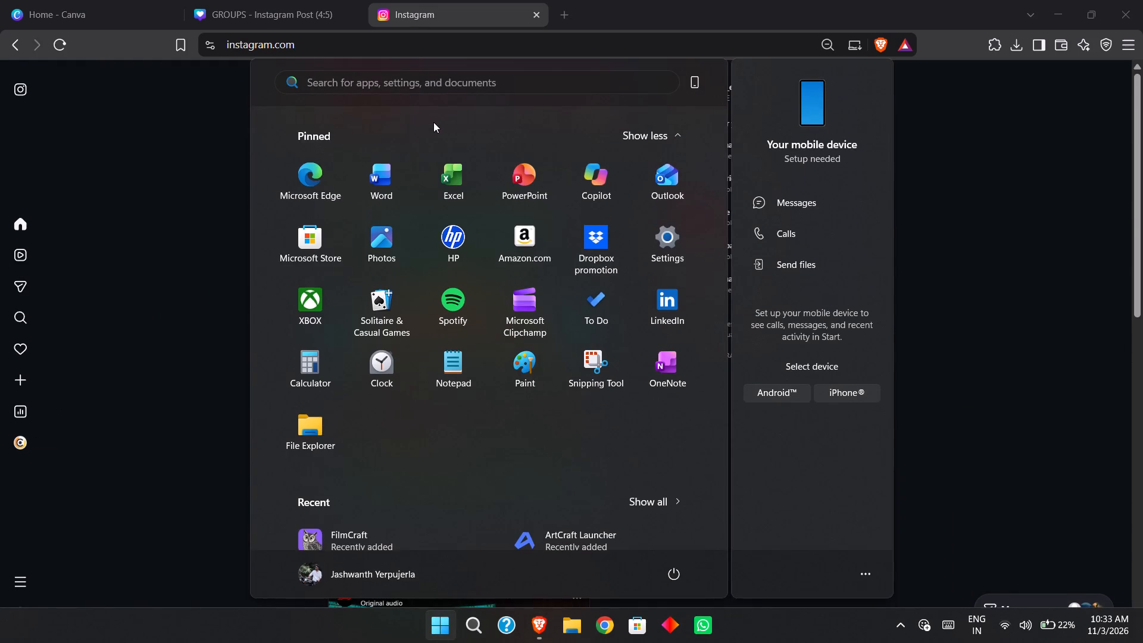
{"action": "left_click", "coordinate": [433, 114]}
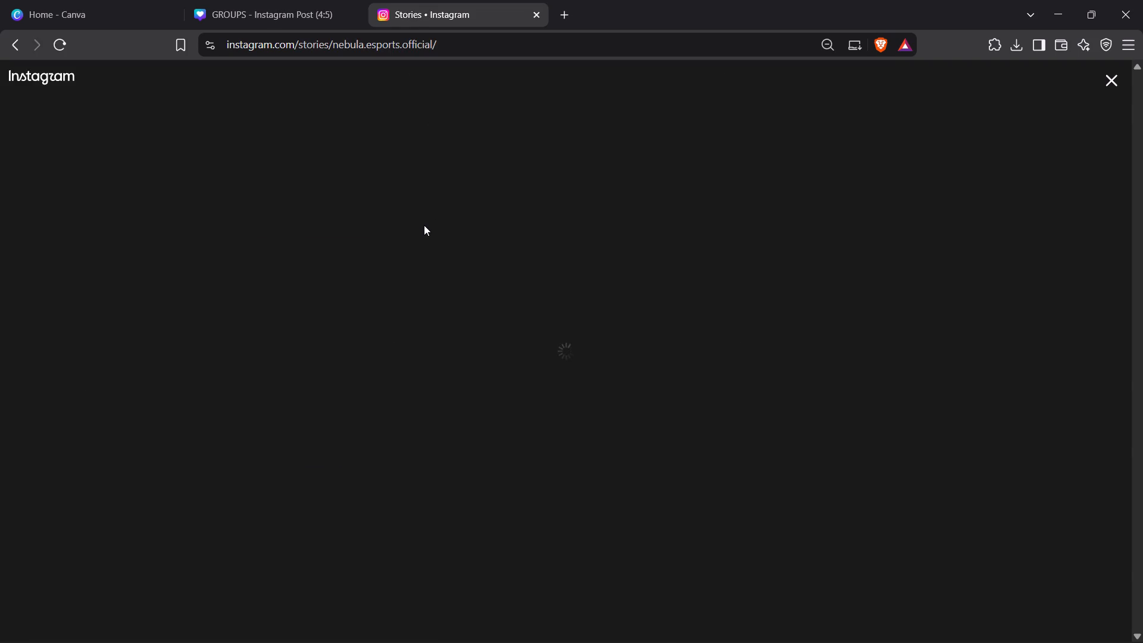
{"action": "key", "text": "Right"}
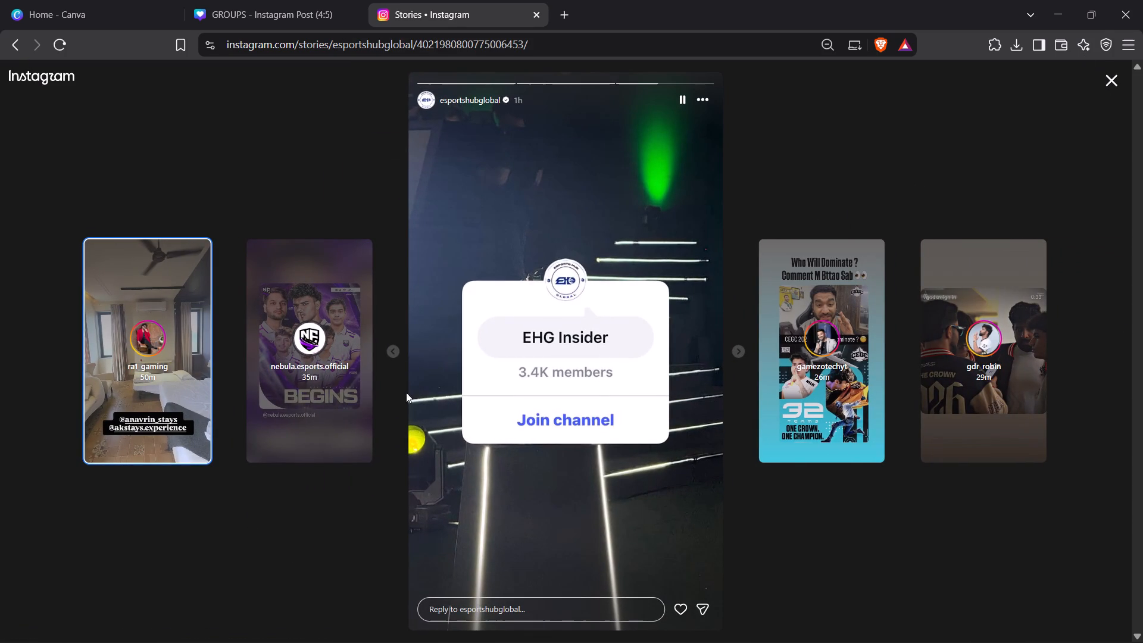
{"action": "left_click", "coordinate": [298, 435]}
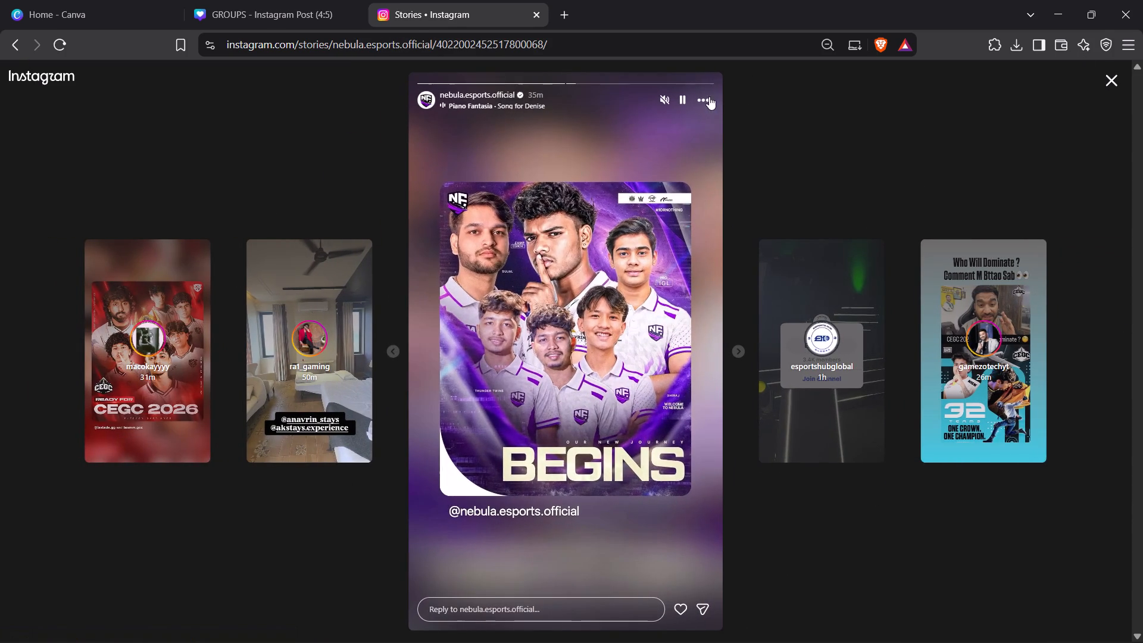
{"action": "left_click", "coordinate": [679, 99]}
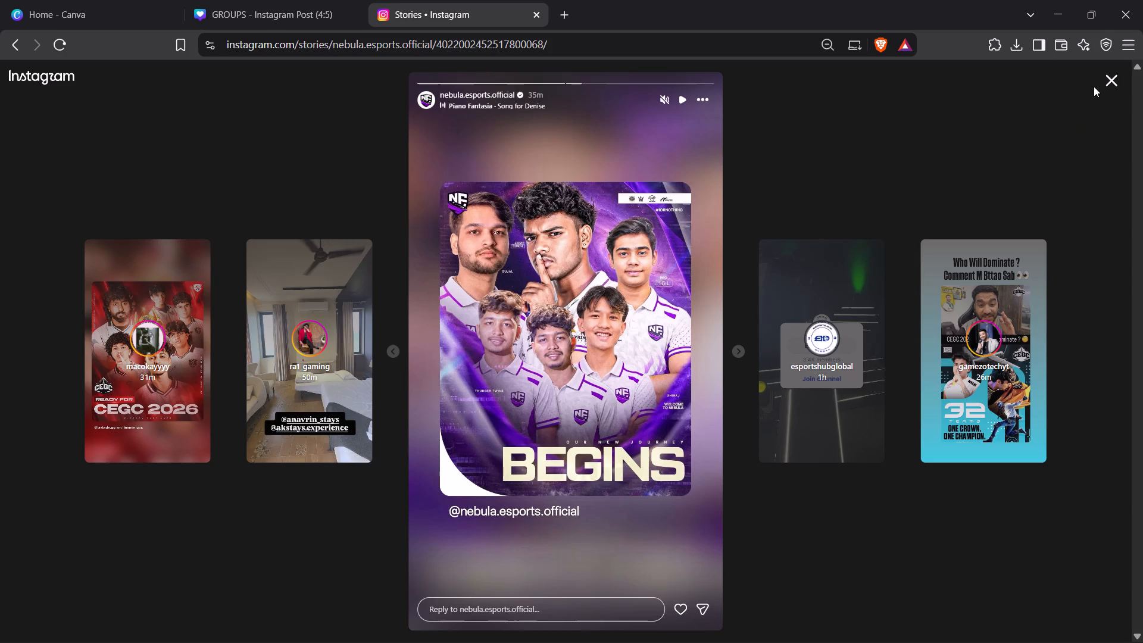
{"action": "left_click", "coordinate": [1119, 72]}
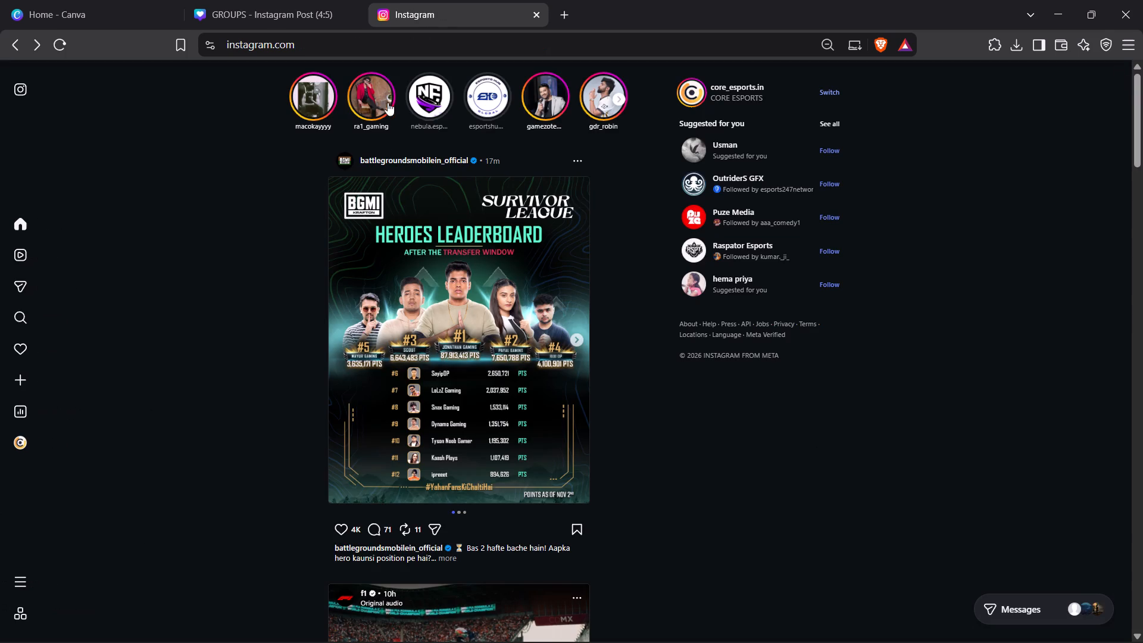
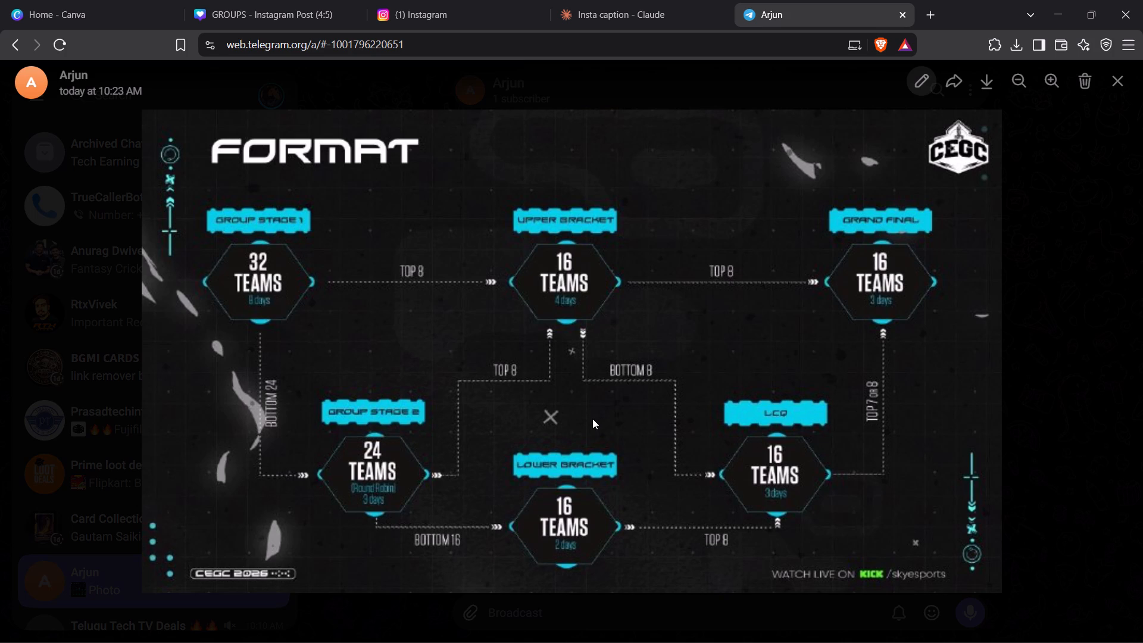
Close the format image in Telegram and open the core_esports.in profile on Threads.
{"action": "left_click", "coordinate": [115, 432]}
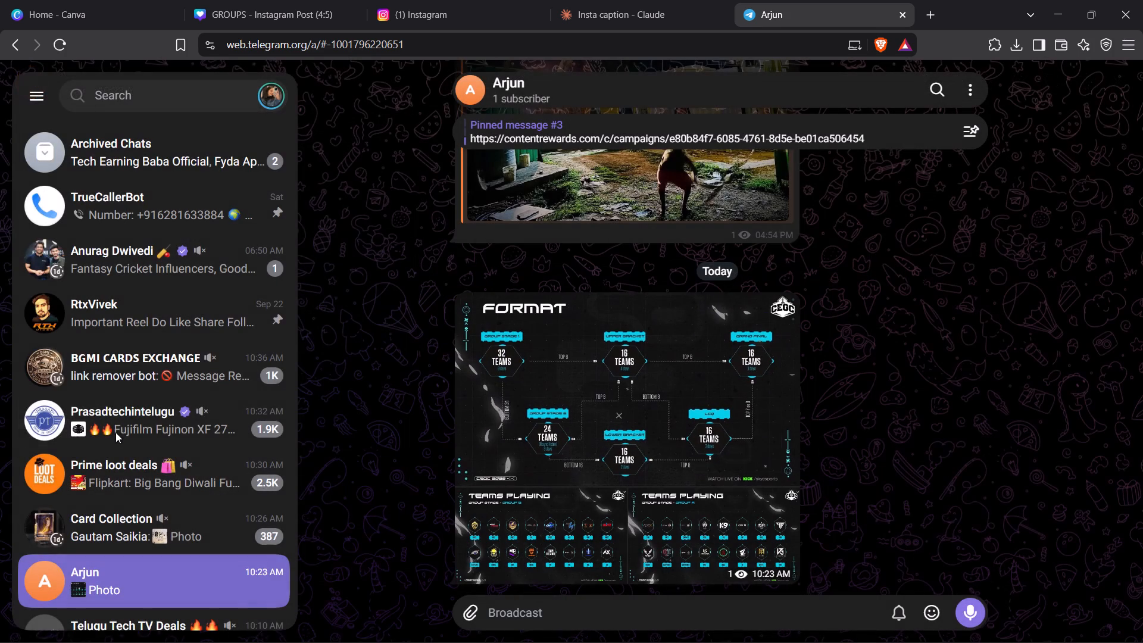
{"action": "left_click", "coordinate": [772, 45]}
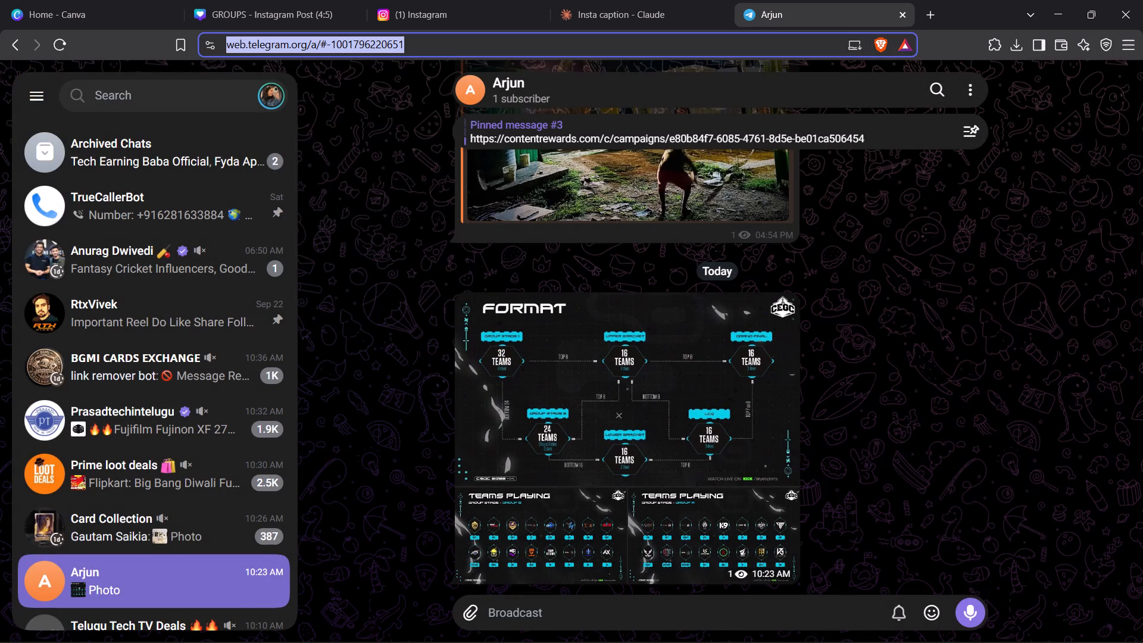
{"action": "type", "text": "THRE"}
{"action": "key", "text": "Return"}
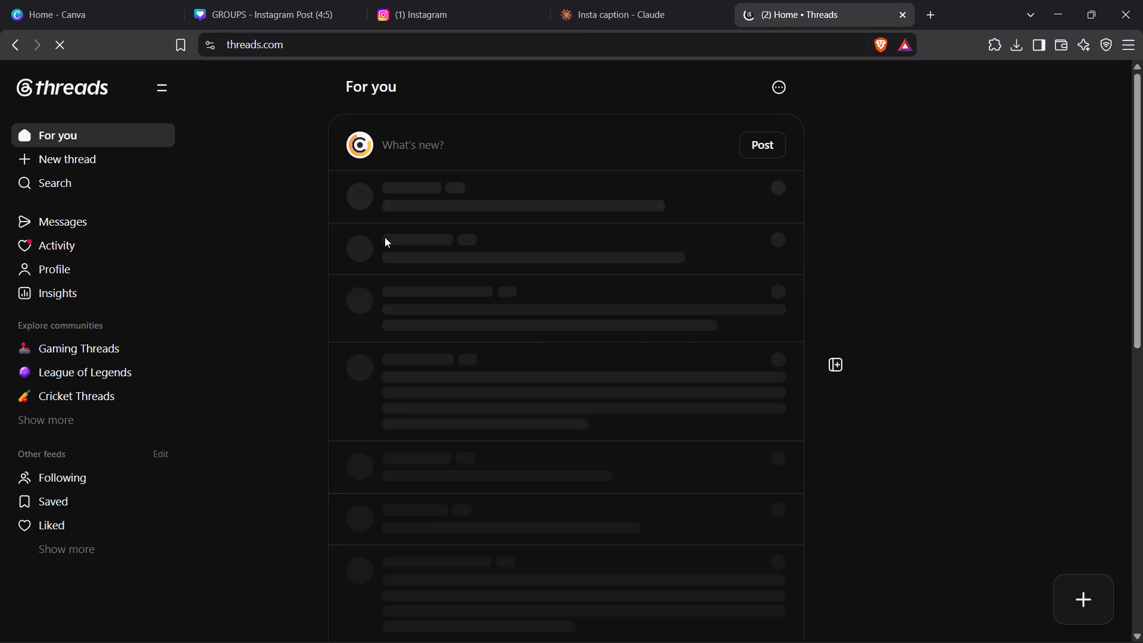
{"action": "left_click", "coordinate": [72, 266]}
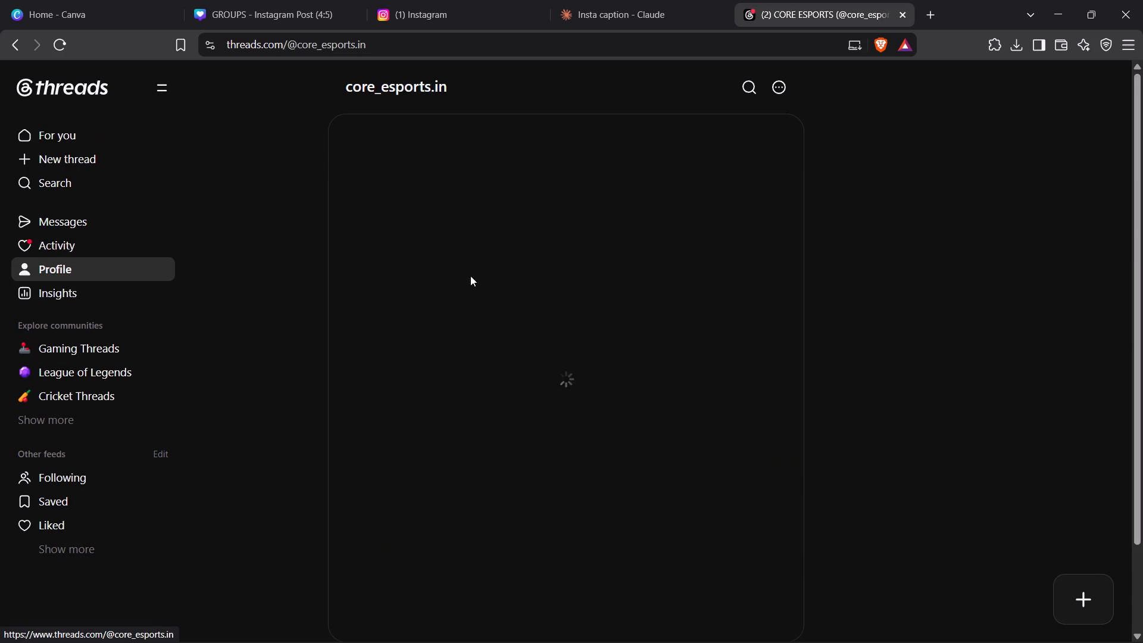
Look through the profile's older posts for the CEGC2026 Expected Schedule and examine the Group Stage 1 dates against the Canva format page.
{"action": "scroll", "coordinate": [575, 369], "scroll_direction": "down", "scroll_amount": 18}
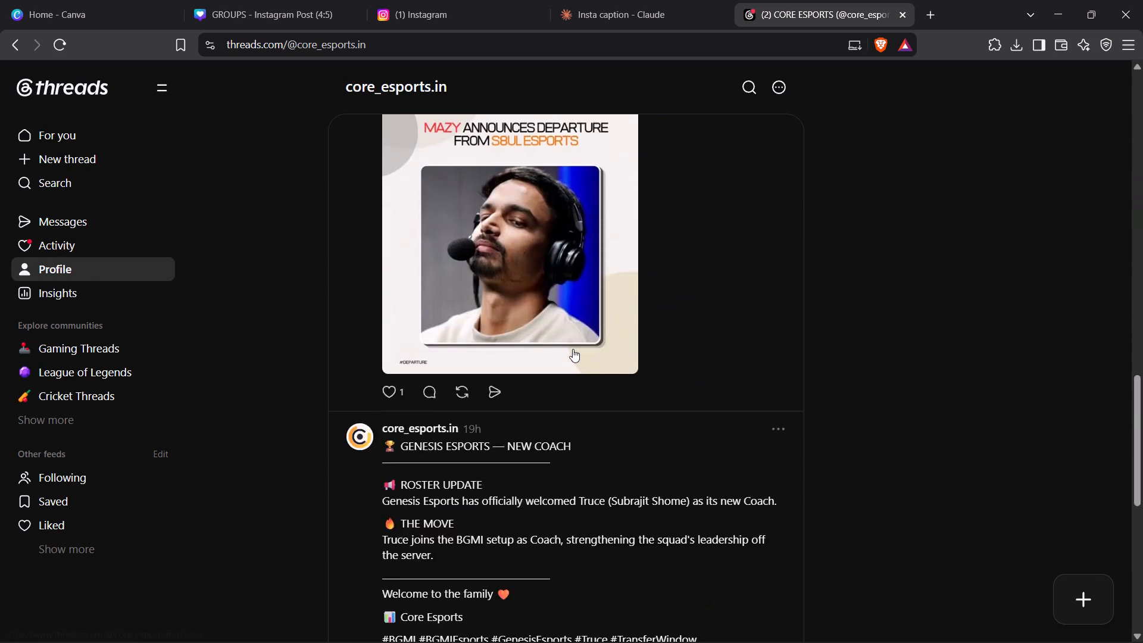
{"action": "scroll", "coordinate": [573, 349], "scroll_direction": "down", "scroll_amount": 17}
{"action": "scroll", "coordinate": [573, 349], "scroll_direction": "down", "scroll_amount": 16}
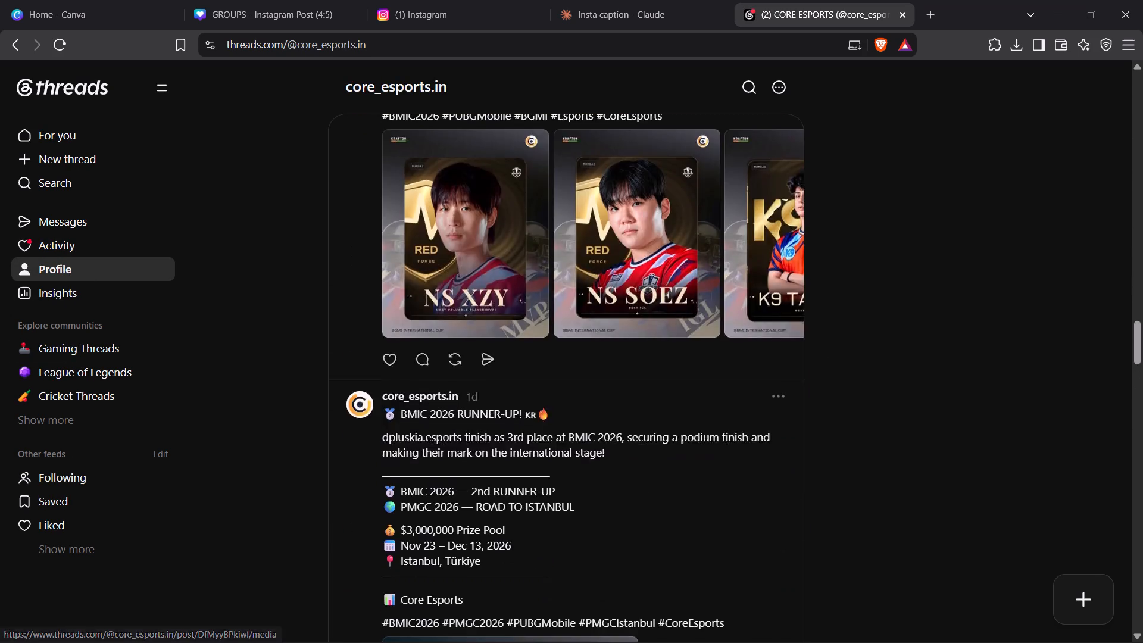
{"action": "scroll", "coordinate": [573, 349], "scroll_direction": "down", "scroll_amount": 3}
{"action": "scroll", "coordinate": [573, 349], "scroll_direction": "down", "scroll_amount": 20}
{"action": "scroll", "coordinate": [573, 349], "scroll_direction": "down", "scroll_amount": 7}
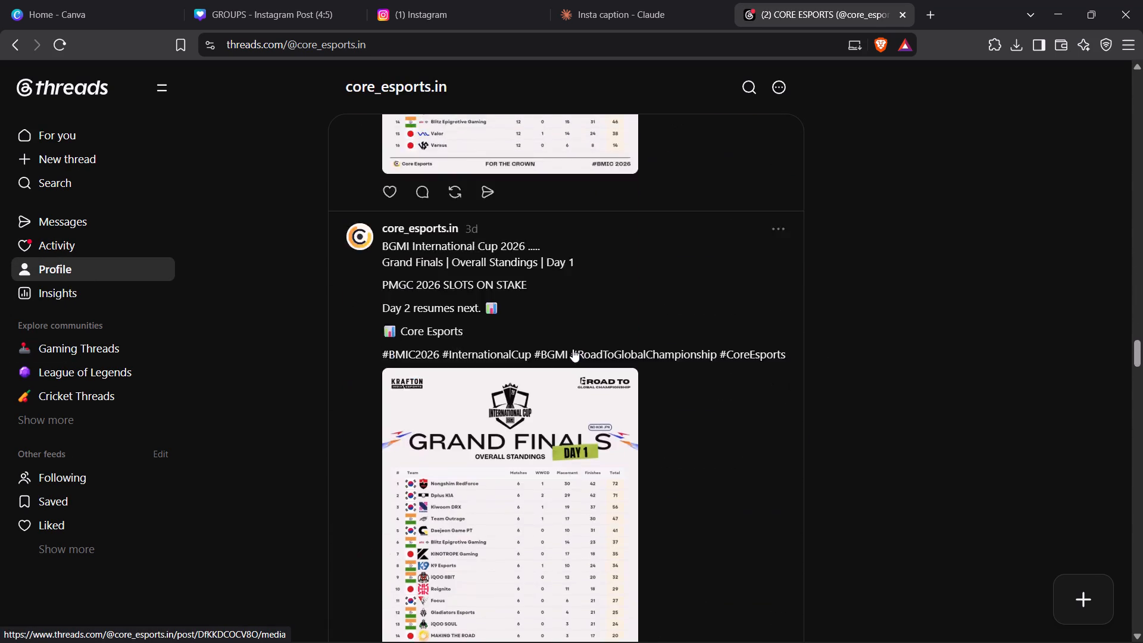
{"action": "scroll", "coordinate": [573, 349], "scroll_direction": "down", "scroll_amount": 20}
{"action": "scroll", "coordinate": [573, 349], "scroll_direction": "down", "scroll_amount": 7}
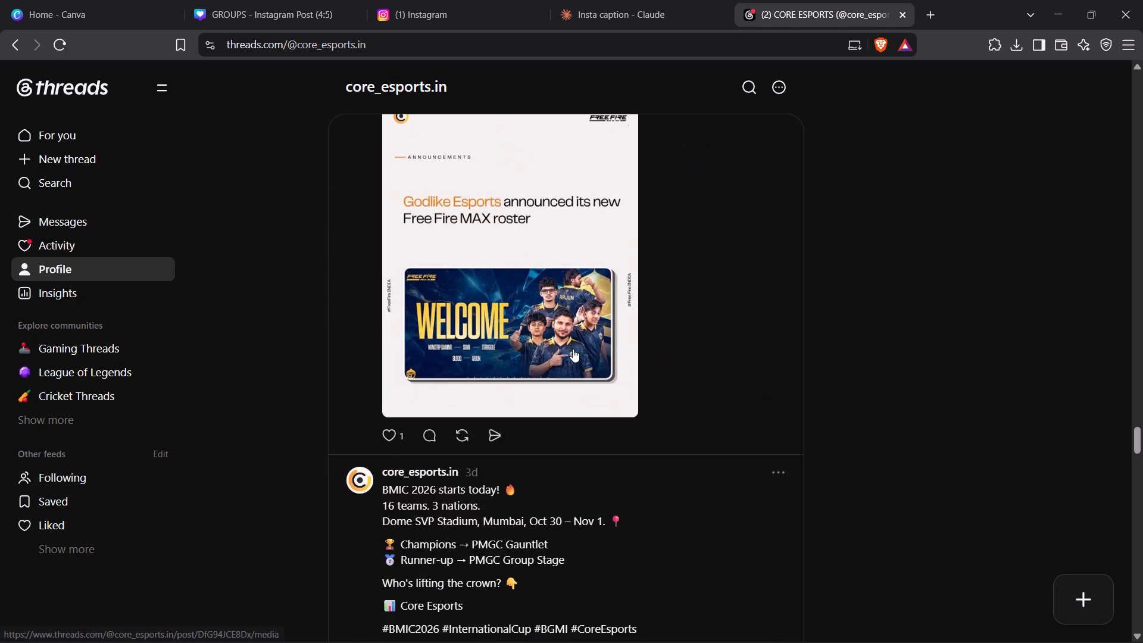
{"action": "scroll", "coordinate": [573, 349], "scroll_direction": "down", "scroll_amount": 10}
{"action": "scroll", "coordinate": [573, 349], "scroll_direction": "up", "scroll_amount": 8}
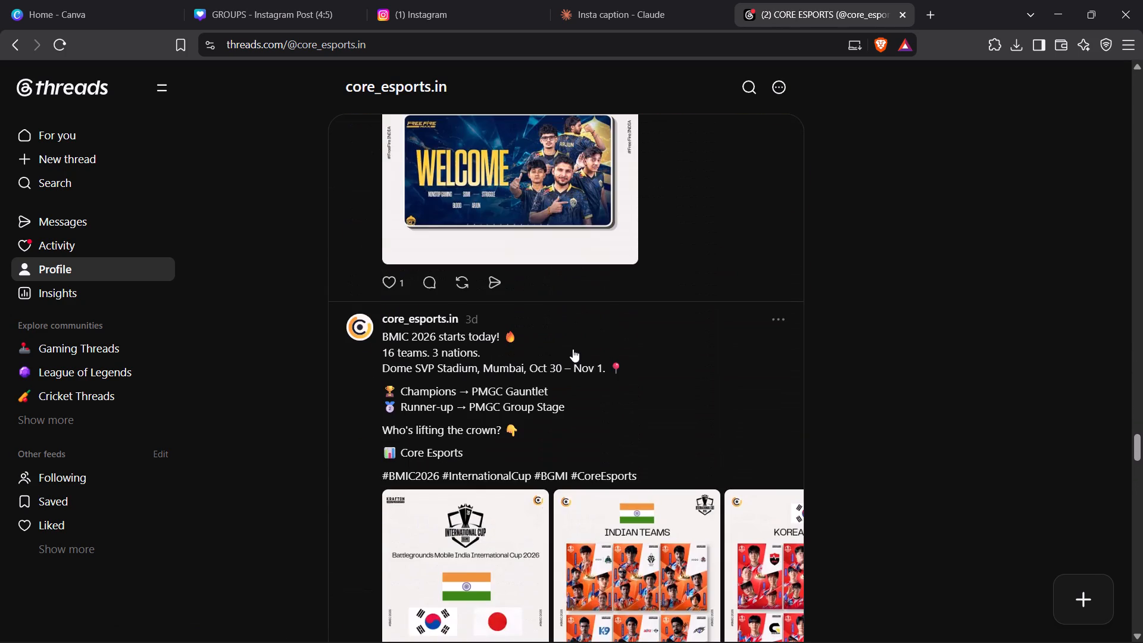
{"action": "scroll", "coordinate": [573, 349], "scroll_direction": "down", "scroll_amount": 20}
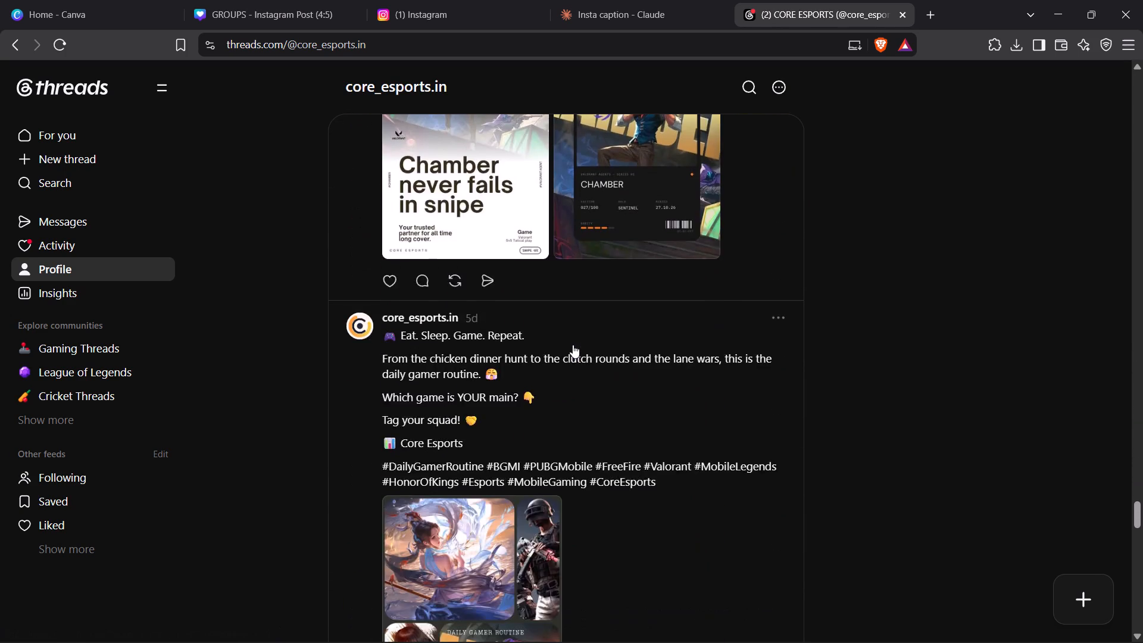
{"action": "scroll", "coordinate": [573, 345], "scroll_direction": "down", "scroll_amount": 18}
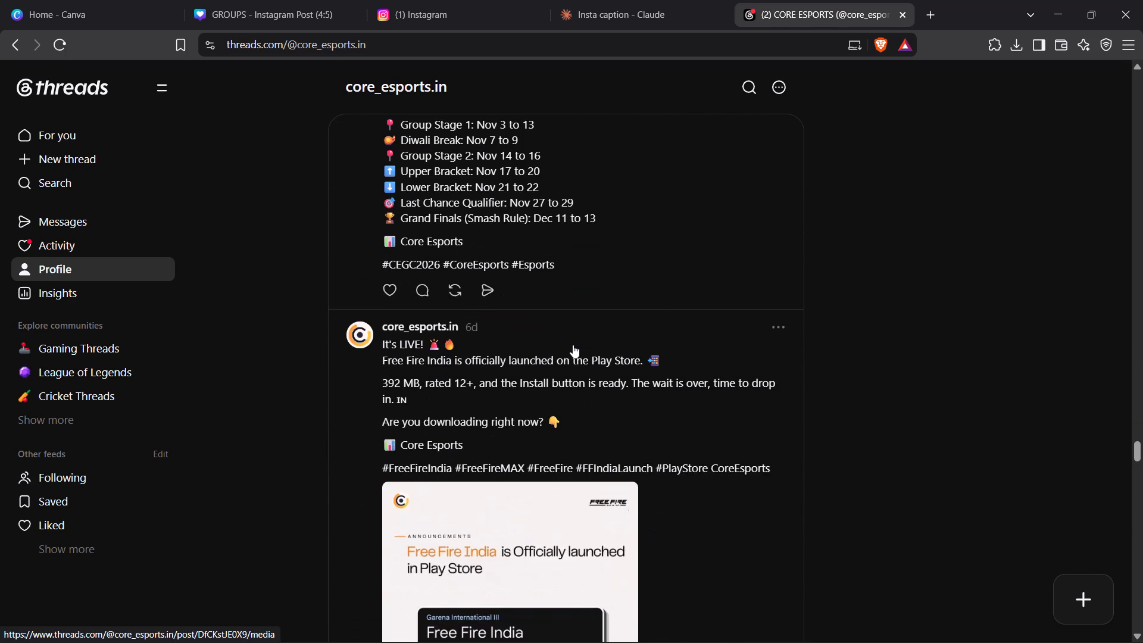
{"action": "scroll", "coordinate": [573, 345], "scroll_direction": "up", "scroll_amount": 2}
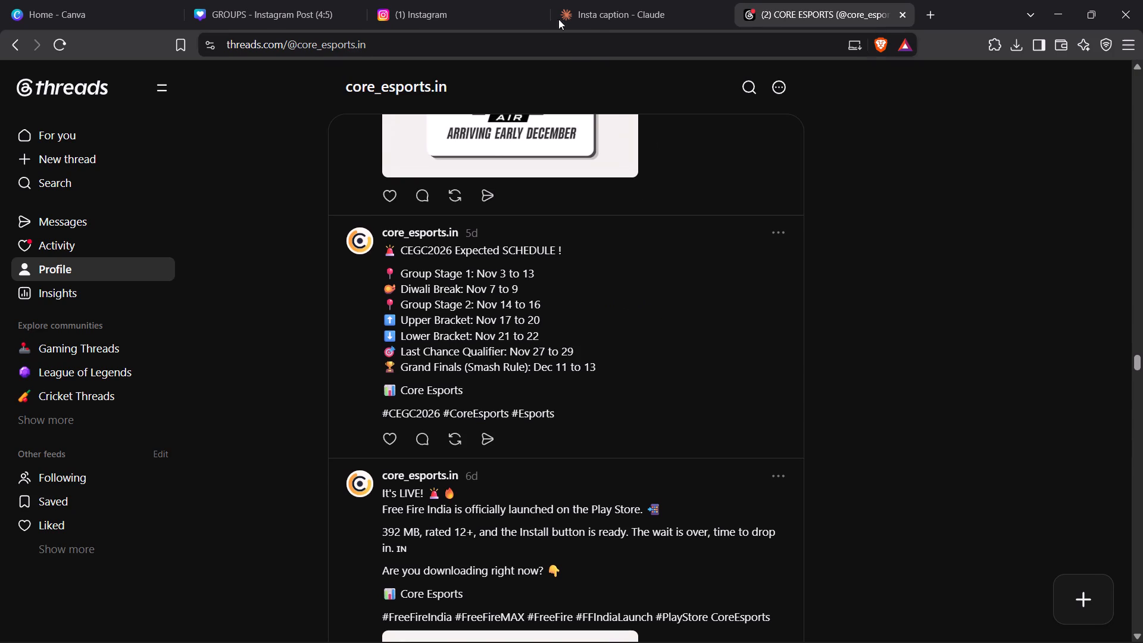
{"action": "left_click", "coordinate": [482, 0]}
{"action": "left_click", "coordinate": [270, 0]}
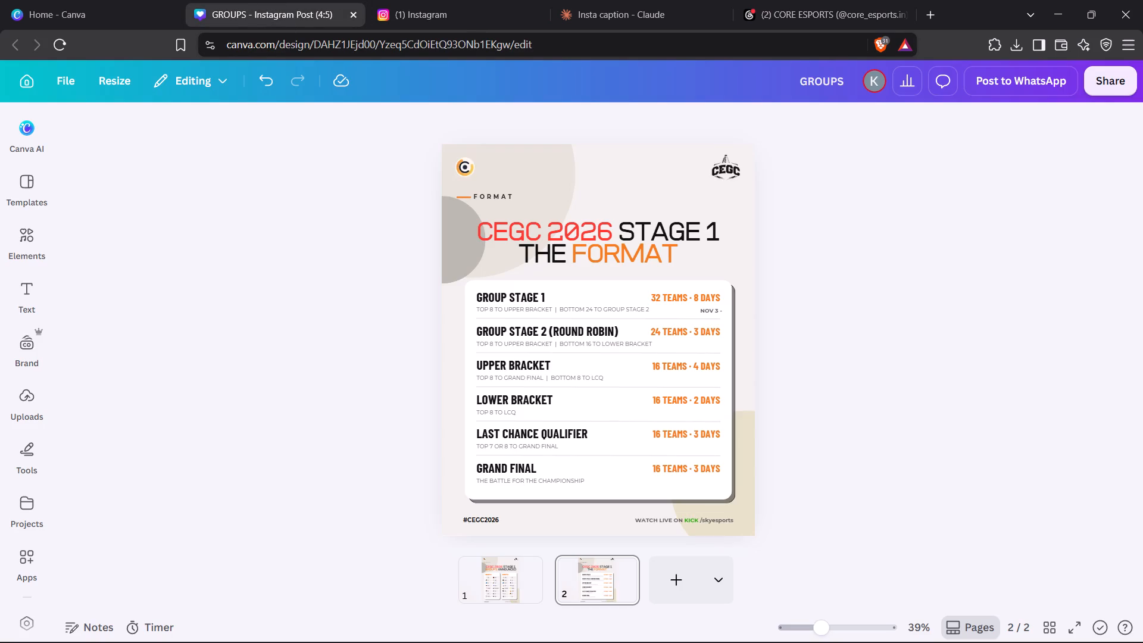
{"action": "left_click", "coordinate": [795, 0]}
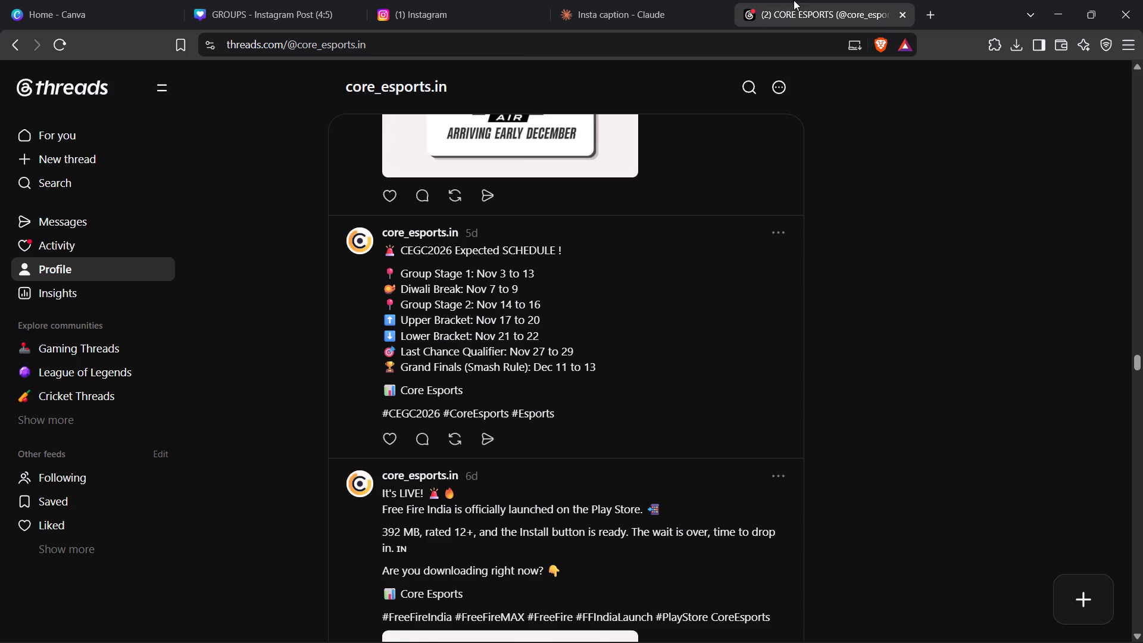
In the Canva format page, complete the date text beside Group Stage 1's subtitle as "NOV 3 - 13" with spaces around the dash.
{"action": "left_click", "coordinate": [307, 0]}
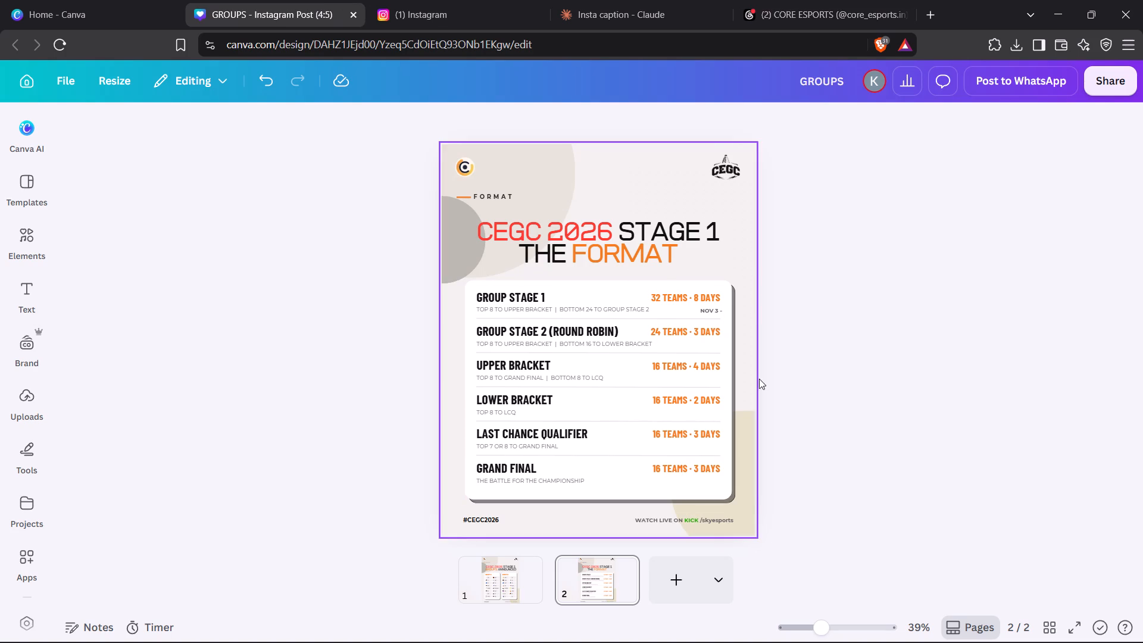
{"action": "left_click", "coordinate": [716, 309]}
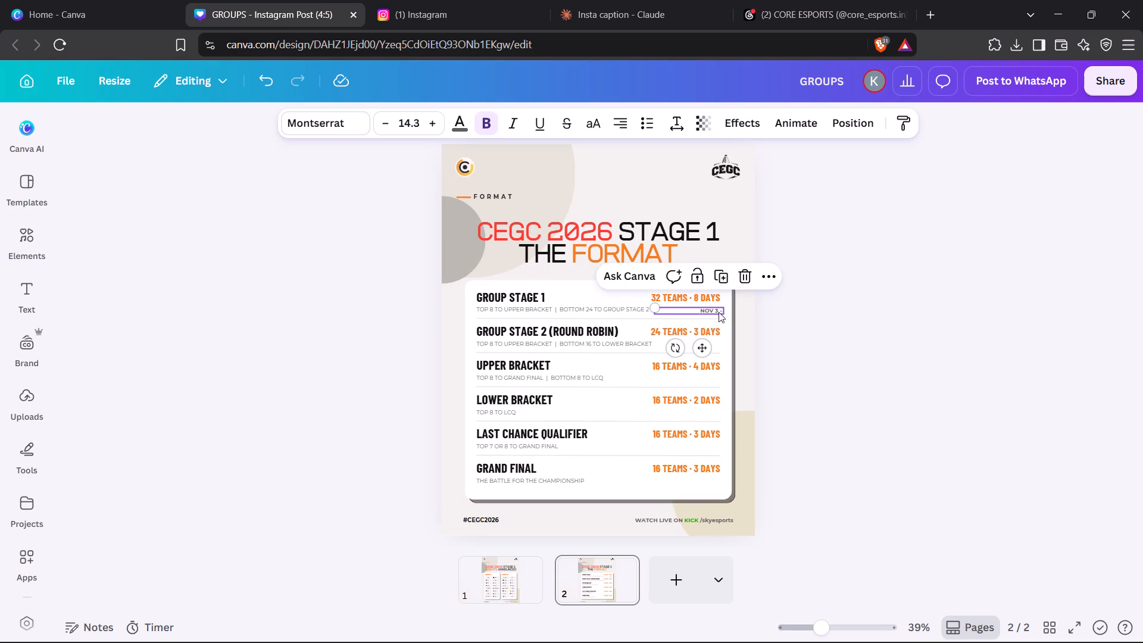
{"action": "left_click", "coordinate": [720, 311]}
{"action": "key", "text": "Right"}
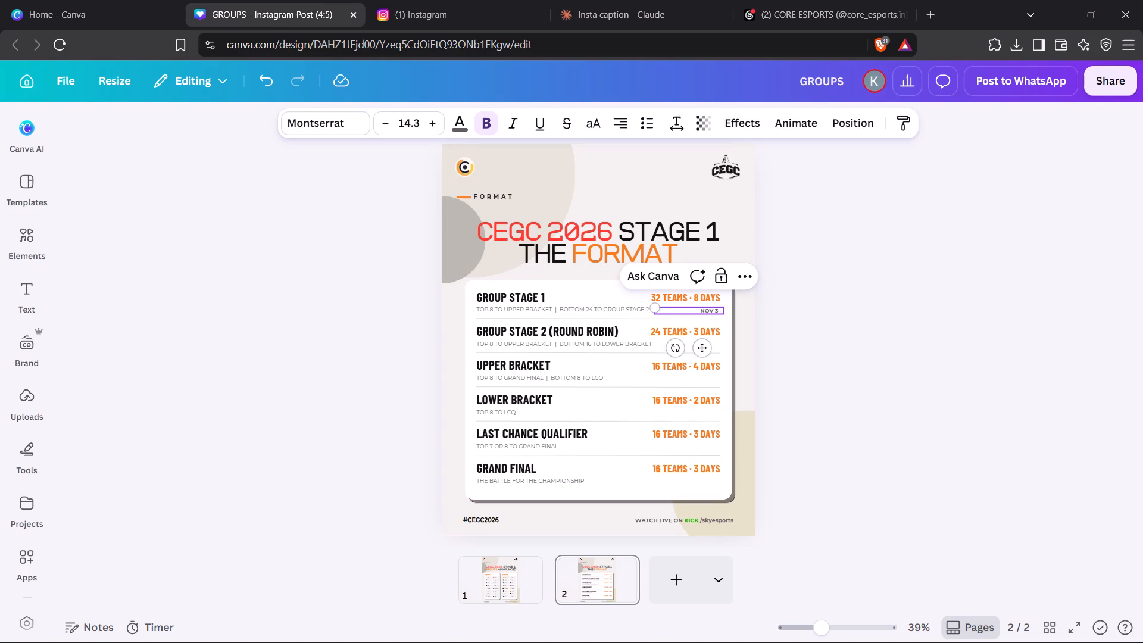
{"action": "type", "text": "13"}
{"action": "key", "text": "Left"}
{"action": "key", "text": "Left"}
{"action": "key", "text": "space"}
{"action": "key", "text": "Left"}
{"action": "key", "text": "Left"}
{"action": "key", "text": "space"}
Narrow Group Stage 1's "NOV 3 - 13" date box to fit its text and align it beneath "32 TEAMS · 8 DAYS".
{"action": "left_click_drag", "start_coordinate": [728, 311], "coordinate": [705, 316]}
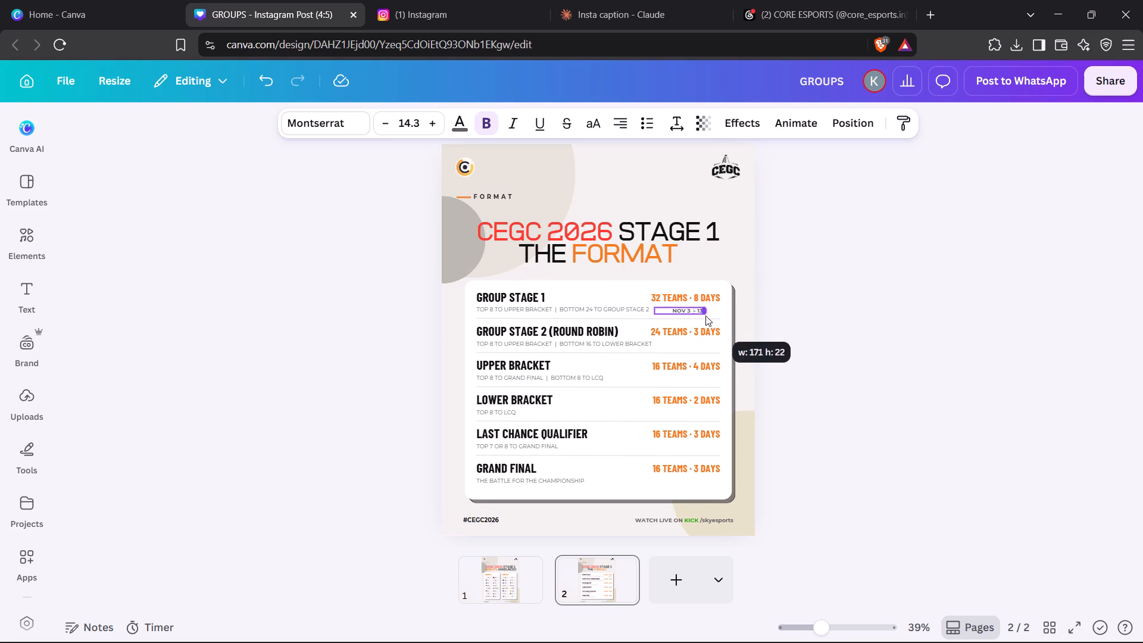
{"action": "left_click_drag", "start_coordinate": [705, 316], "coordinate": [695, 318]}
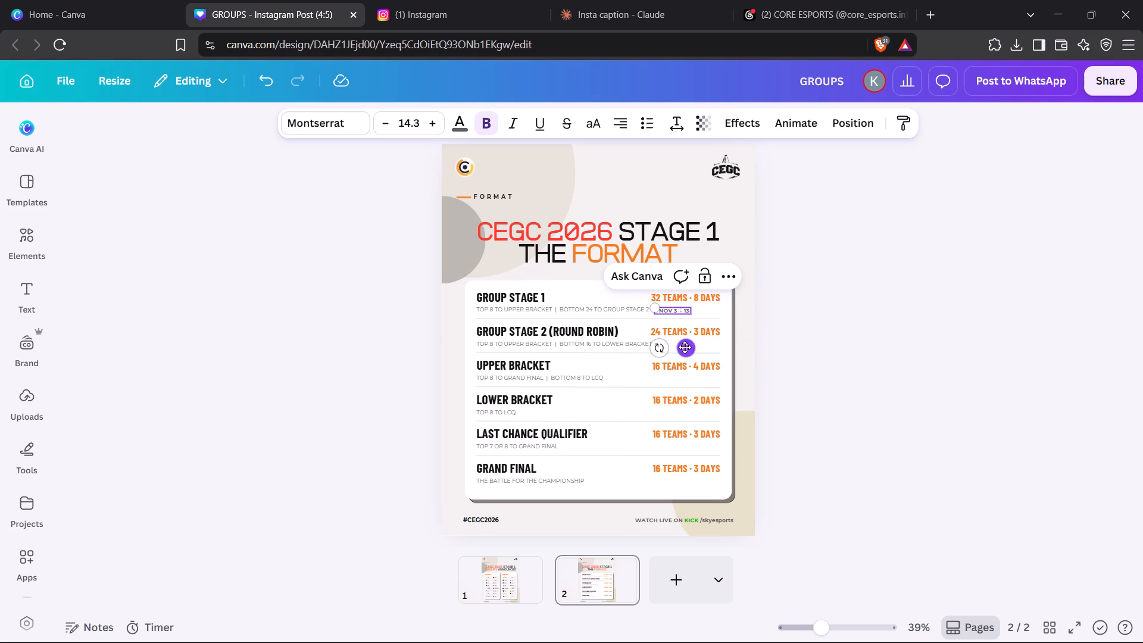
{"action": "left_click_drag", "start_coordinate": [685, 348], "coordinate": [712, 349]}
Duplicate the "NOV 3 - 13" date label into the other five stage rows, placing each copy beneath its team and day count.
{"action": "left_click", "coordinate": [735, 274]}
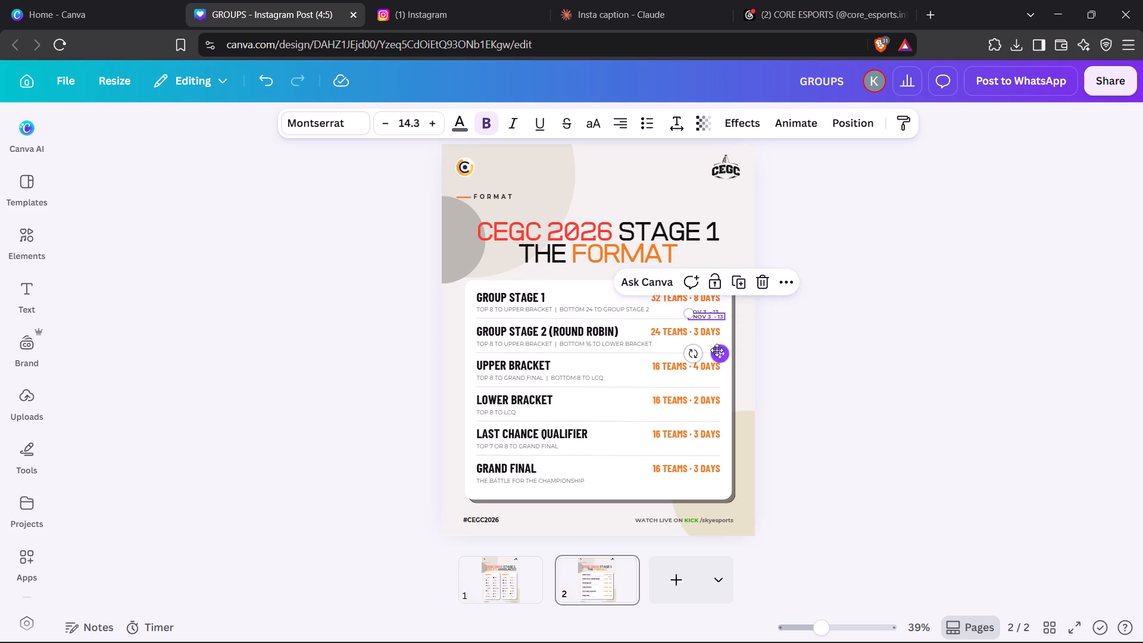
{"action": "left_click_drag", "start_coordinate": [716, 352], "coordinate": [711, 380]}
{"action": "left_click", "coordinate": [732, 313]}
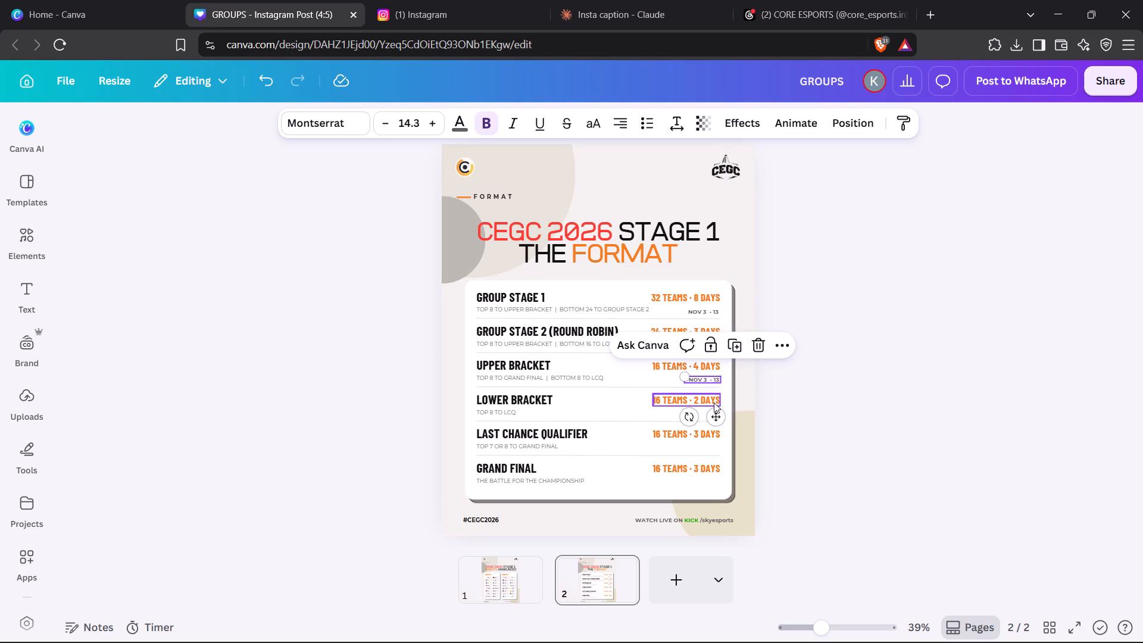
{"action": "left_click", "coordinate": [729, 345]}
{"action": "left_click", "coordinate": [740, 382]}
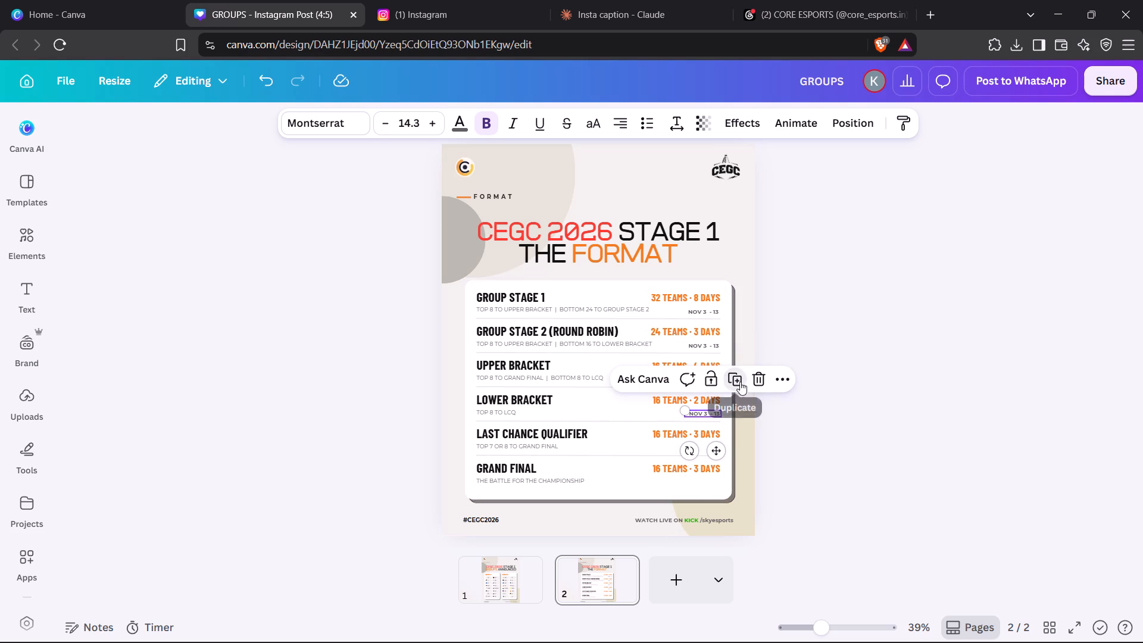
{"action": "left_click", "coordinate": [730, 411]}
{"action": "left_click", "coordinate": [825, 400]}
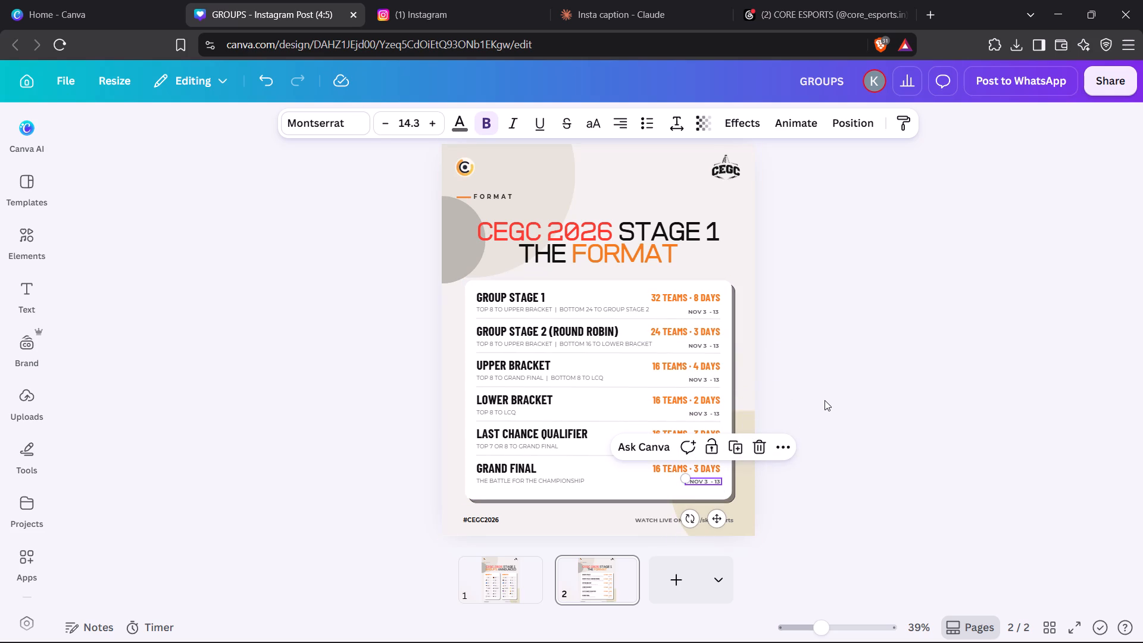
Set Group Stage 2's date label to "NOV 14 - 16".
{"action": "double_click", "coordinate": [711, 346]}
{"action": "left_click", "coordinate": [707, 347]}
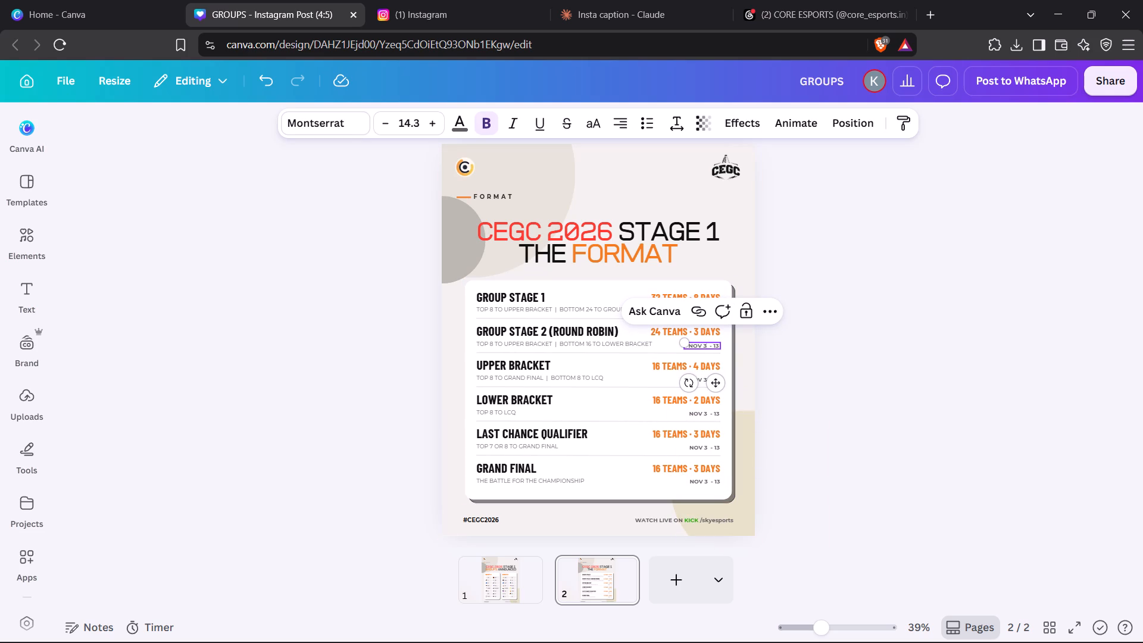
{"action": "key", "text": "BackSpace"}
{"action": "type", "text": "12"}
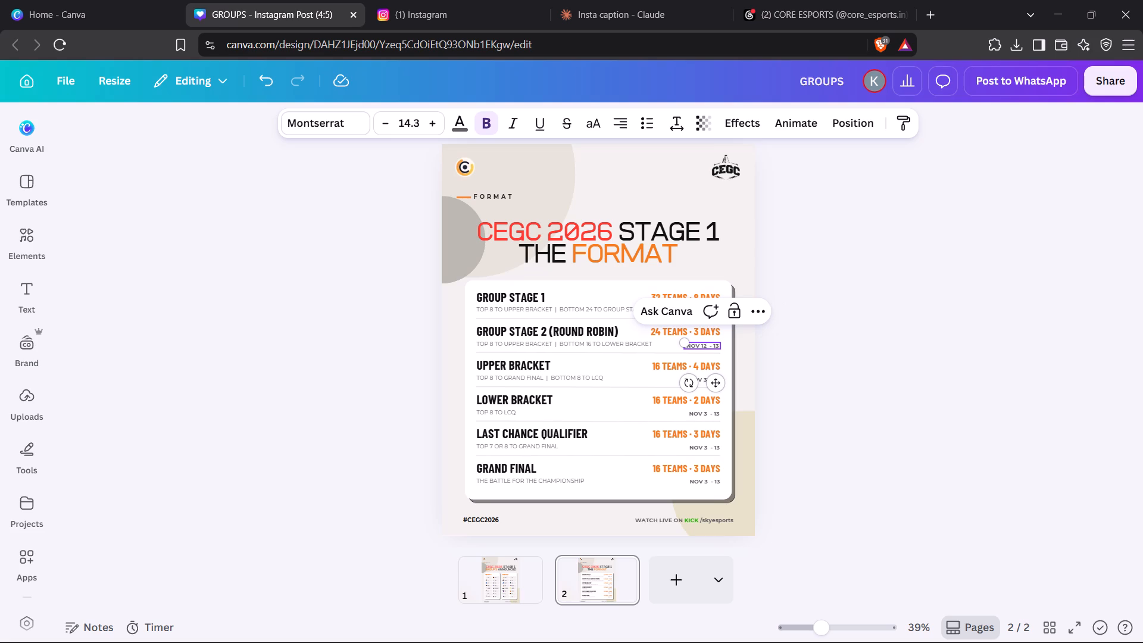
{"action": "key", "text": "BackSpace"}
{"action": "key", "text": "4"}
{"action": "key", "text": "Right"}
{"action": "key", "text": "Right"}
{"action": "key", "text": "Right"}
{"action": "key", "text": "Right"}
{"action": "key", "text": "Right"}
{"action": "key", "text": "Right"}
{"action": "key", "text": "BackSpace"}
{"action": "key", "text": "6"}
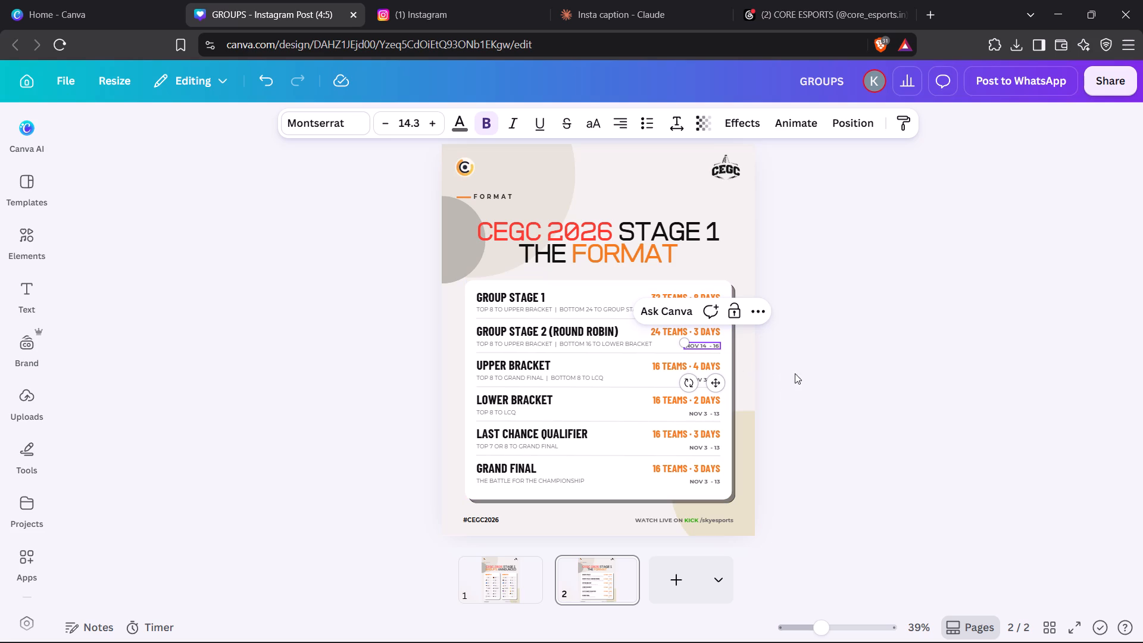
{"action": "left_click", "coordinate": [801, 372]}
Check the expected schedule post on Threads and set the Upper Bracket's date label to "NOV 17 - 20" in Canva.
{"action": "key", "text": "alt+Tab"}
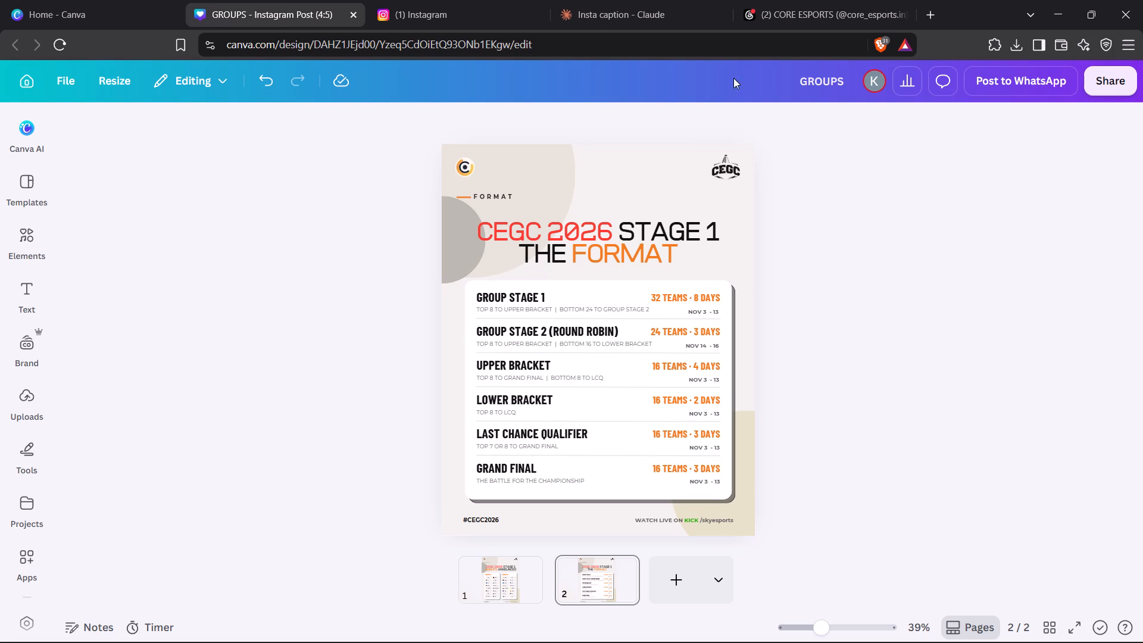
{"action": "left_click", "coordinate": [798, 1]}
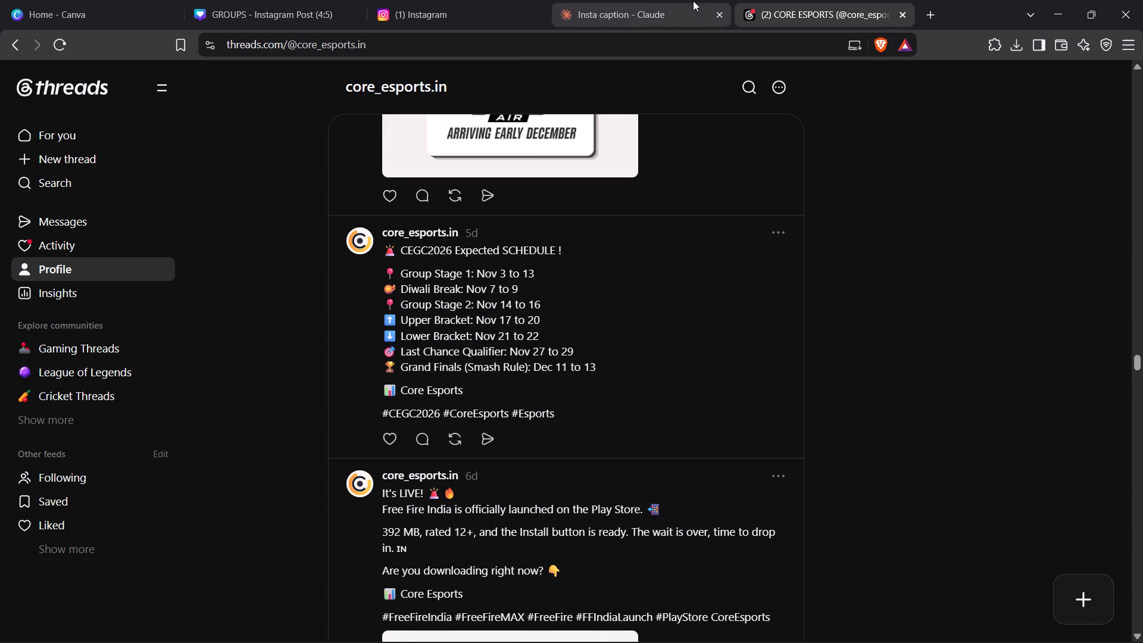
{"action": "left_click", "coordinate": [257, 0]}
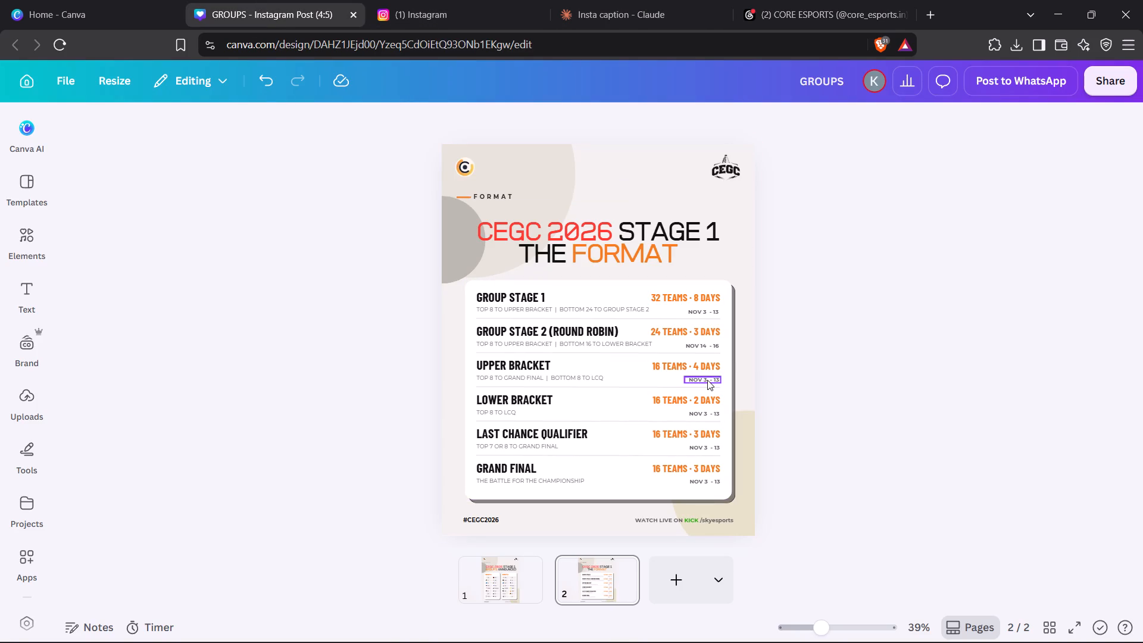
{"action": "double_click", "coordinate": [707, 380]}
{"action": "left_click", "coordinate": [707, 380]}
{"action": "key", "text": "BackSpace"}
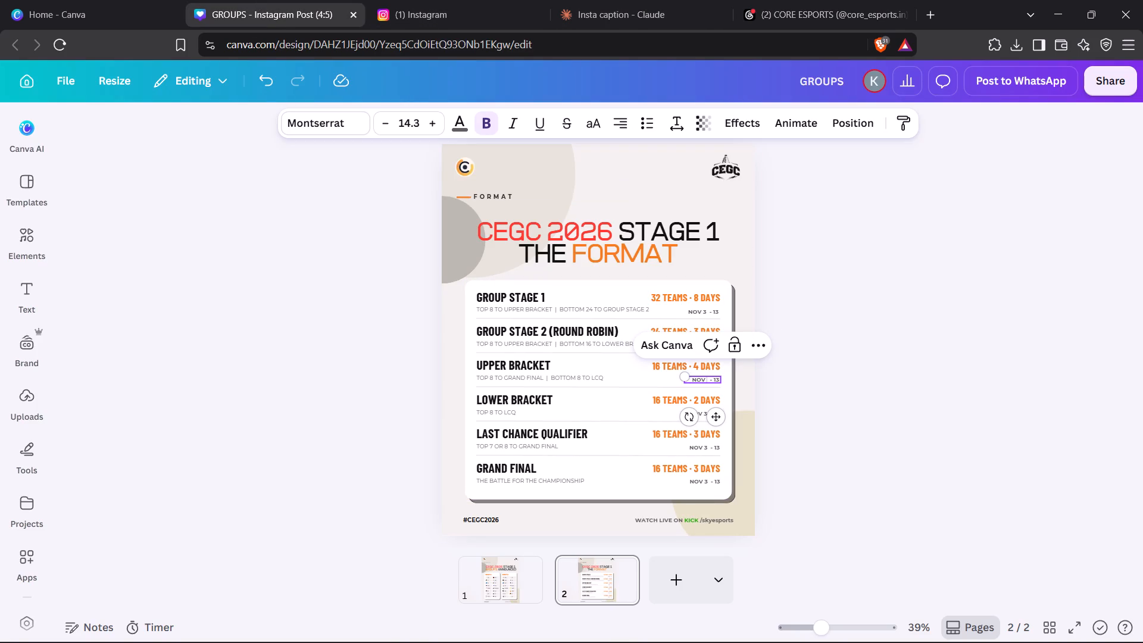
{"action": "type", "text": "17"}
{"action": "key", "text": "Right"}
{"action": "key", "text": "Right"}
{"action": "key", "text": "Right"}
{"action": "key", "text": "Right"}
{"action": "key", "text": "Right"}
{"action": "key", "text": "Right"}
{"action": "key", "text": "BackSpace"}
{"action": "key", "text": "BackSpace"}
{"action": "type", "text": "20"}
{"action": "left_click", "coordinate": [800, 337]}
Recheck the Threads schedule post and set the Lower Bracket's date label to "NOV 17 - 22" in Canva.
{"action": "left_click", "coordinate": [857, 1]}
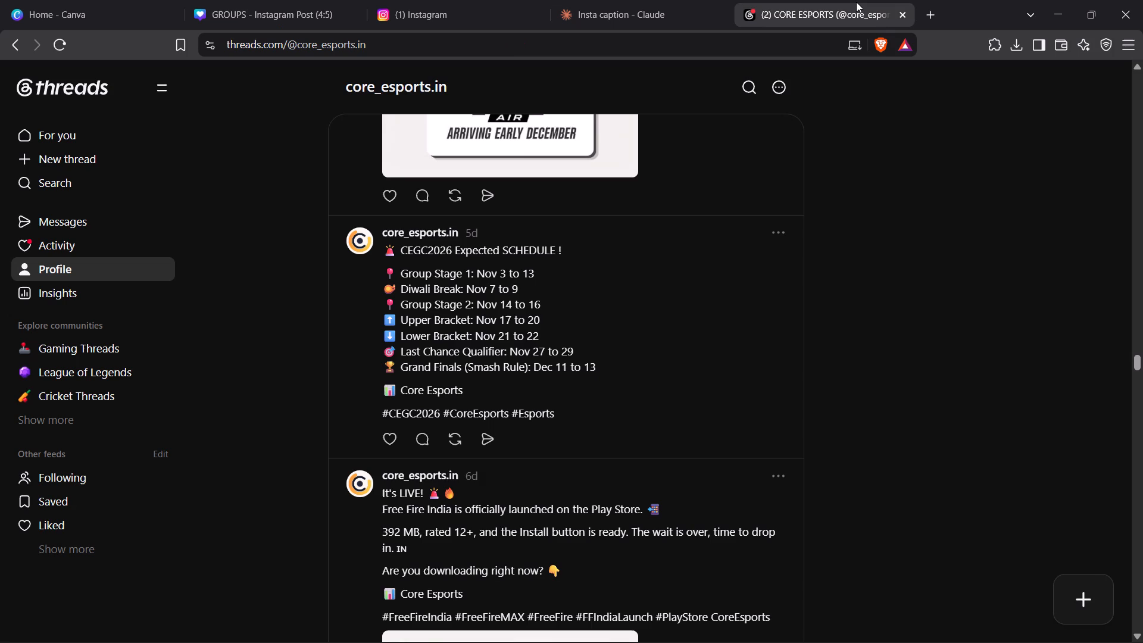
{"action": "left_click", "coordinate": [254, 2]}
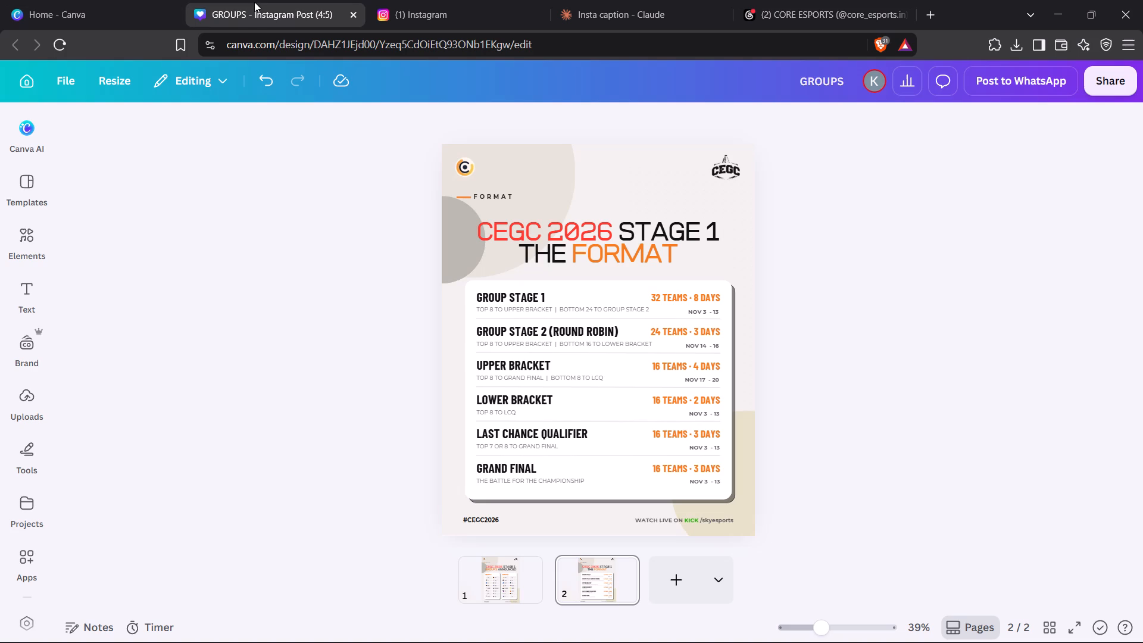
{"action": "left_click", "coordinate": [707, 414]}
{"action": "left_click", "coordinate": [707, 414]}
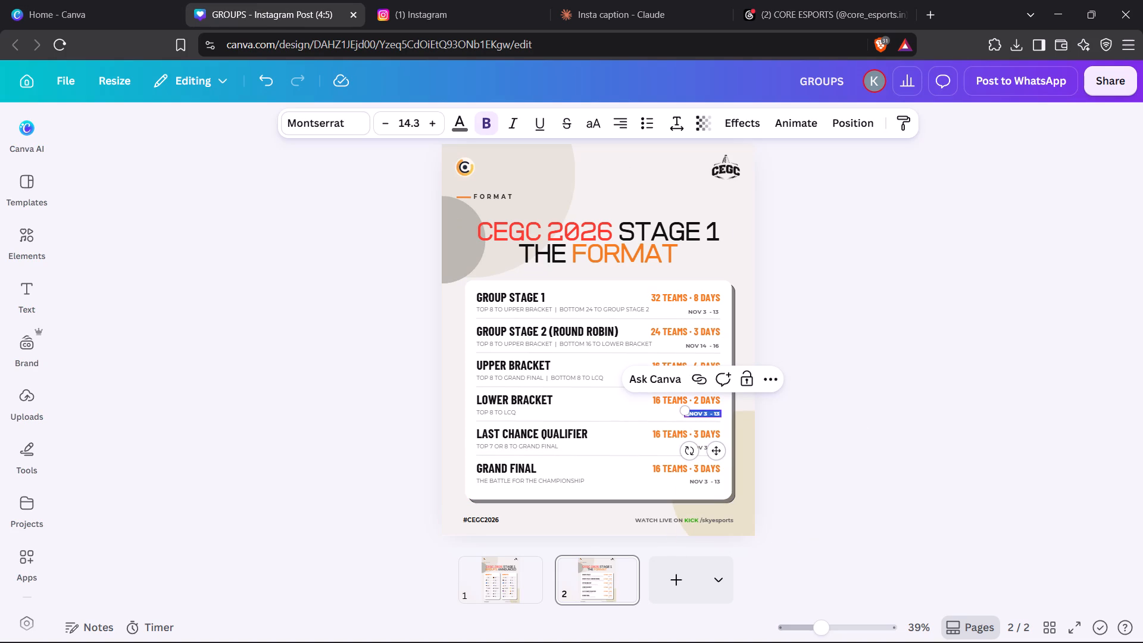
{"action": "left_click", "coordinate": [707, 414]}
{"action": "key", "text": "BackSpace"}
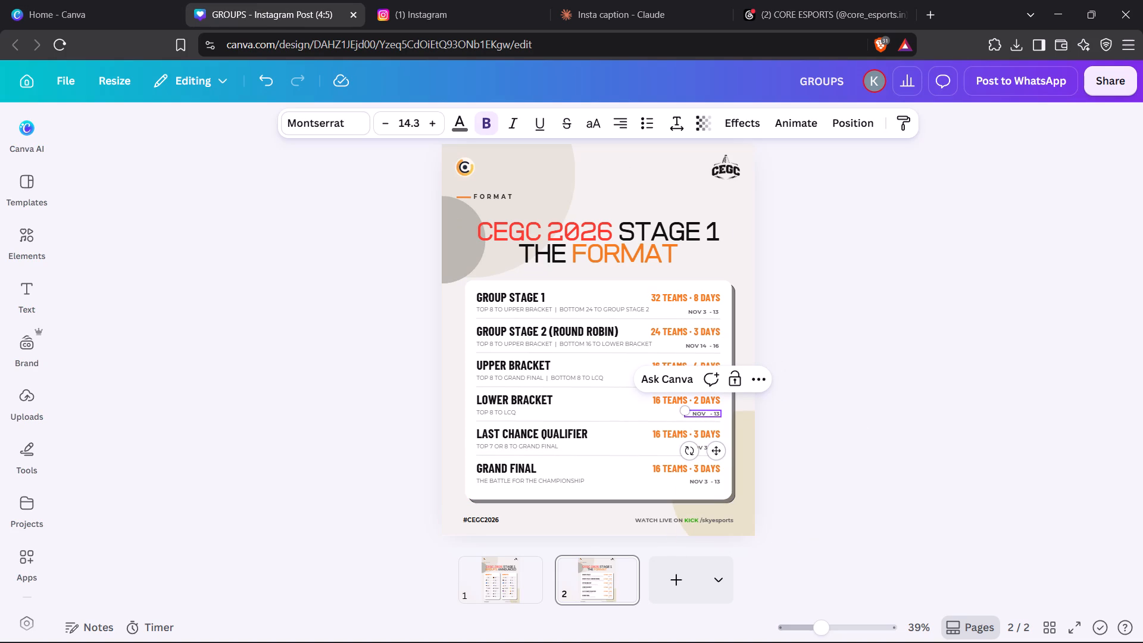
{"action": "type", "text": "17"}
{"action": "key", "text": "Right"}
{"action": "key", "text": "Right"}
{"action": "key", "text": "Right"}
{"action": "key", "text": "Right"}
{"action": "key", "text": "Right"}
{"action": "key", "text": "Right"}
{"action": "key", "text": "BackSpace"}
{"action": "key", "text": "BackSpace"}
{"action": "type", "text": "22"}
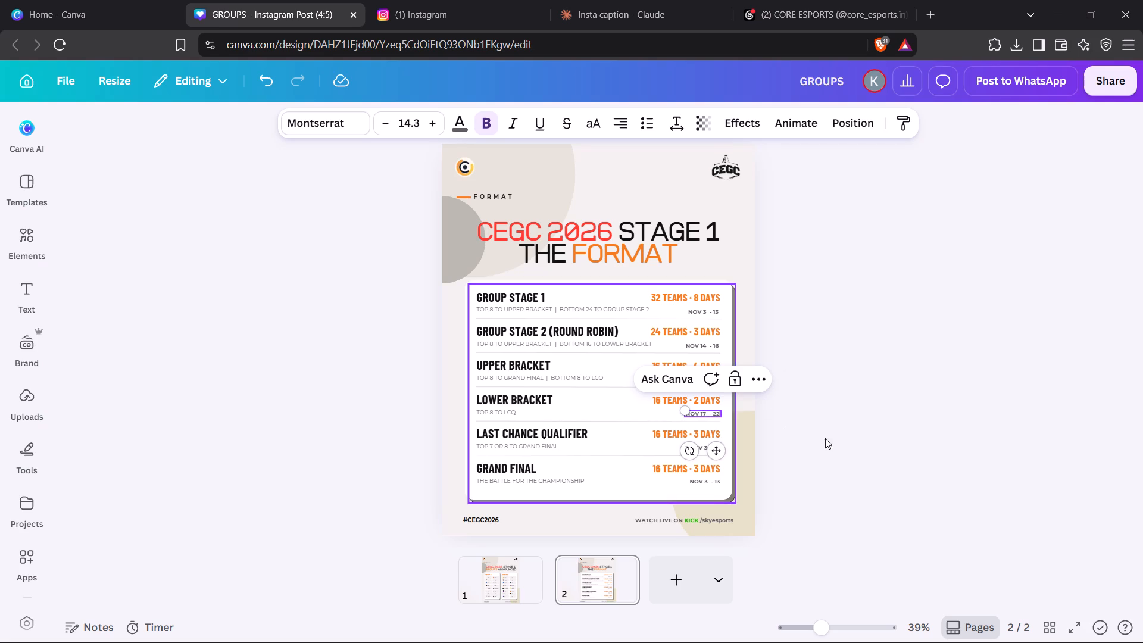
{"action": "left_click", "coordinate": [830, 456]}
Consult the Threads schedule post again and change the Lower Bracket label's end date to 20, making it "NOV 17 - 20".
{"action": "left_click", "coordinate": [803, 7]}
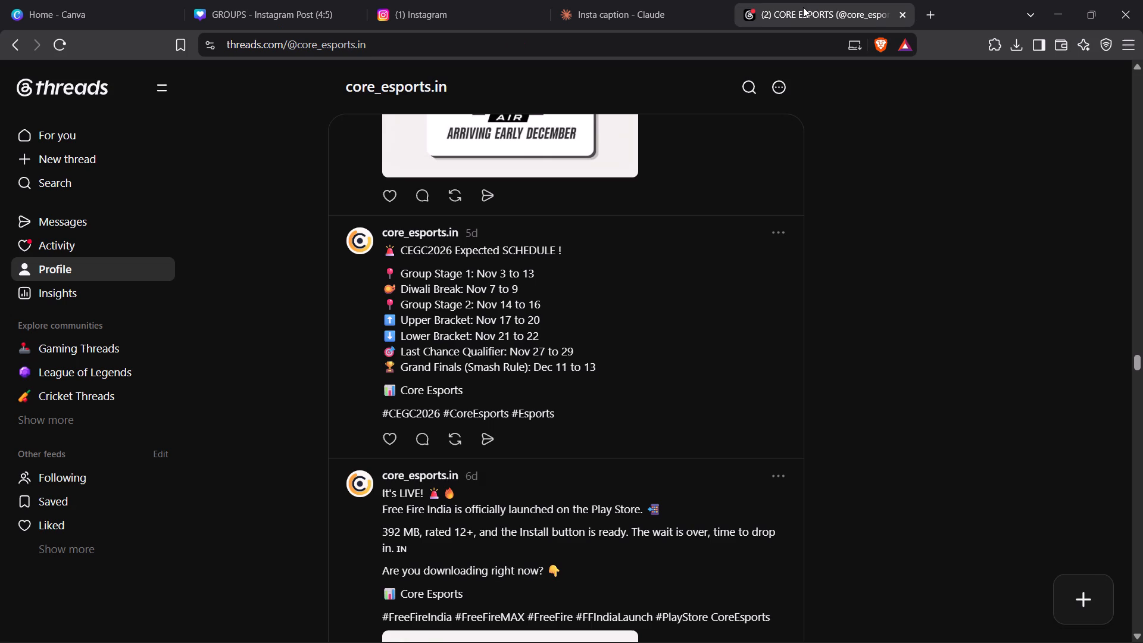
{"action": "left_click", "coordinate": [274, 4]}
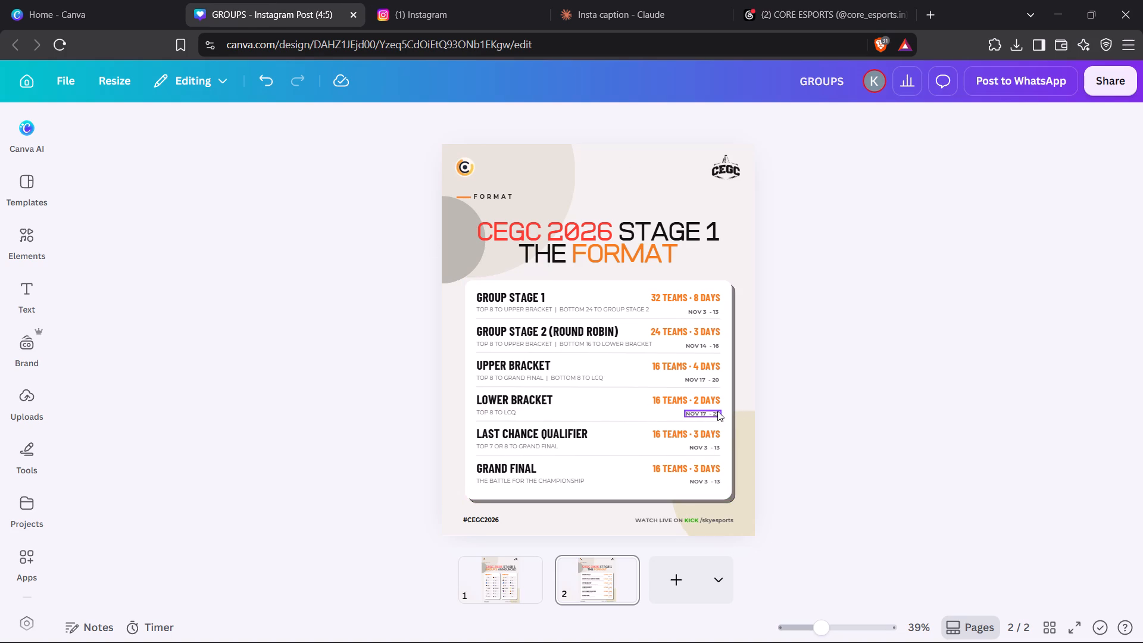
{"action": "double_click", "coordinate": [717, 412]}
{"action": "key", "text": "Right"}
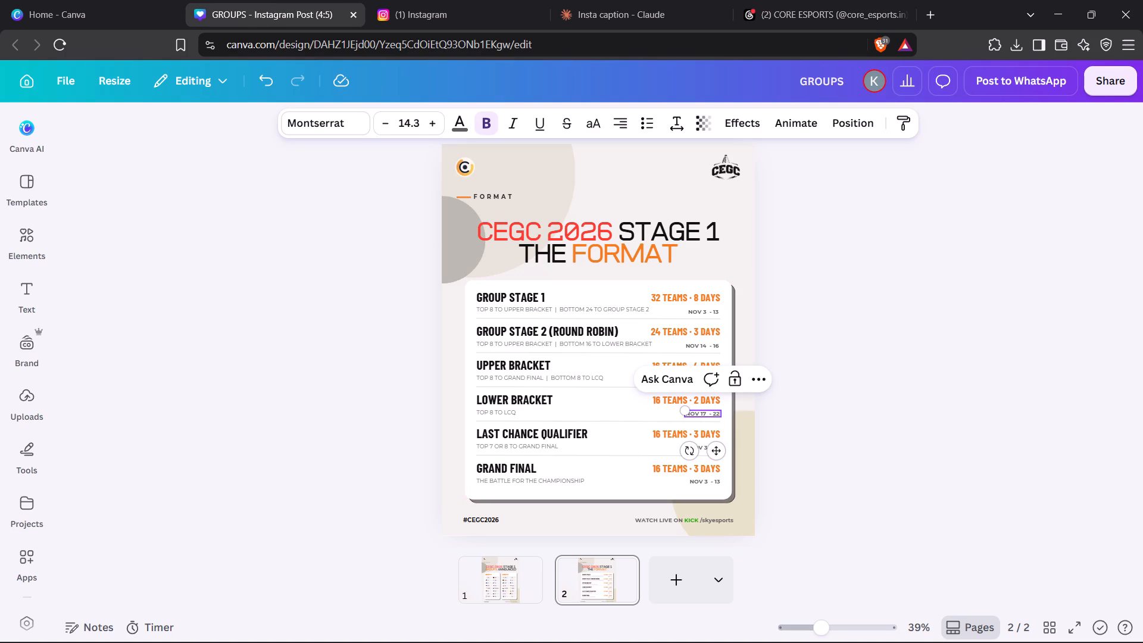
{"action": "key", "text": "BackSpace"}
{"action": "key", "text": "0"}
{"action": "left_click", "coordinate": [819, 517]}
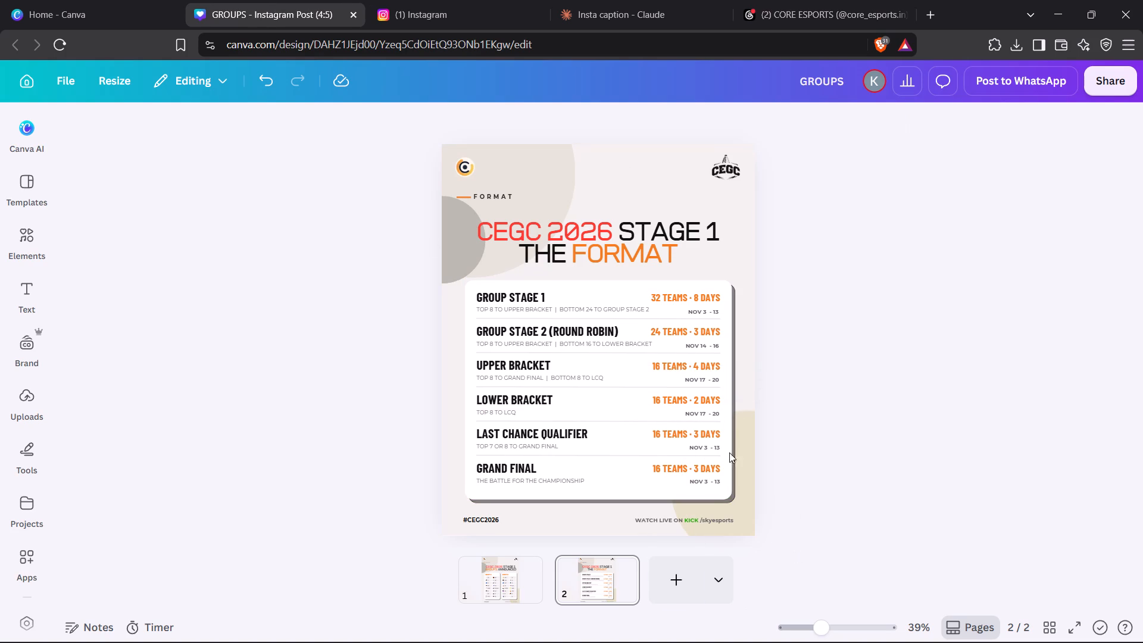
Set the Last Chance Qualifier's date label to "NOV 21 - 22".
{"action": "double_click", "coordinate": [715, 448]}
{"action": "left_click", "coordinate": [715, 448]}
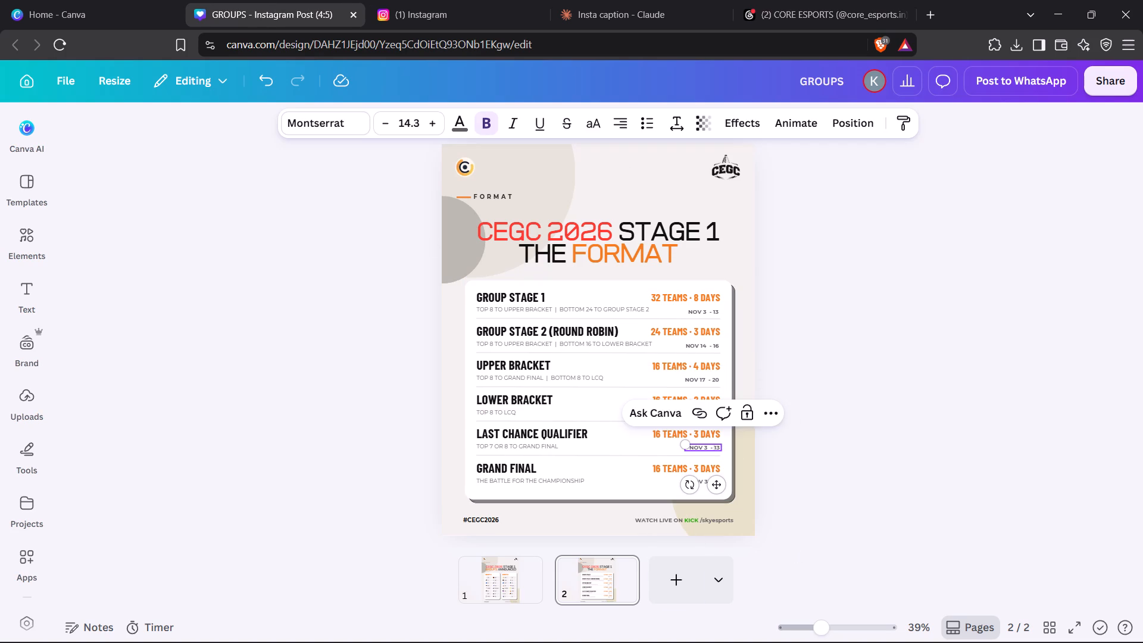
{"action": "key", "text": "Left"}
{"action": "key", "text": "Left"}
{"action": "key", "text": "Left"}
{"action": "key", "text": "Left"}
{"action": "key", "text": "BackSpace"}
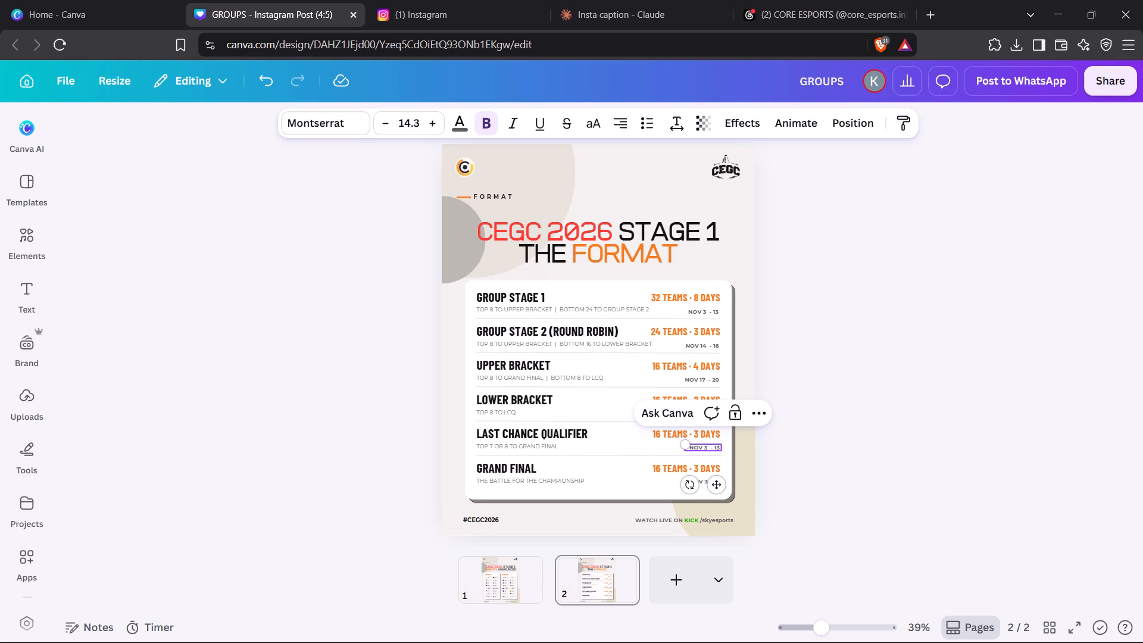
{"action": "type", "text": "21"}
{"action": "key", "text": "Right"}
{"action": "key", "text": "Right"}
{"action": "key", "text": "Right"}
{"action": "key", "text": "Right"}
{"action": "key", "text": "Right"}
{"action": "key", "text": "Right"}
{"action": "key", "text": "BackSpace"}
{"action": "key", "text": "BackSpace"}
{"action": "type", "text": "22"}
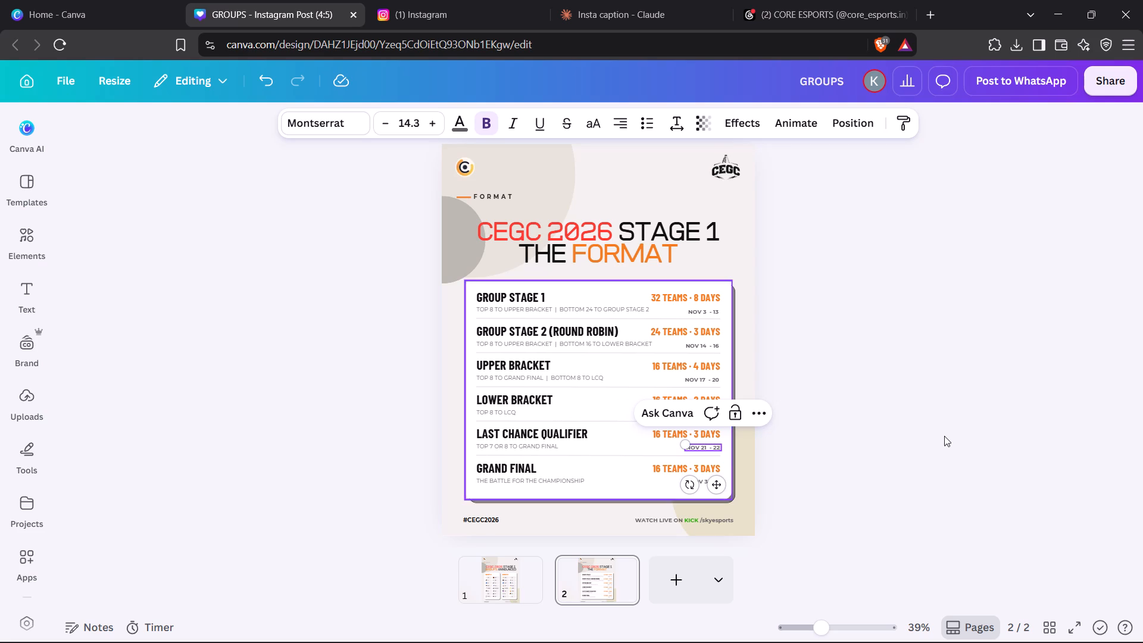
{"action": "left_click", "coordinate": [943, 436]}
Split the Threads schedule post into its own window and arrange it side by side with the Canva design.
{"action": "left_click", "coordinate": [763, 0]}
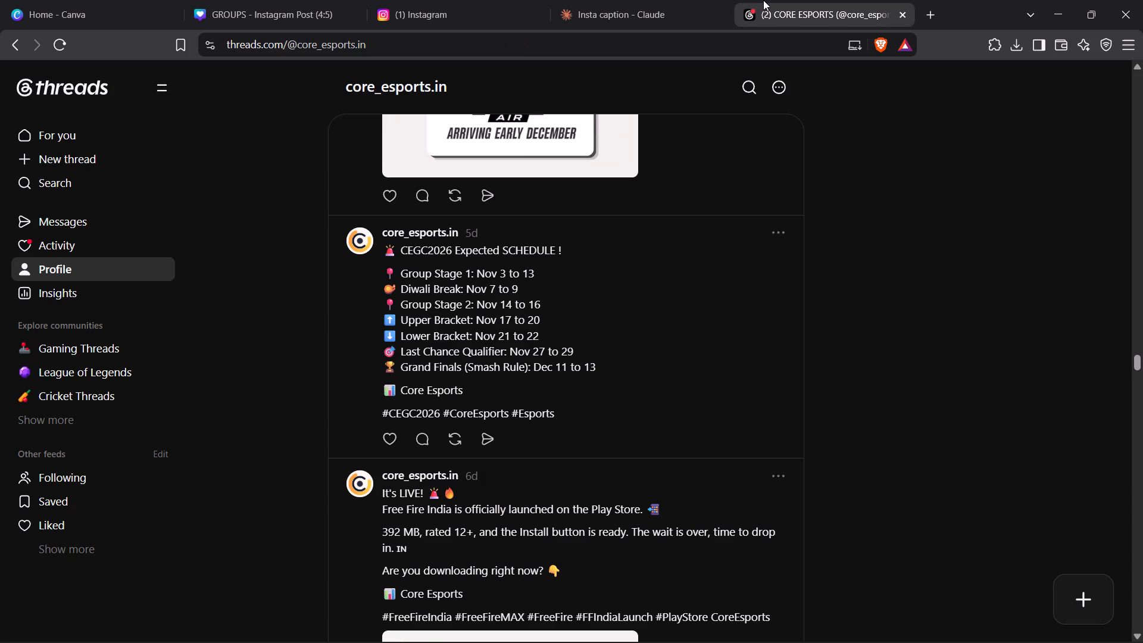
{"action": "left_click", "coordinate": [302, 12]}
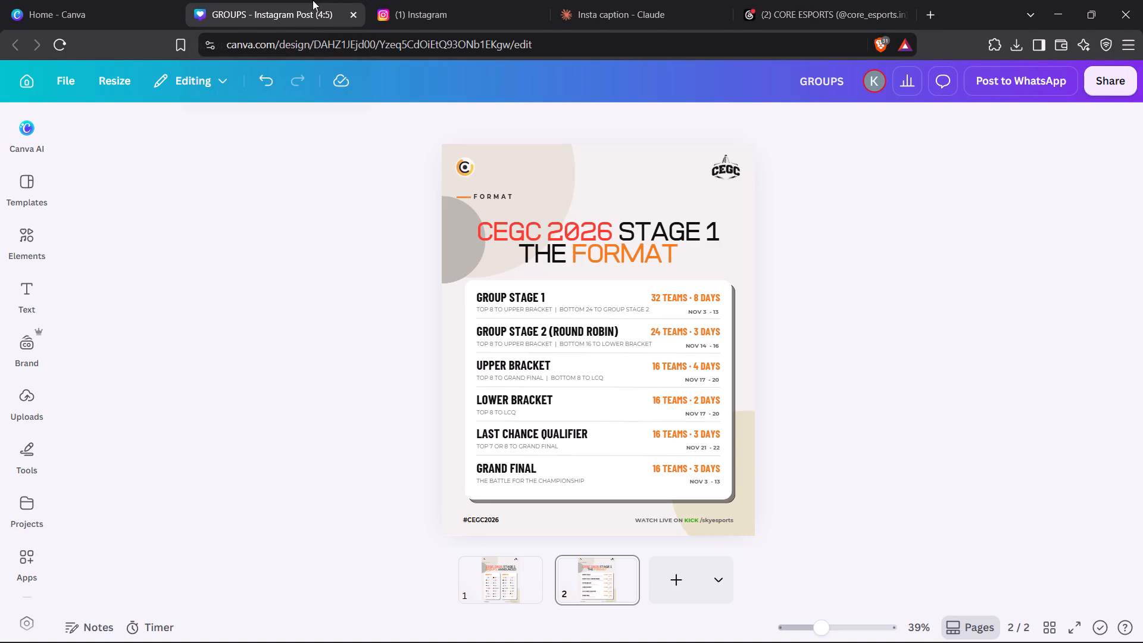
{"action": "left_click_drag", "start_coordinate": [814, 17], "coordinate": [825, 46]}
{"action": "left_click", "coordinate": [1007, 81]}
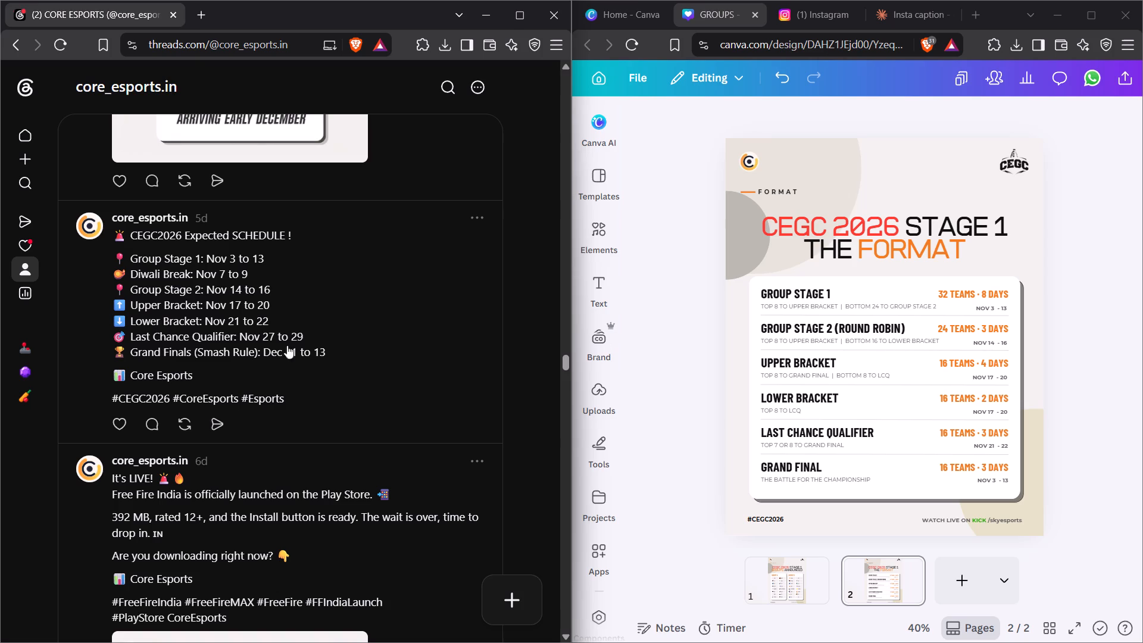
Set the Lower Bracket's date label to "NOV 21 - 22", following the Threads schedule.
{"action": "double_click", "coordinate": [993, 411]}
{"action": "key", "text": "BackSpace"}
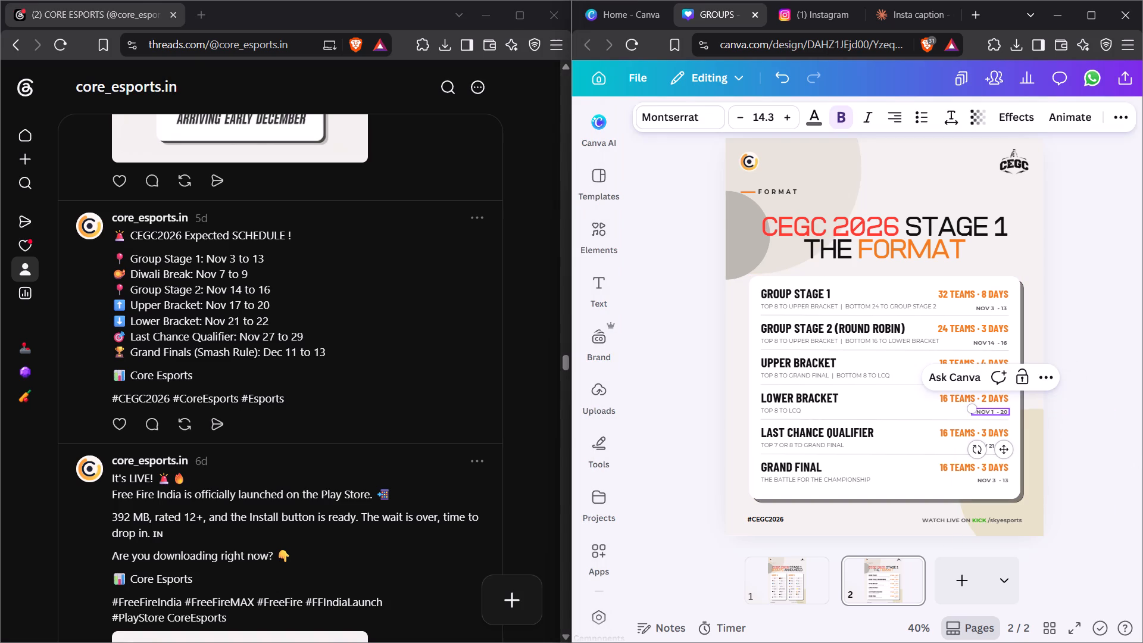
{"action": "key", "text": "BackSpace"}
{"action": "type", "text": "21"}
{"action": "key", "text": "Right"}
{"action": "key", "text": "Right"}
{"action": "key", "text": "Right"}
{"action": "key", "text": "Right"}
{"action": "key", "text": "Right"}
{"action": "key", "text": "Right"}
{"action": "key", "text": "Right"}
{"action": "key", "text": "Right"}
{"action": "key", "text": "Right"}
{"action": "key", "text": "Right"}
{"action": "key", "text": "Left"}
{"action": "key", "text": "BackSpace"}
{"action": "key", "text": "2"}
{"action": "left_click", "coordinate": [1108, 474]}
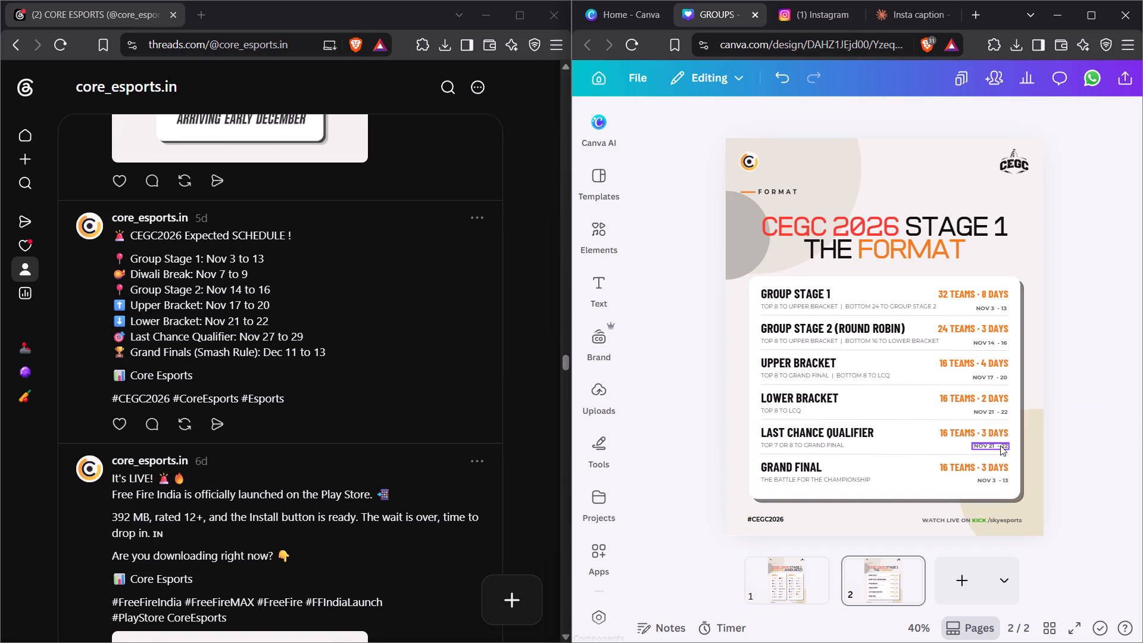
Set the Last Chance Qualifier's date label to "NOV 27 - 29", following the Threads schedule.
{"action": "left_click", "coordinate": [1000, 445]}
{"action": "left_click", "coordinate": [994, 445]}
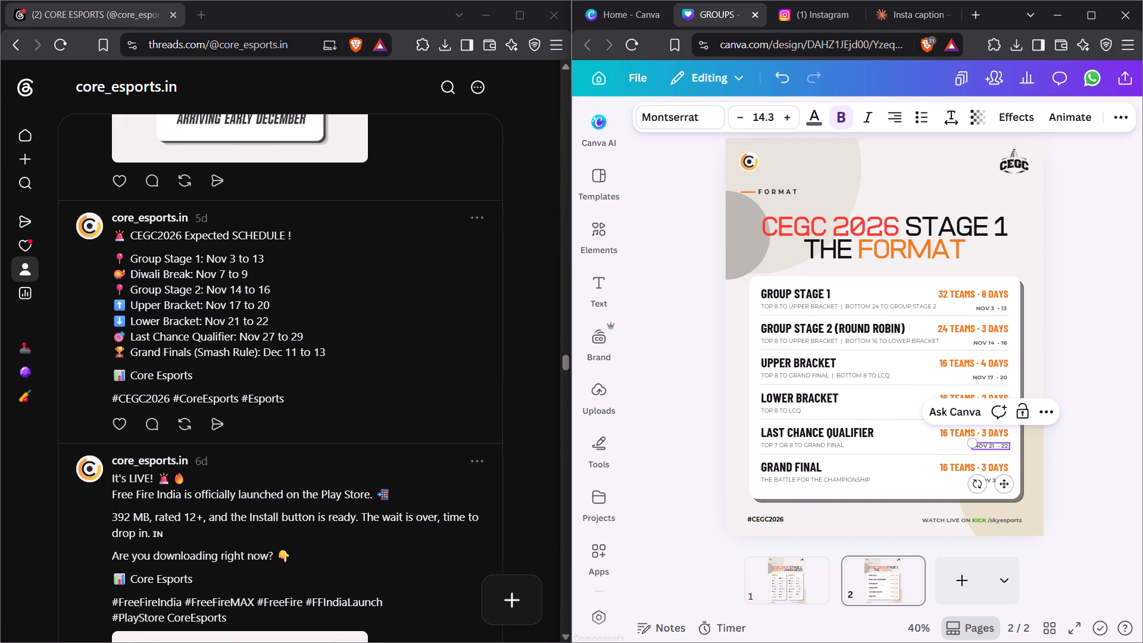
{"action": "key", "text": "BackSpace"}
{"action": "key", "text": "7"}
{"action": "key", "text": "Right"}
{"action": "key", "text": "Right"}
{"action": "key", "text": "Right"}
{"action": "key", "text": "Right"}
{"action": "key", "text": "Right"}
{"action": "key", "text": "Right"}
{"action": "key", "text": "Right"}
{"action": "key", "text": "BackSpace"}
{"action": "key", "text": "BackSpace"}
{"action": "key", "text": "9"}
{"action": "key", "text": "space"}
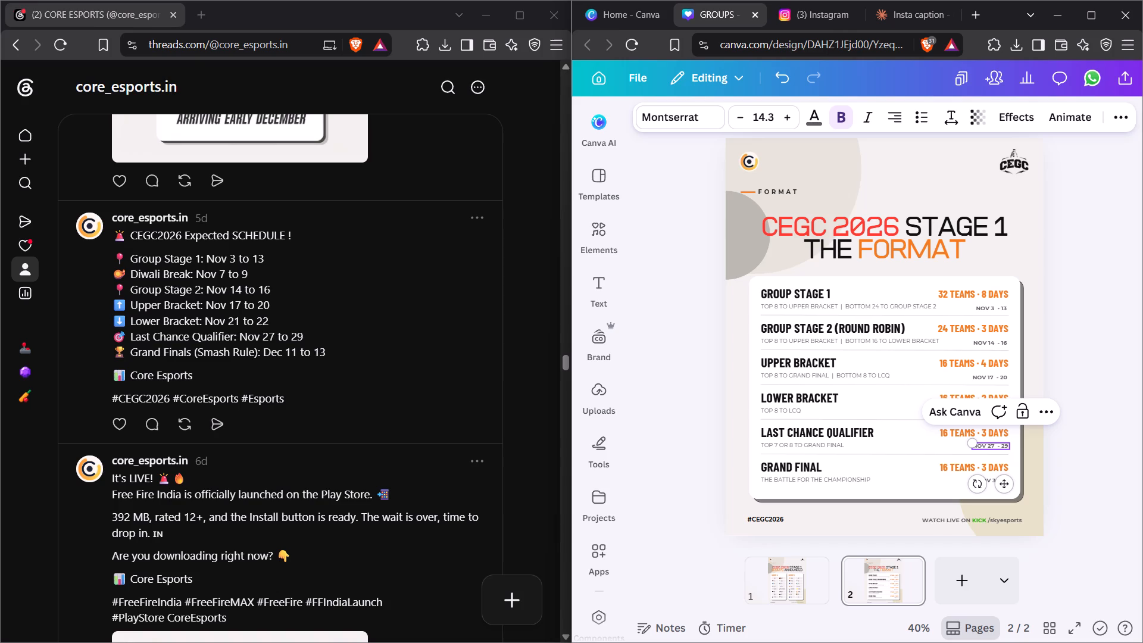
{"action": "left_click", "coordinate": [1072, 501]}
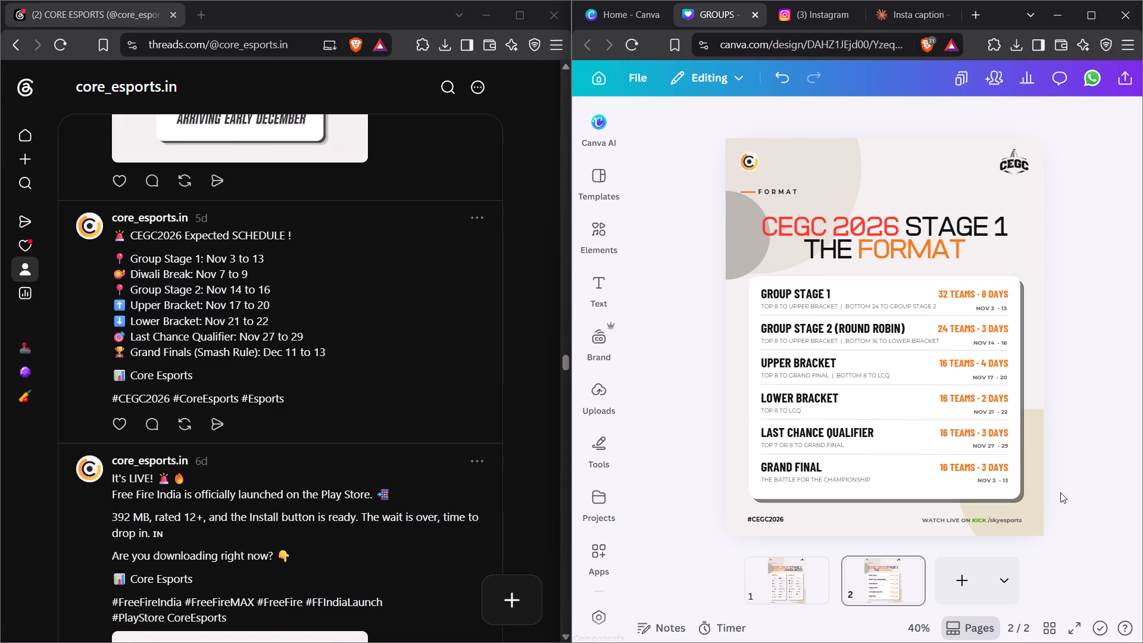
Replace the Grand Final's date label with "DEC 11 - 13".
{"action": "double_click", "coordinate": [997, 479]}
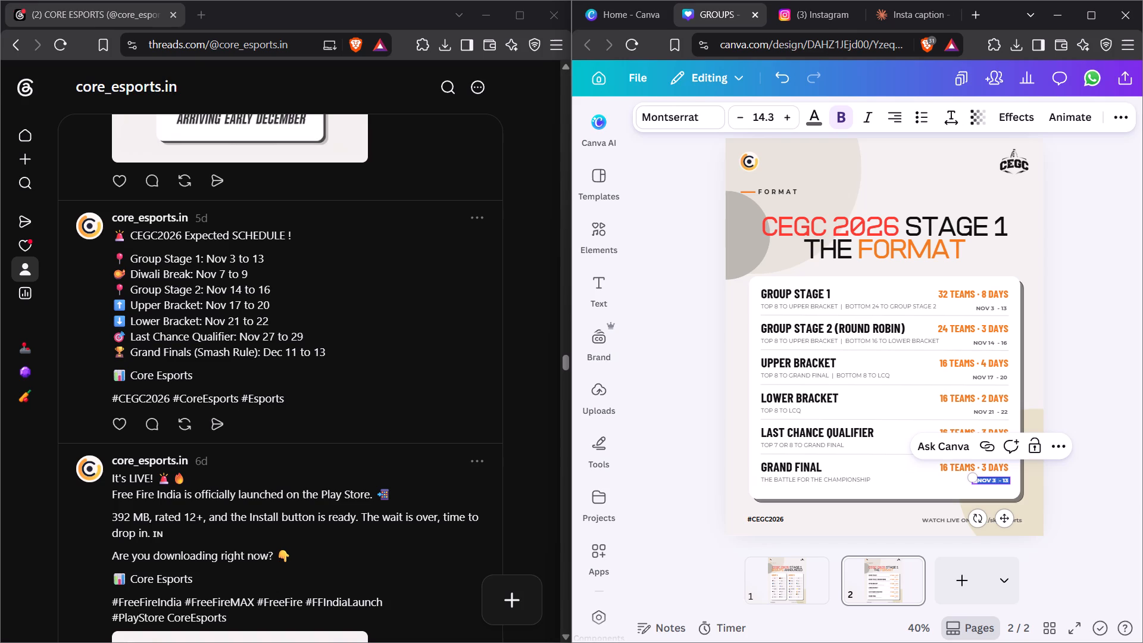
{"action": "type", "text": "DEC"}
{"action": "key", "text": "space"}
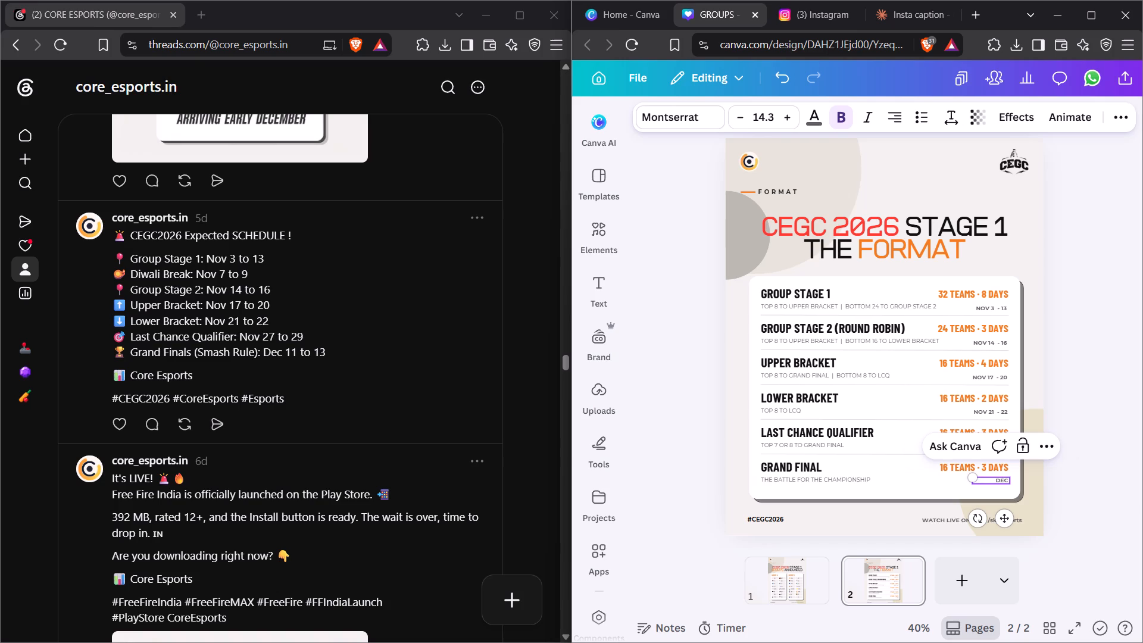
{"action": "type", "text": "11 -"}
{"action": "key", "text": "space"}
{"action": "type", "text": "13"}
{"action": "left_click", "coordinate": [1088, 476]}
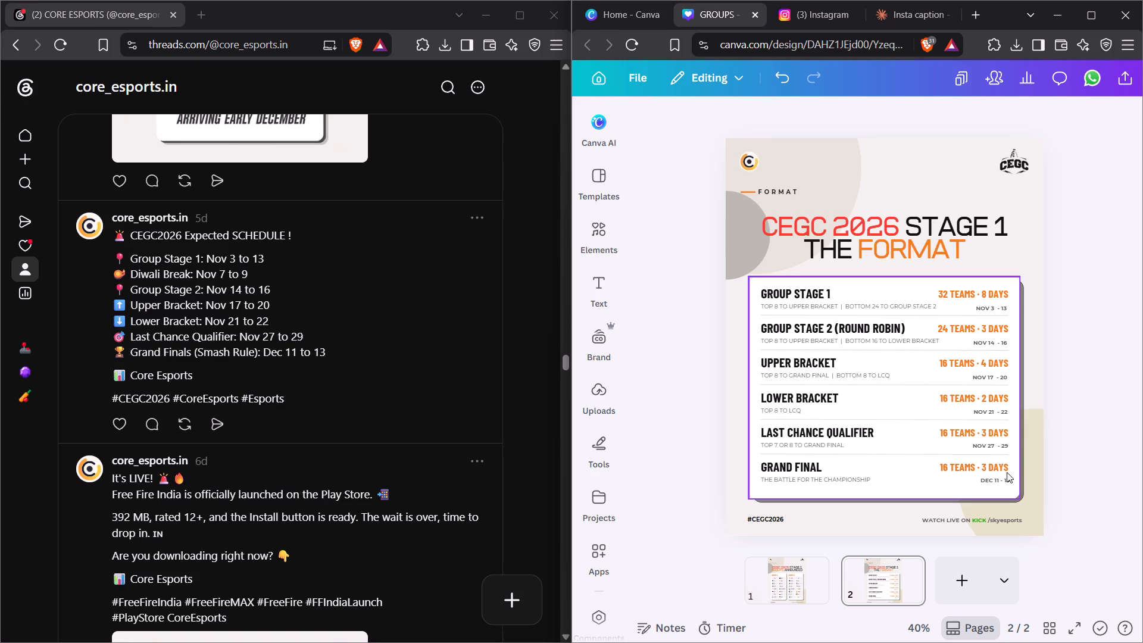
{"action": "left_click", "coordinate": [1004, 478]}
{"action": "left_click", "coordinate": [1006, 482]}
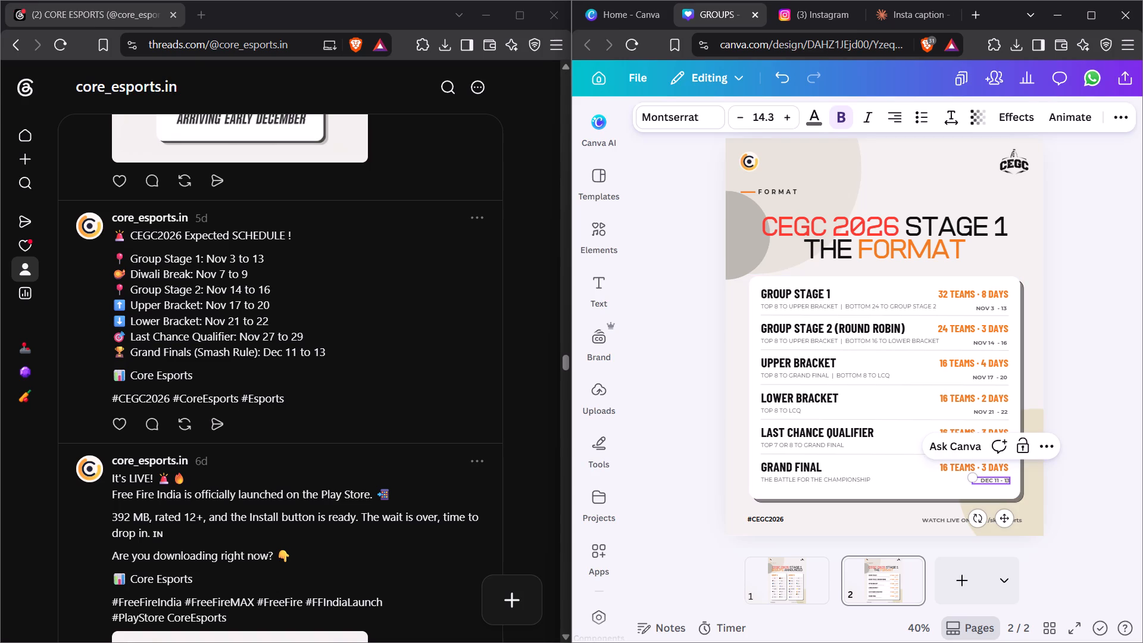
Adjust the spacing in the Grand Final's date label "DEC 11 - 13" and finish editing the text.
{"action": "key", "text": "Right"}
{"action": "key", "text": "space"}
{"action": "left_click", "coordinate": [1116, 352]}
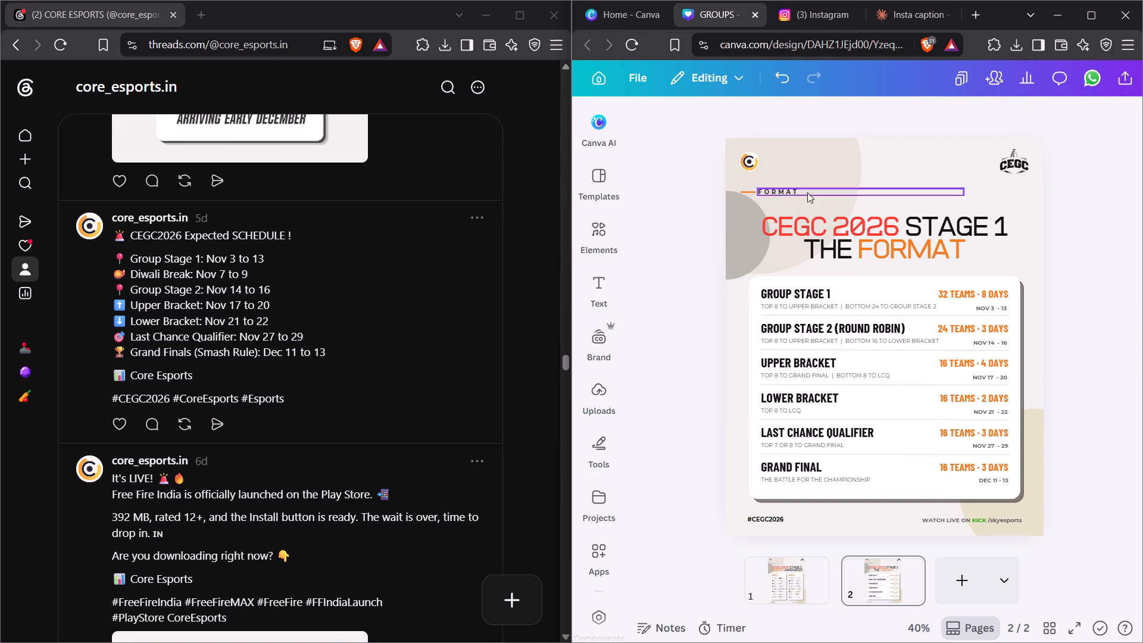
{"action": "left_click", "coordinate": [1094, 163]}
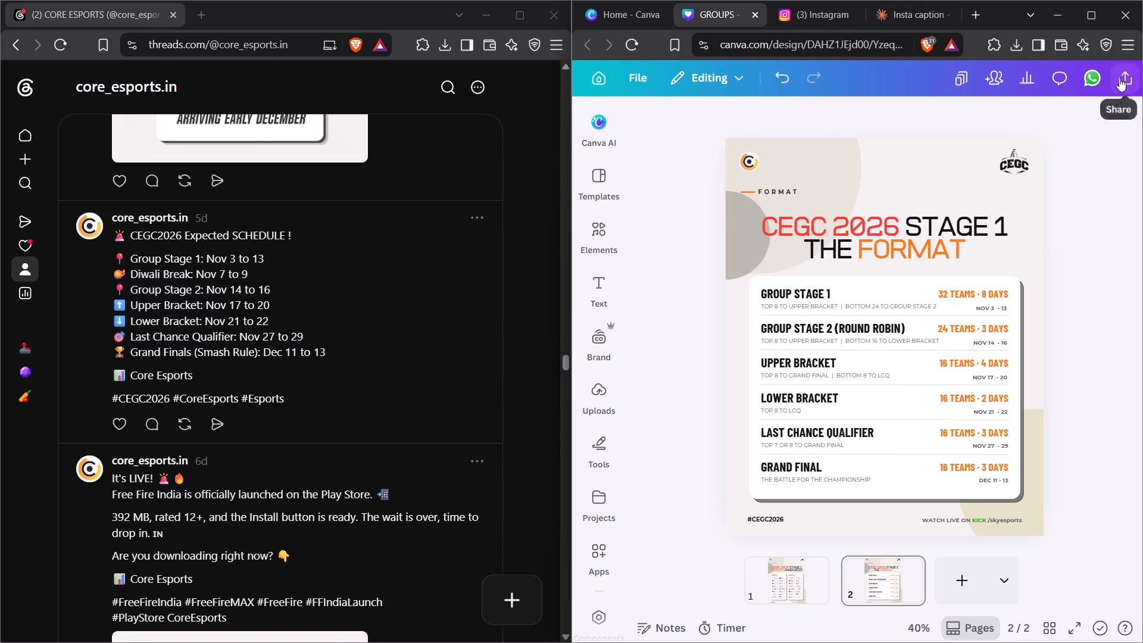
Export only the format graphic on page 2 as a PNG, saving it as GROUPS (2) in Downloads.
{"action": "left_click", "coordinate": [1119, 78]}
{"action": "left_click", "coordinate": [874, 425]}
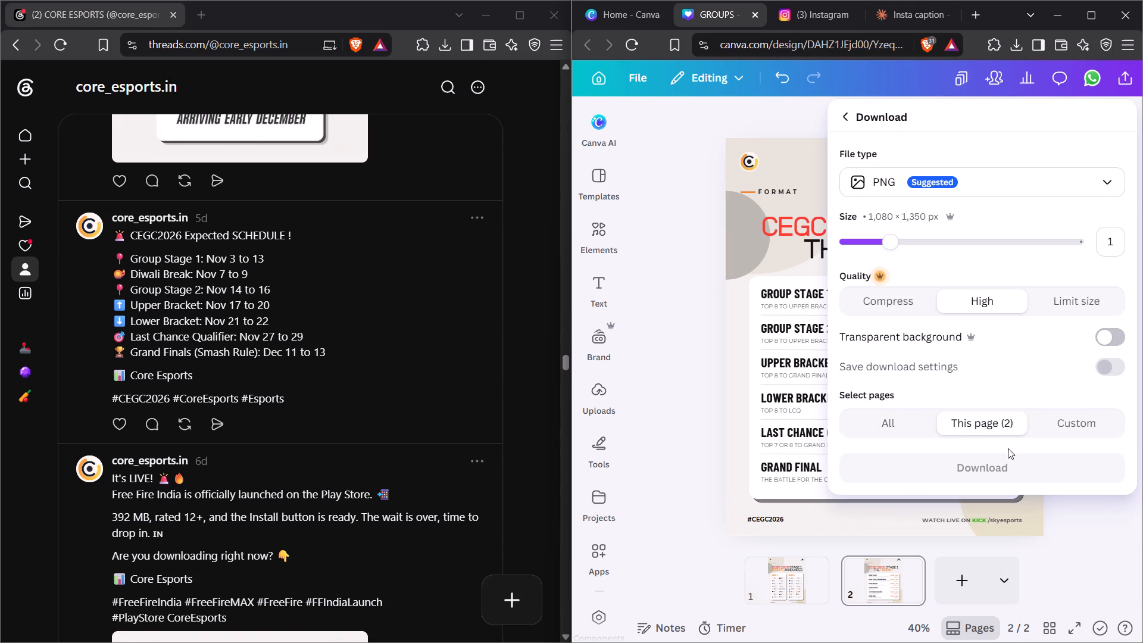
{"action": "left_click", "coordinate": [1007, 467]}
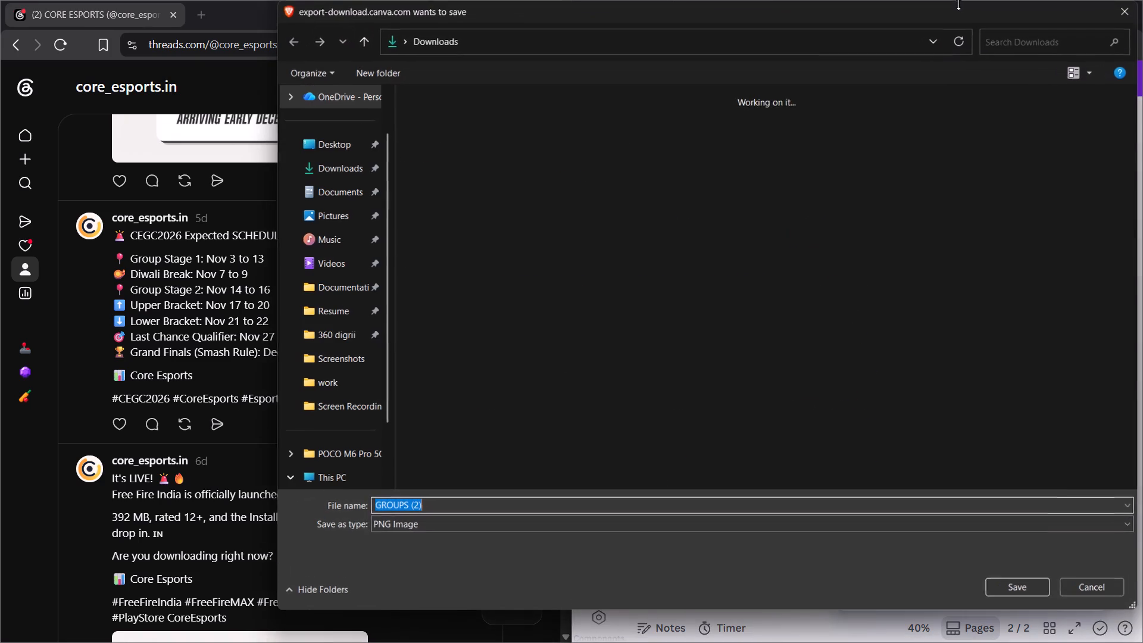
{"action": "left_click", "coordinate": [1016, 587]}
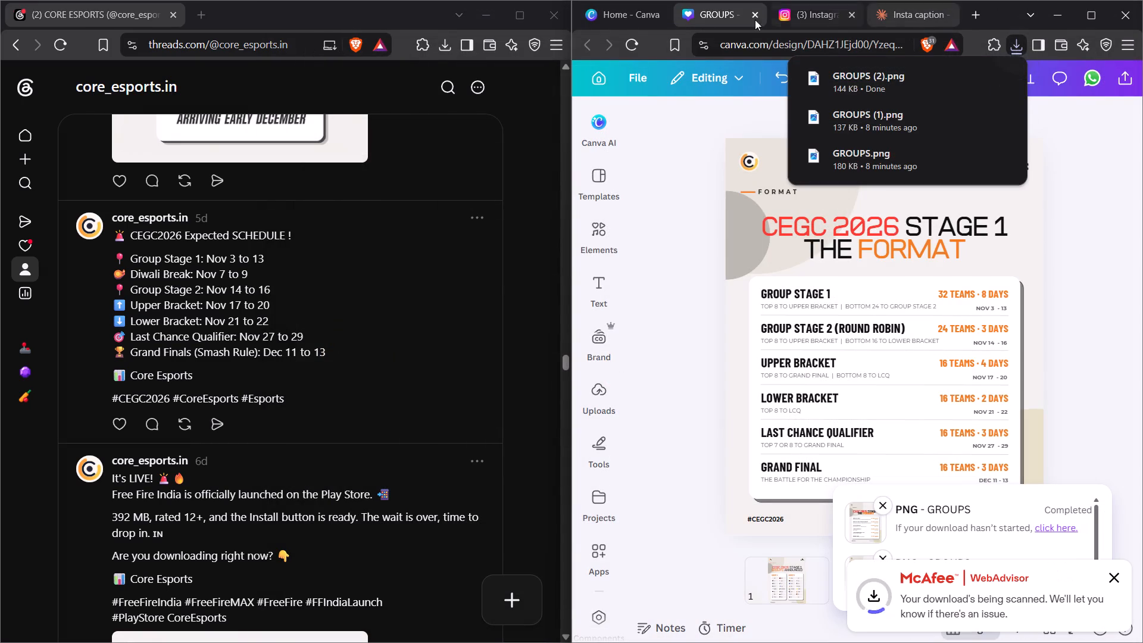
Close the Threads schedule window and maximize the window holding the Canva design.
{"action": "left_click", "coordinate": [558, 14]}
{"action": "left_click", "coordinate": [1097, 11]}
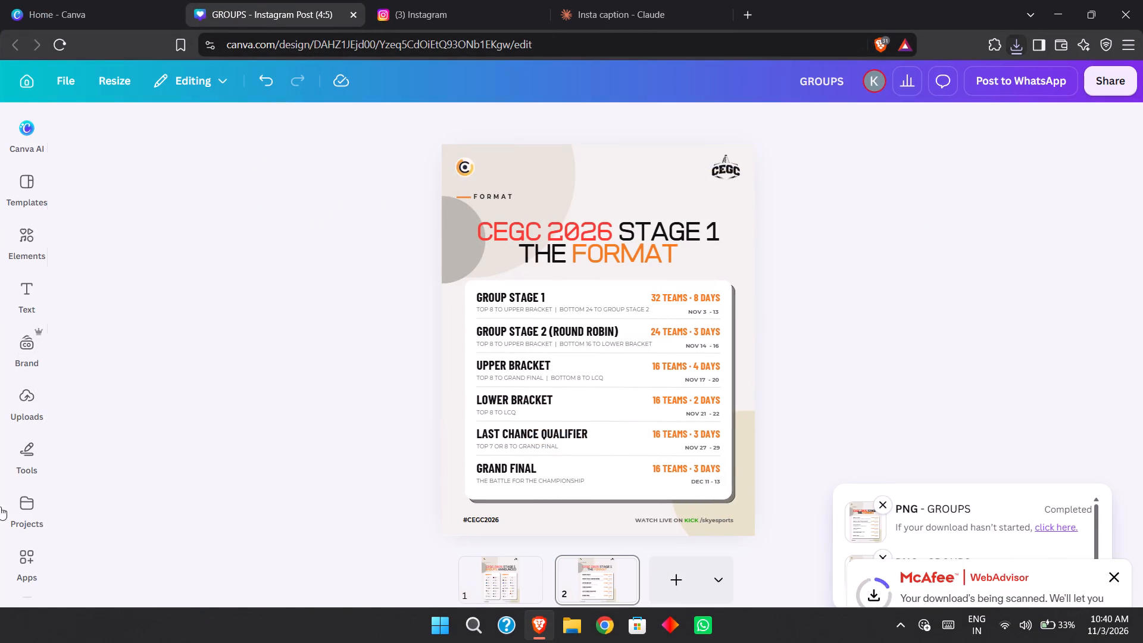
Switch to Instagram and start a new post with the GROUPS (2) PNG from Downloads.
{"action": "left_click", "coordinate": [452, 0]}
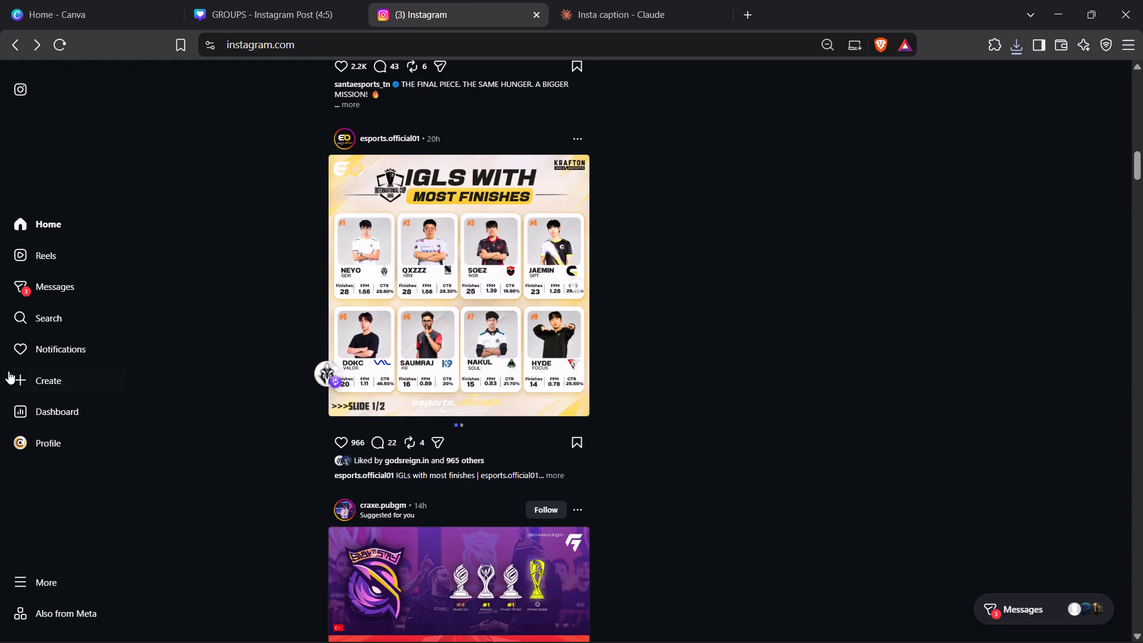
{"action": "left_click", "coordinate": [21, 380]}
{"action": "scroll", "coordinate": [396, 433], "scroll_direction": "down", "scroll_amount": 4}
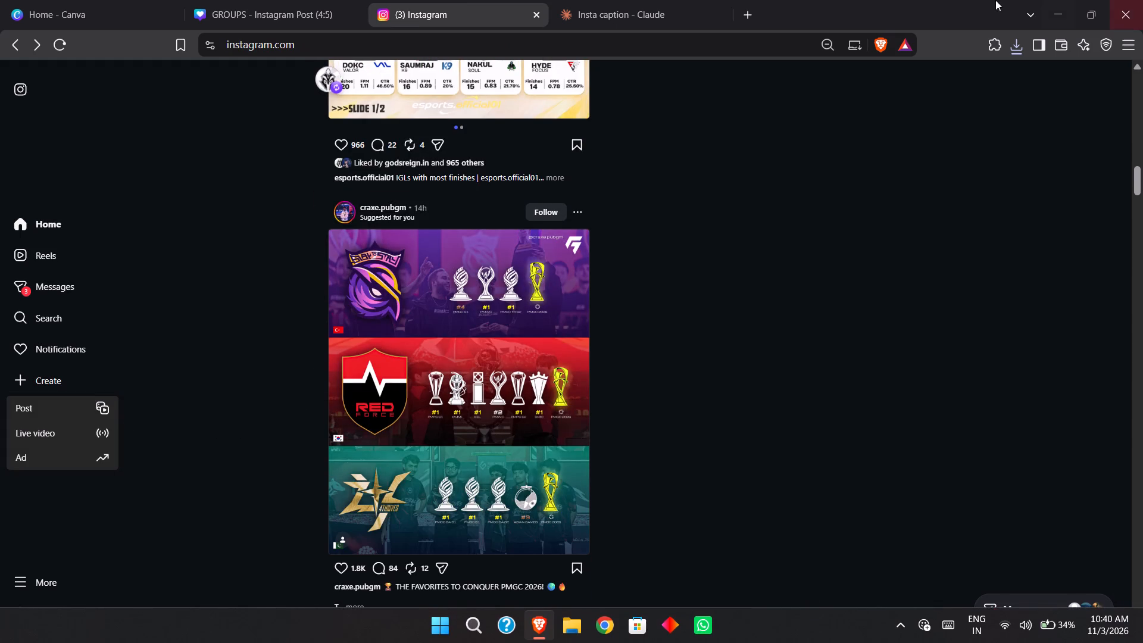
{"action": "left_click", "coordinate": [39, 404]}
{"action": "left_click", "coordinate": [556, 398]}
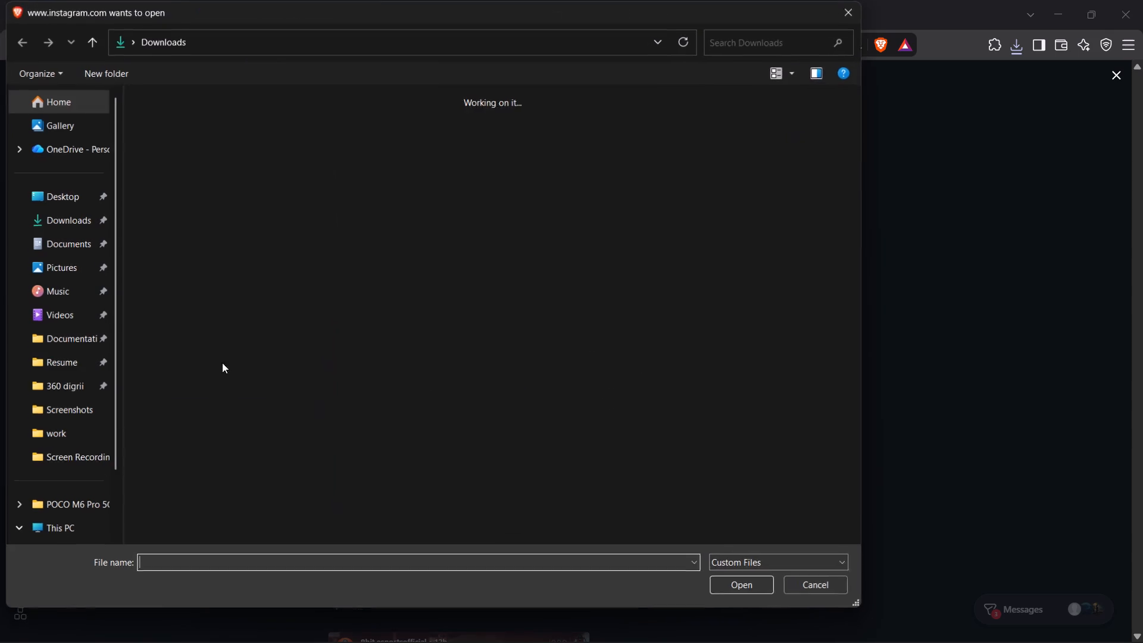
{"action": "left_click", "coordinate": [221, 128]}
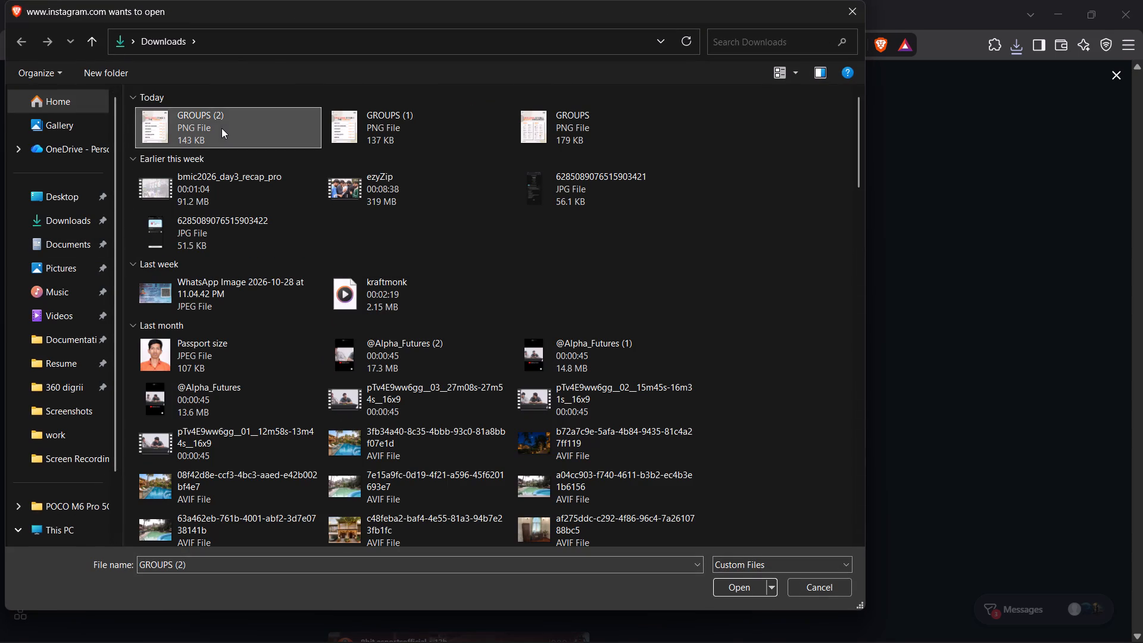
{"action": "key", "text": "Return"}
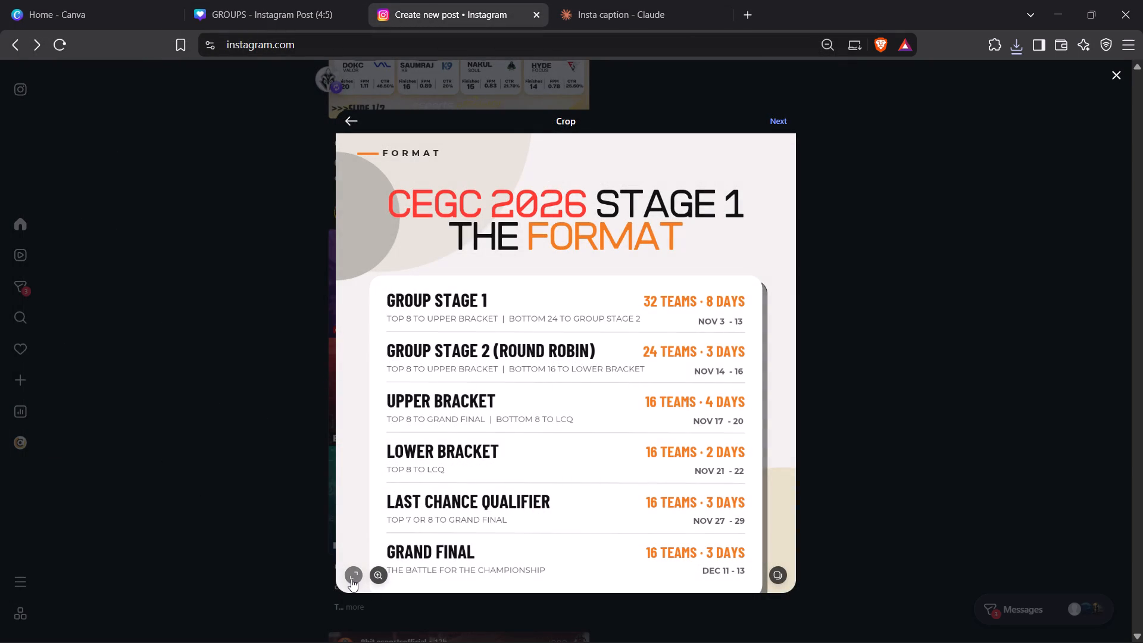
Choose a crop aspect ratio for the format graphic in the new Instagram post.
{"action": "left_click", "coordinate": [351, 578]}
{"action": "left_click", "coordinate": [391, 457]}
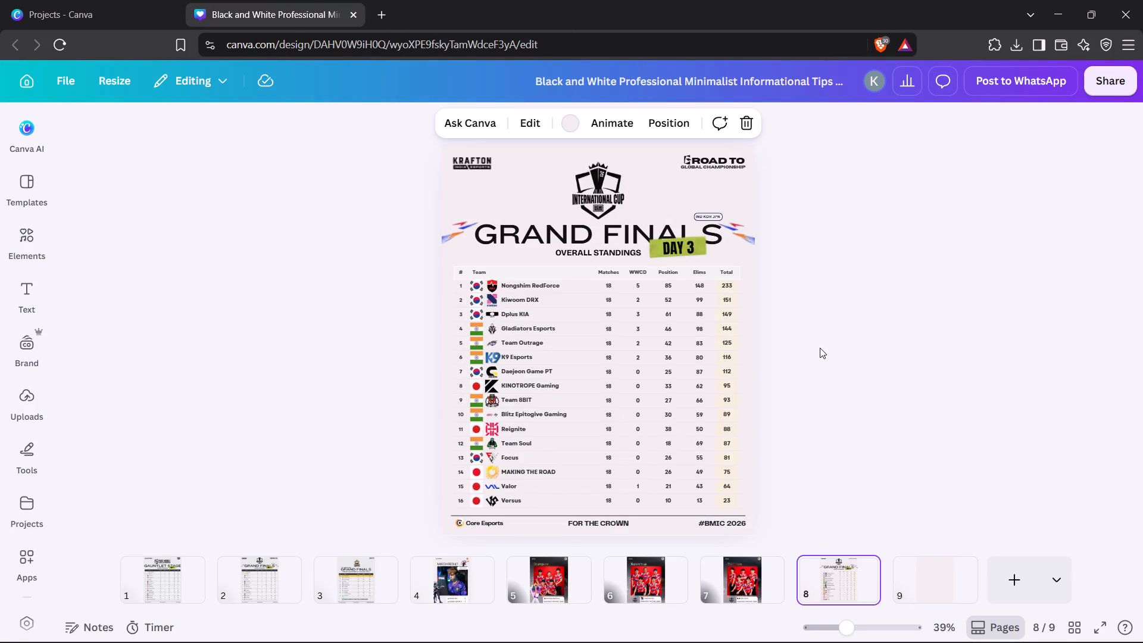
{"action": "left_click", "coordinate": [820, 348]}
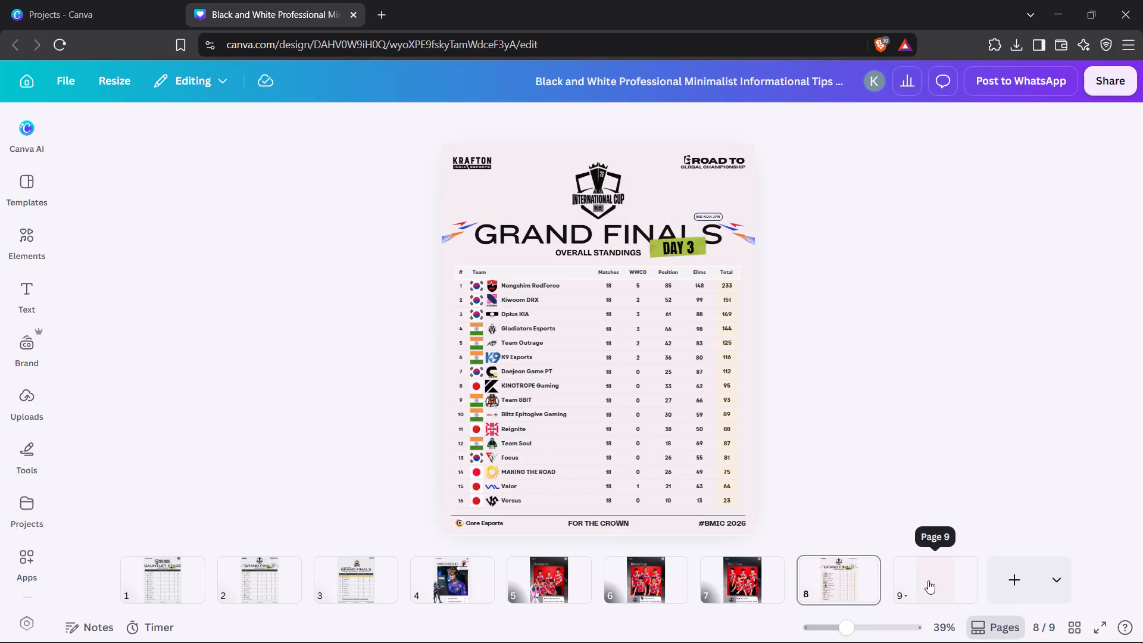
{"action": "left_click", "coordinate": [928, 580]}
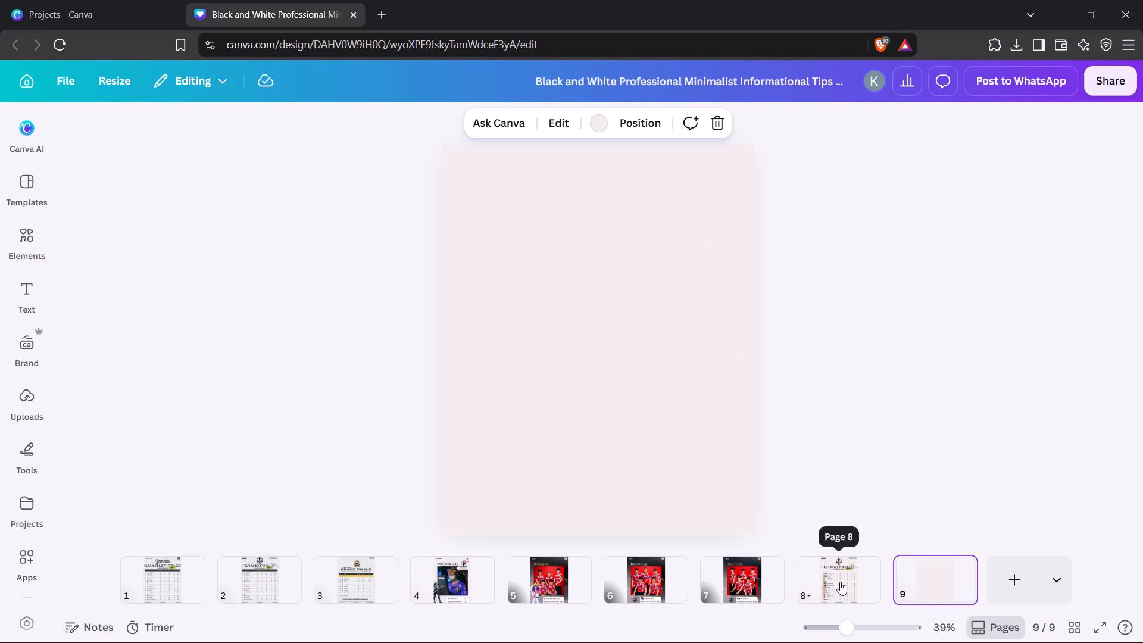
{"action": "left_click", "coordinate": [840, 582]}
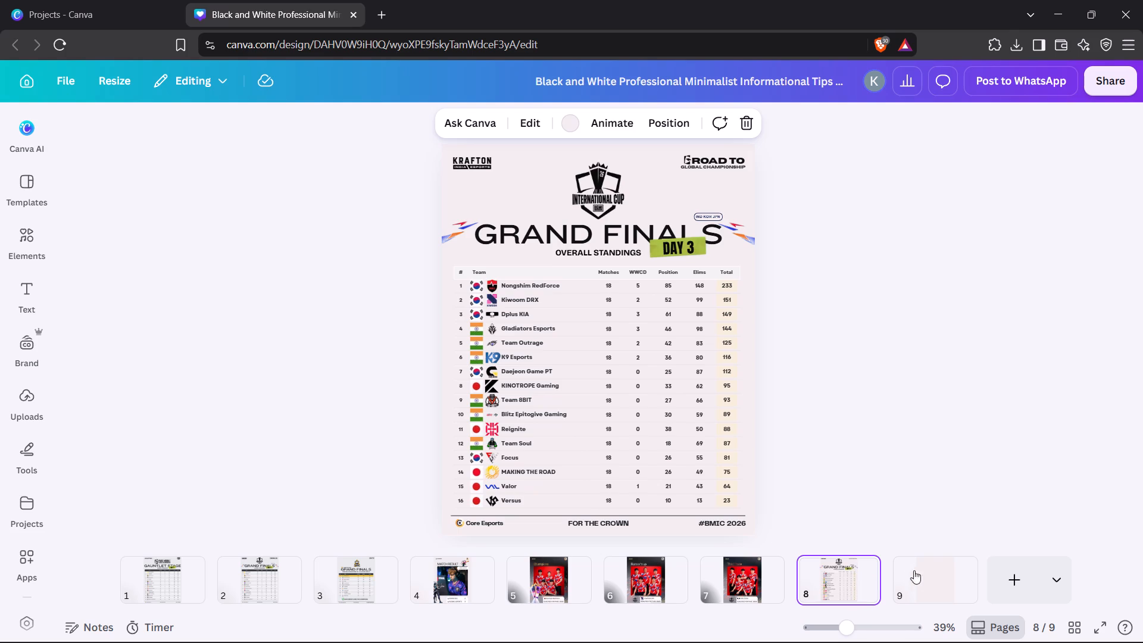
Delete the blank page 9 from the International Cup standings design.
{"action": "left_click", "coordinate": [935, 572]}
{"action": "left_click", "coordinate": [963, 564]}
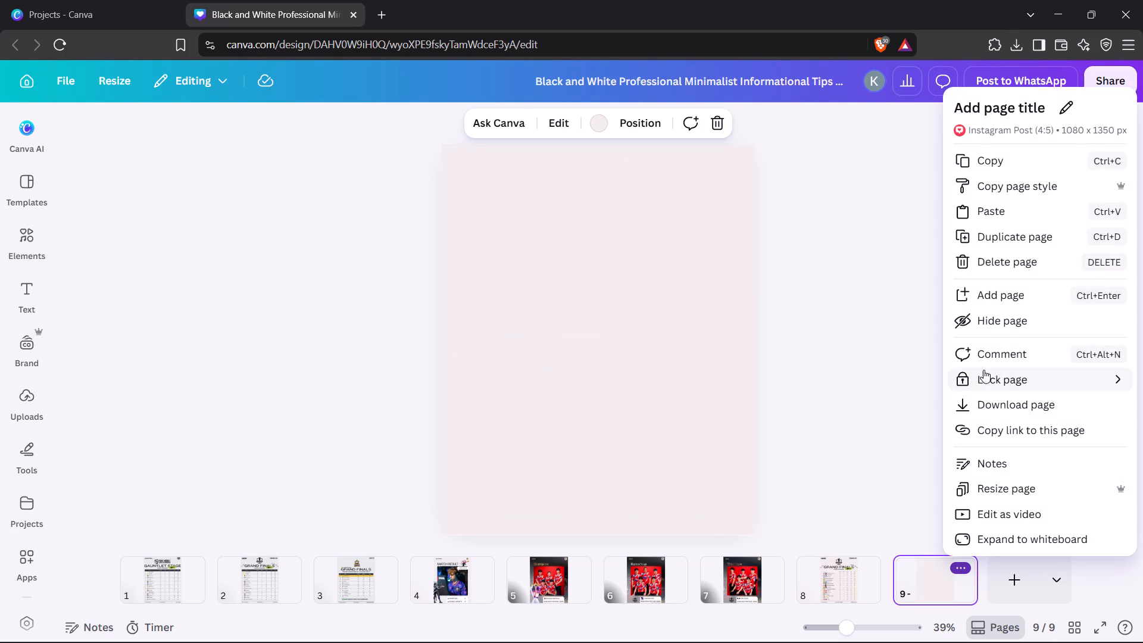
{"action": "left_click", "coordinate": [976, 266]}
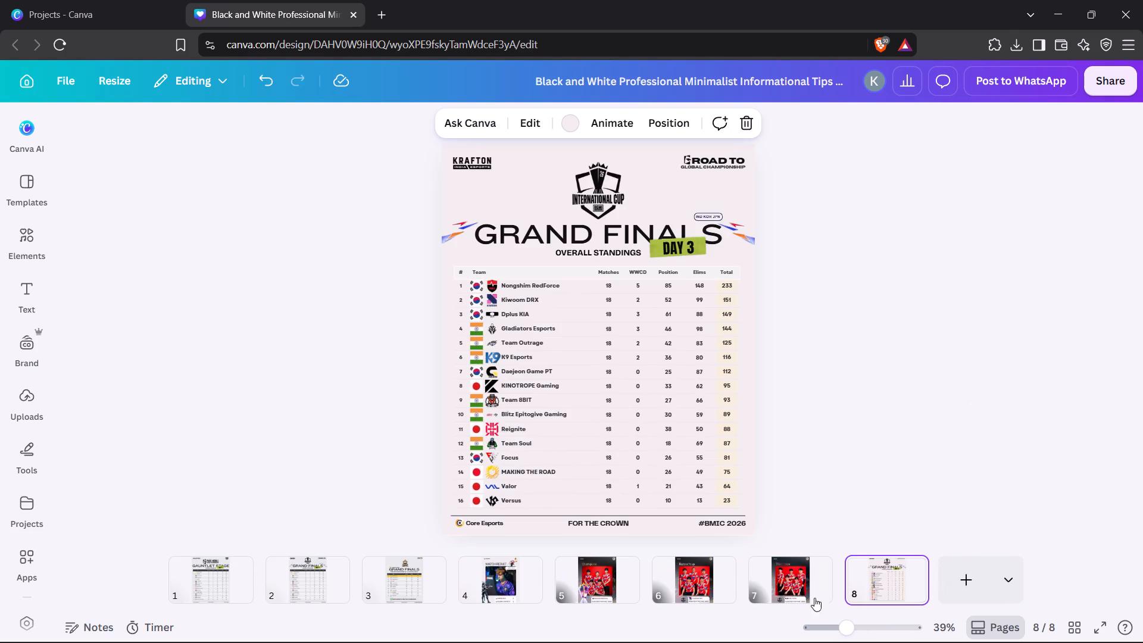
Duplicate page 8, the Grand Finals Day 3 overall standings, as a new page at the end of the design.
{"action": "left_click", "coordinate": [910, 569]}
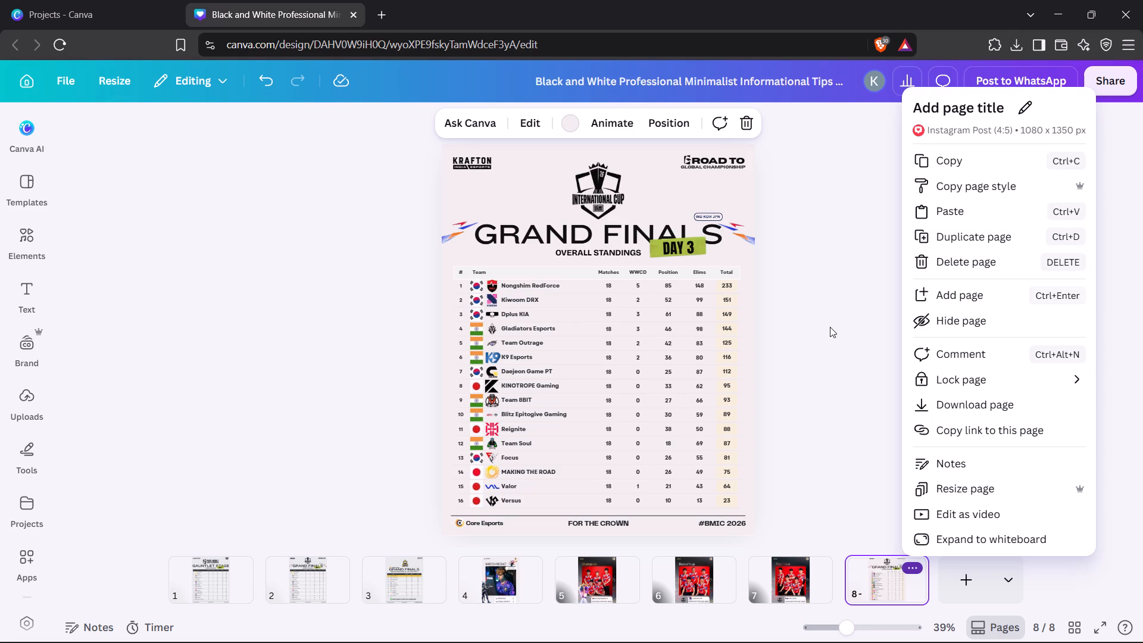
{"action": "left_click", "coordinate": [814, 392]}
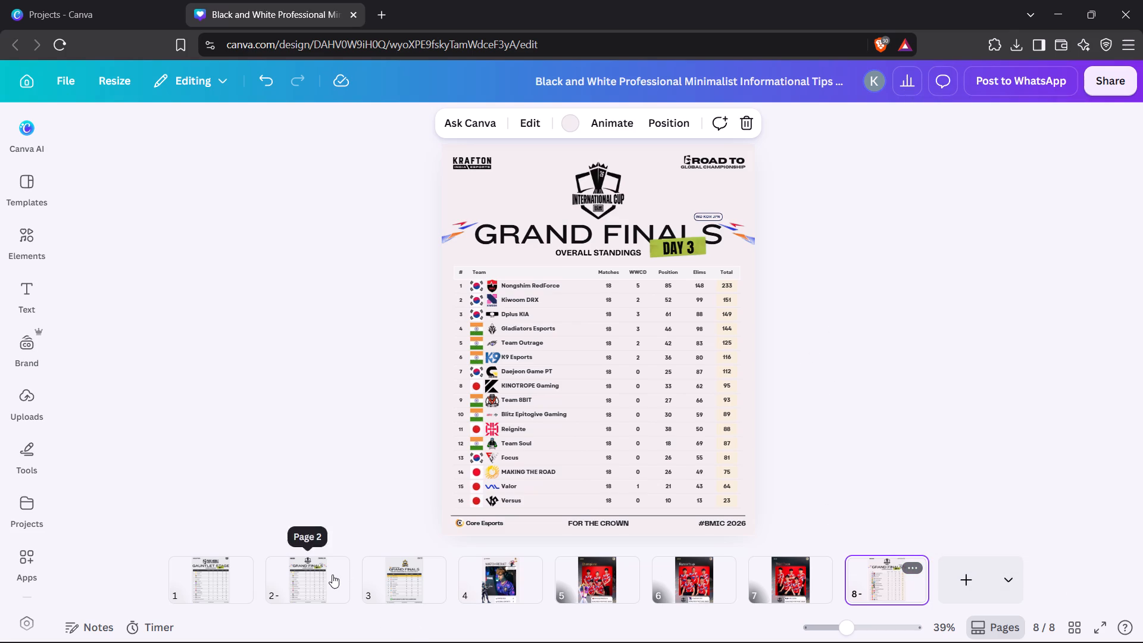
{"action": "left_click", "coordinate": [332, 575]}
{"action": "left_click", "coordinate": [334, 564]}
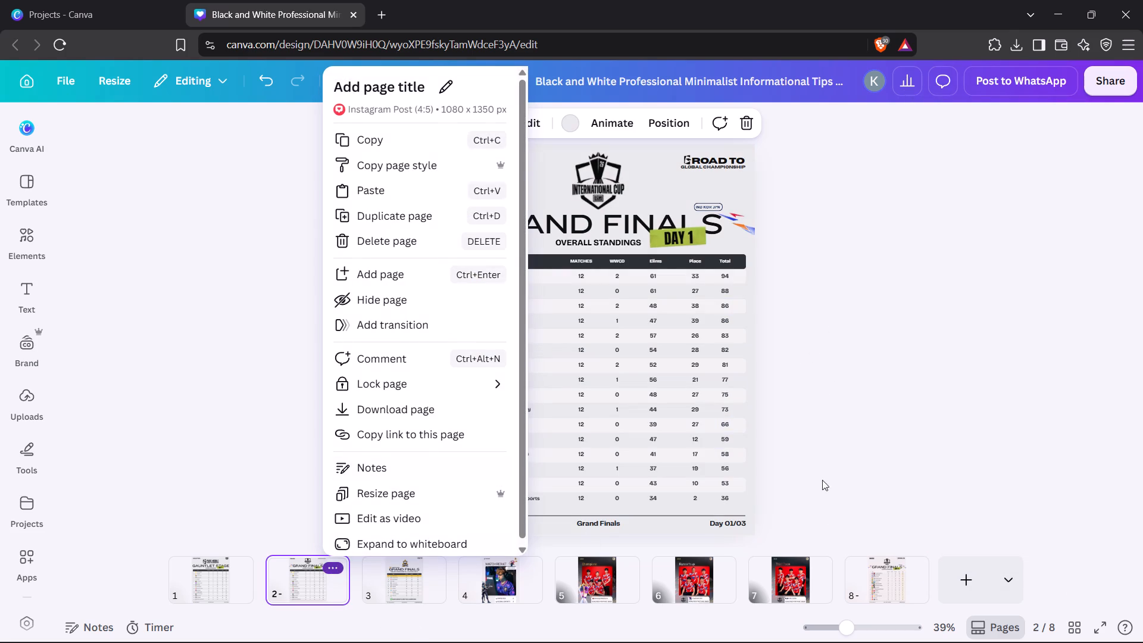
{"action": "left_click", "coordinate": [862, 563]}
{"action": "left_click", "coordinate": [861, 566]}
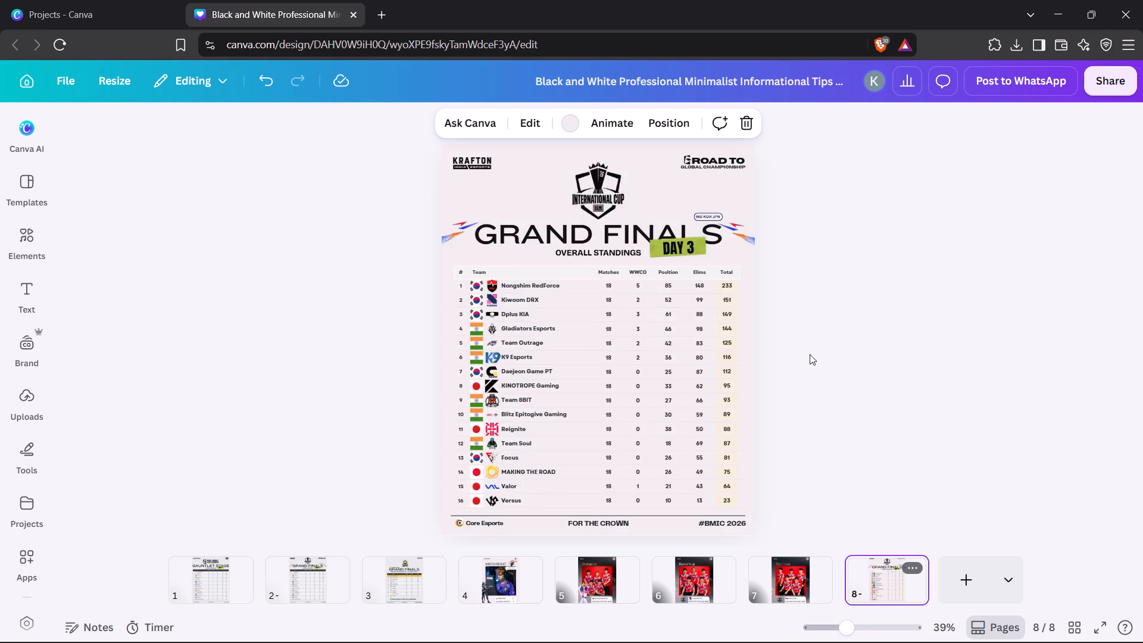
{"action": "left_click", "coordinate": [915, 569]}
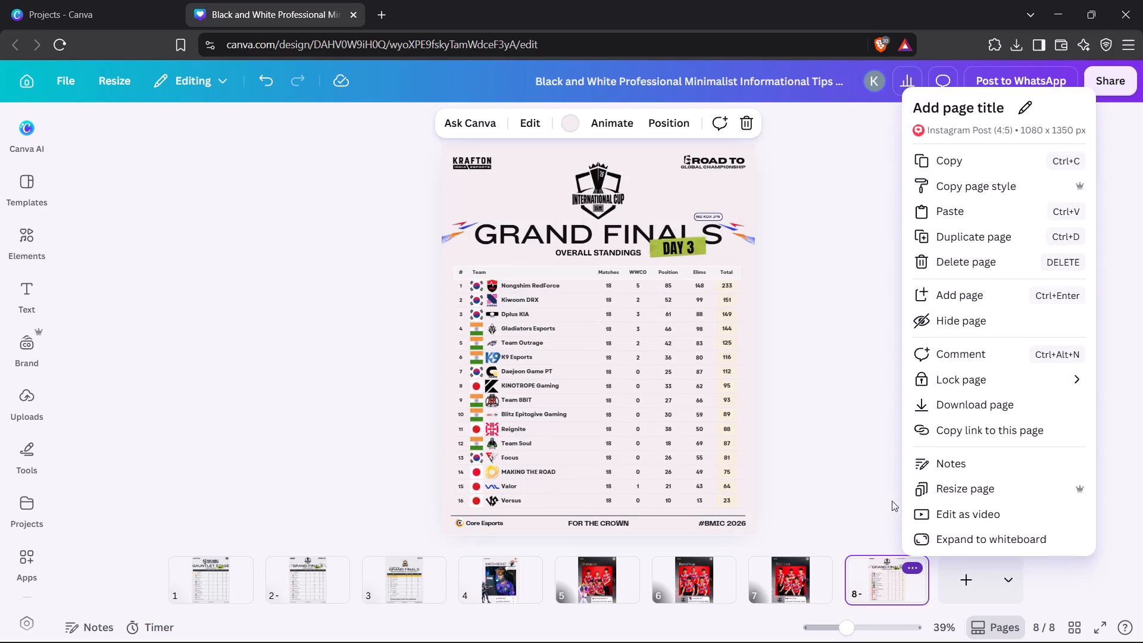
{"action": "left_click", "coordinate": [964, 240]}
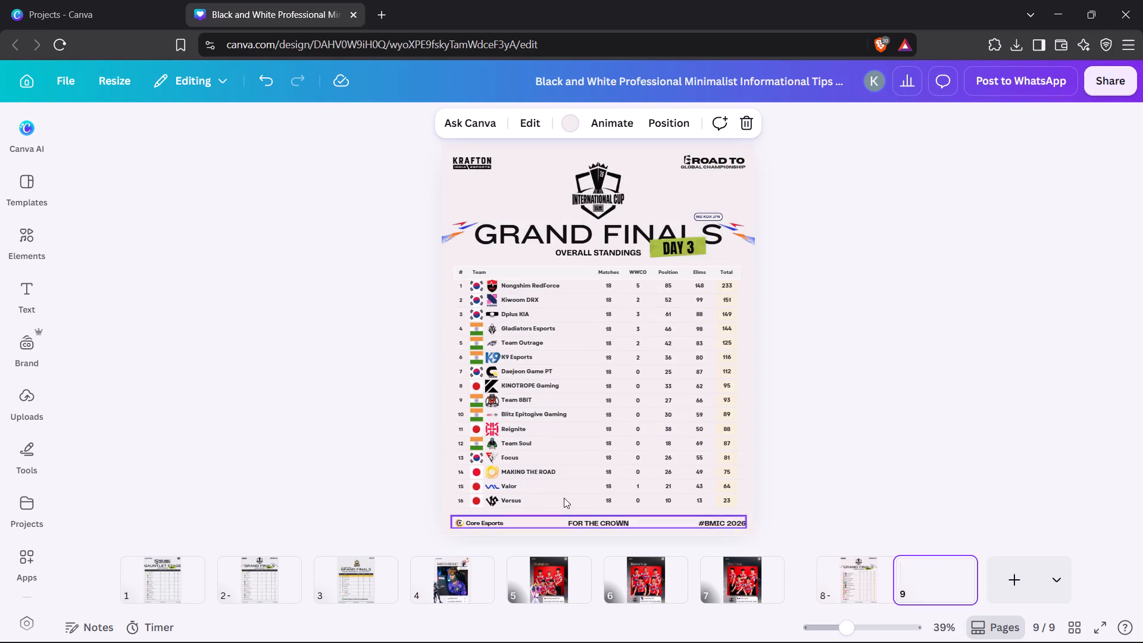
{"action": "left_click", "coordinate": [816, 317]}
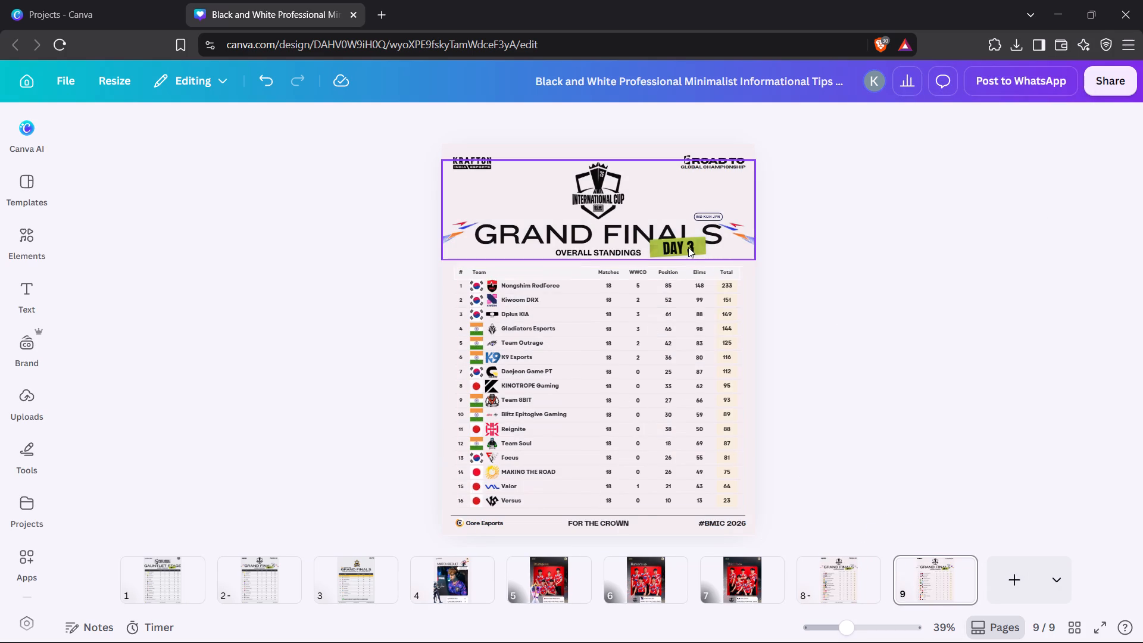
Replace the "GRAND FINALS" heading on the duplicated page with "GROUP STAGE".
{"action": "double_click", "coordinate": [590, 235]}
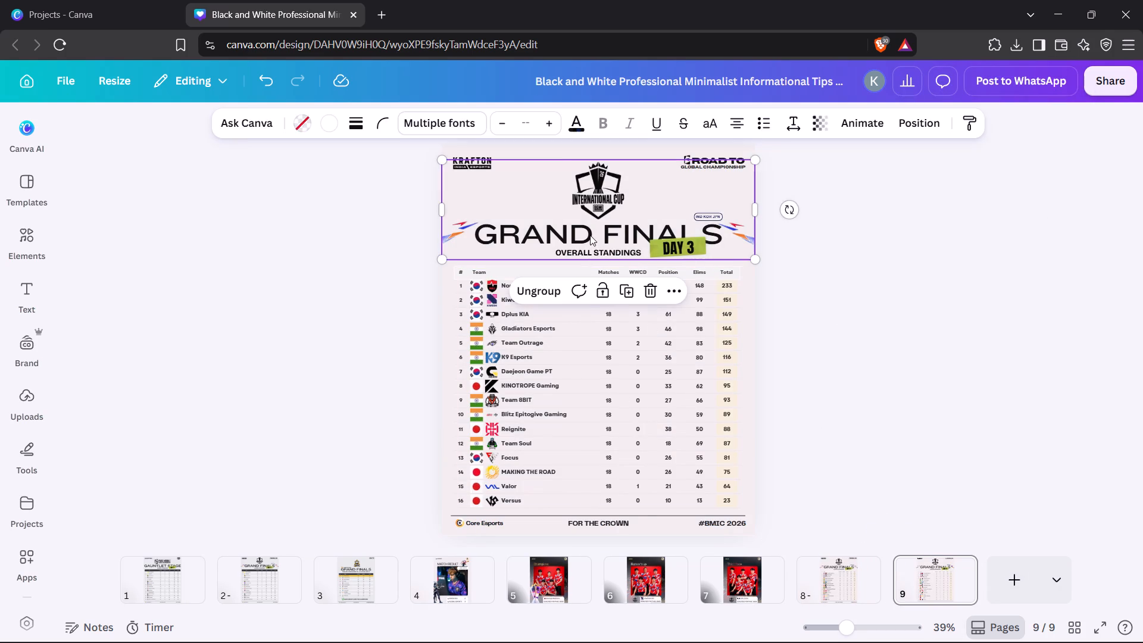
{"action": "type", "text": "GROUP STAGE"}
{"action": "left_click", "coordinate": [813, 294]}
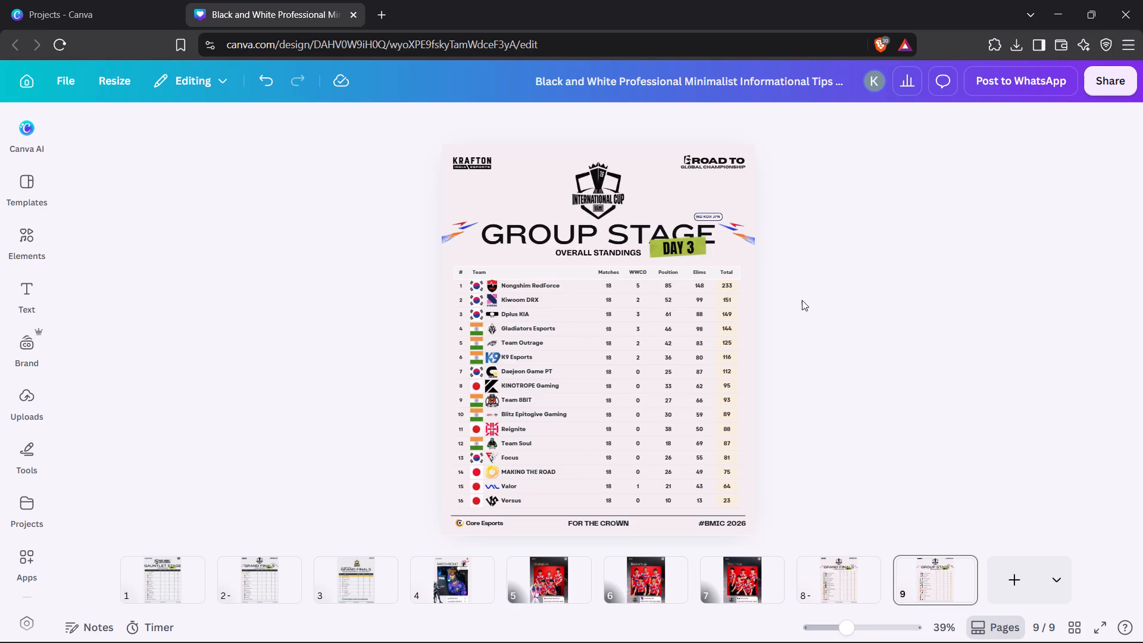
Change the day label on the duplicated Group Stage standings page to "DAY 1".
{"action": "double_click", "coordinate": [692, 248]}
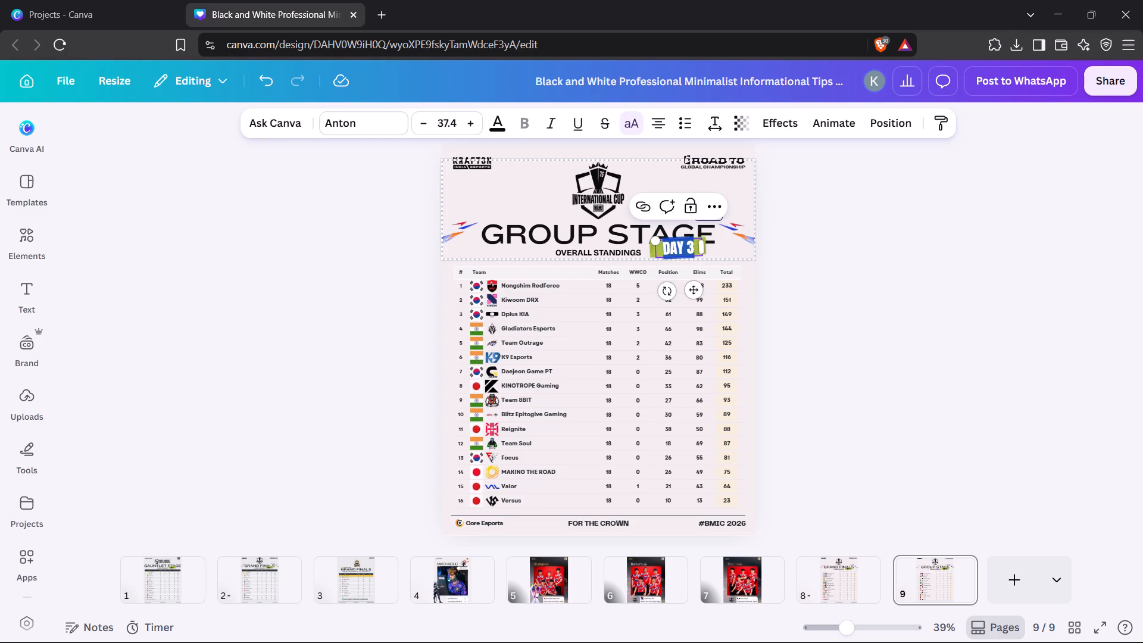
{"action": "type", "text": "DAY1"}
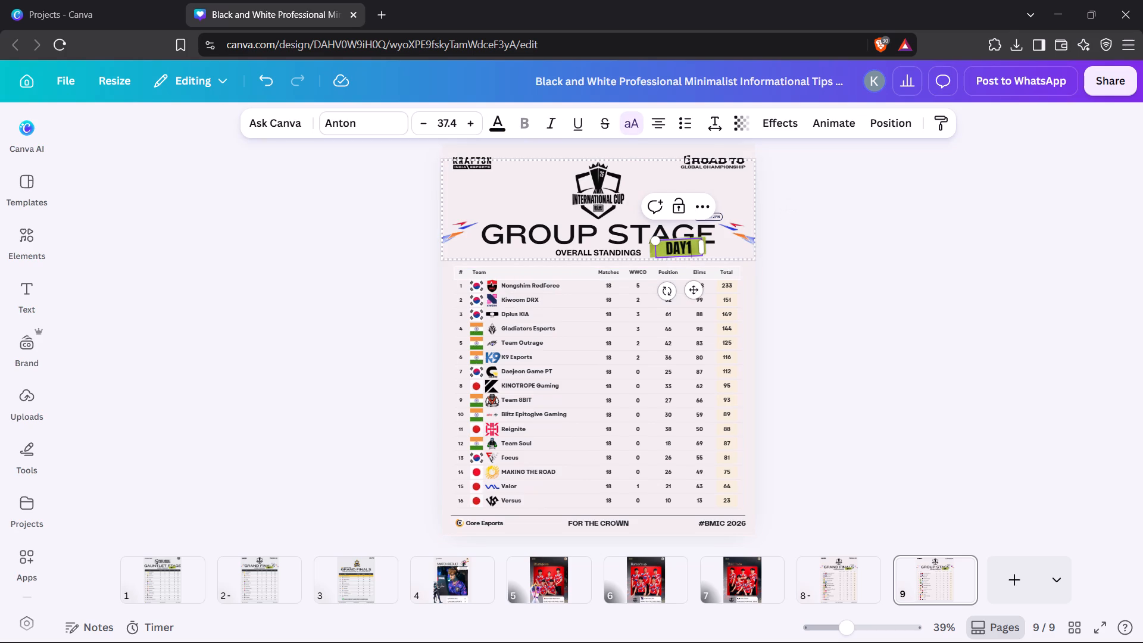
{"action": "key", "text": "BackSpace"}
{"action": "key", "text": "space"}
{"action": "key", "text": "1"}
{"action": "left_click", "coordinate": [843, 337]}
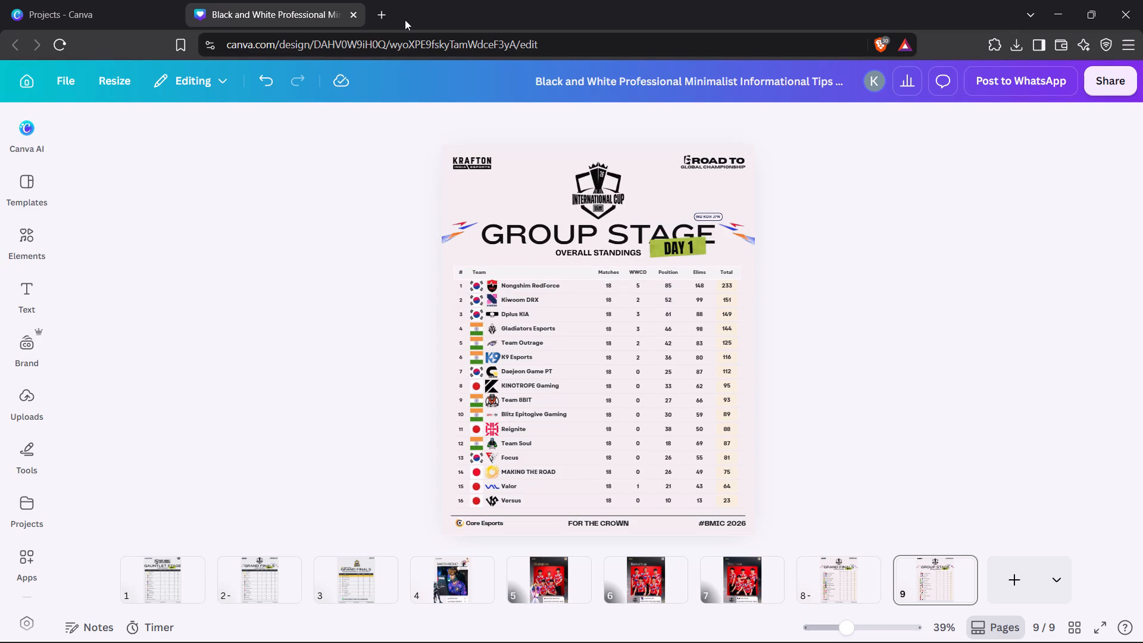
Open the core_esports.in Instagram profile in a new tab and review the published CEGC 2026 Stage 1 format post.
{"action": "left_click", "coordinate": [378, 12]}
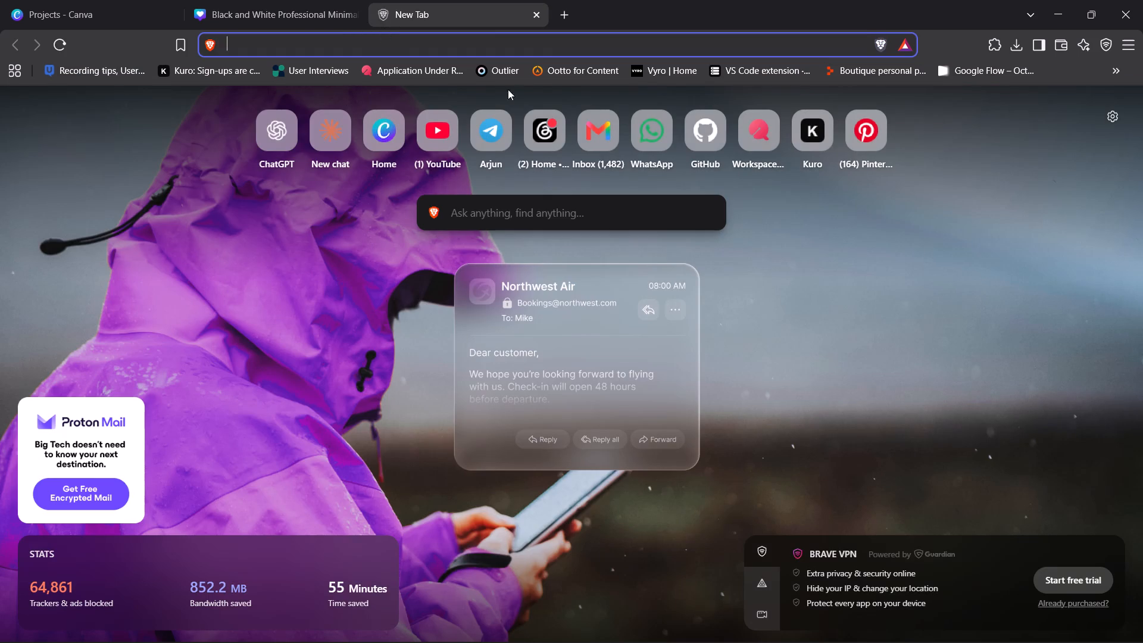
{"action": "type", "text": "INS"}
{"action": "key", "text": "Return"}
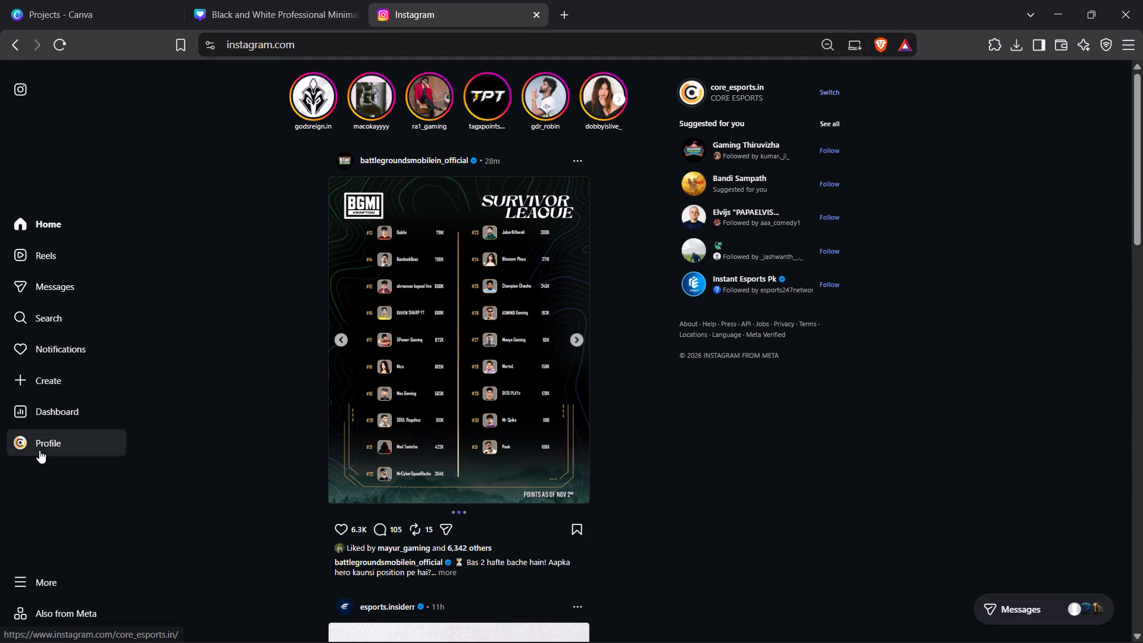
{"action": "left_click", "coordinate": [40, 444]}
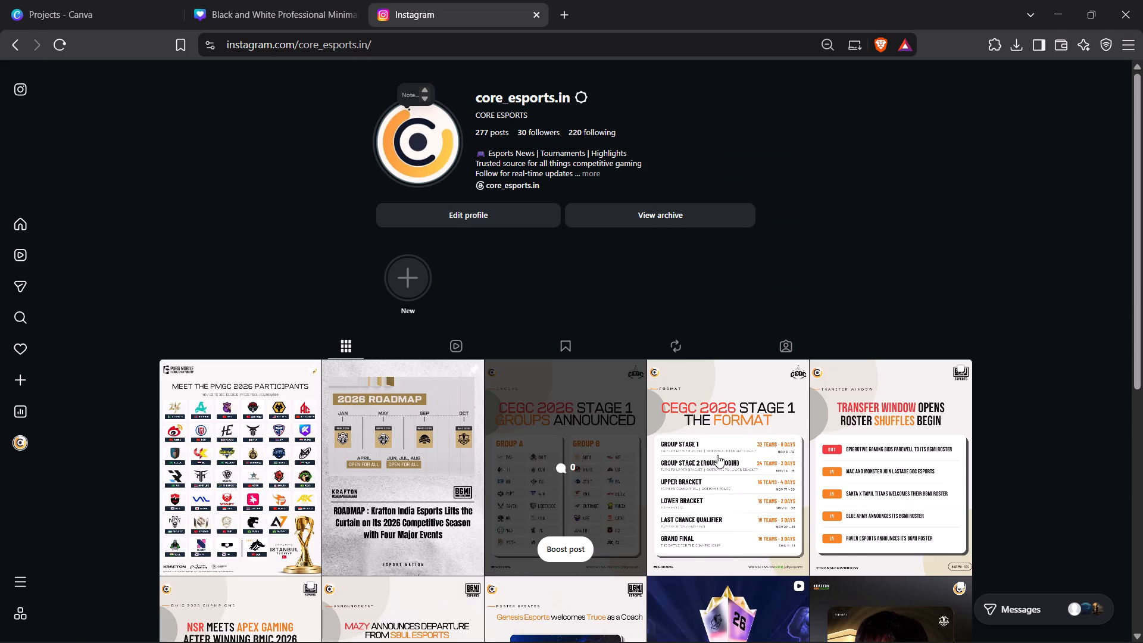
{"action": "left_click", "coordinate": [718, 455]}
{"action": "left_click", "coordinate": [754, 418]}
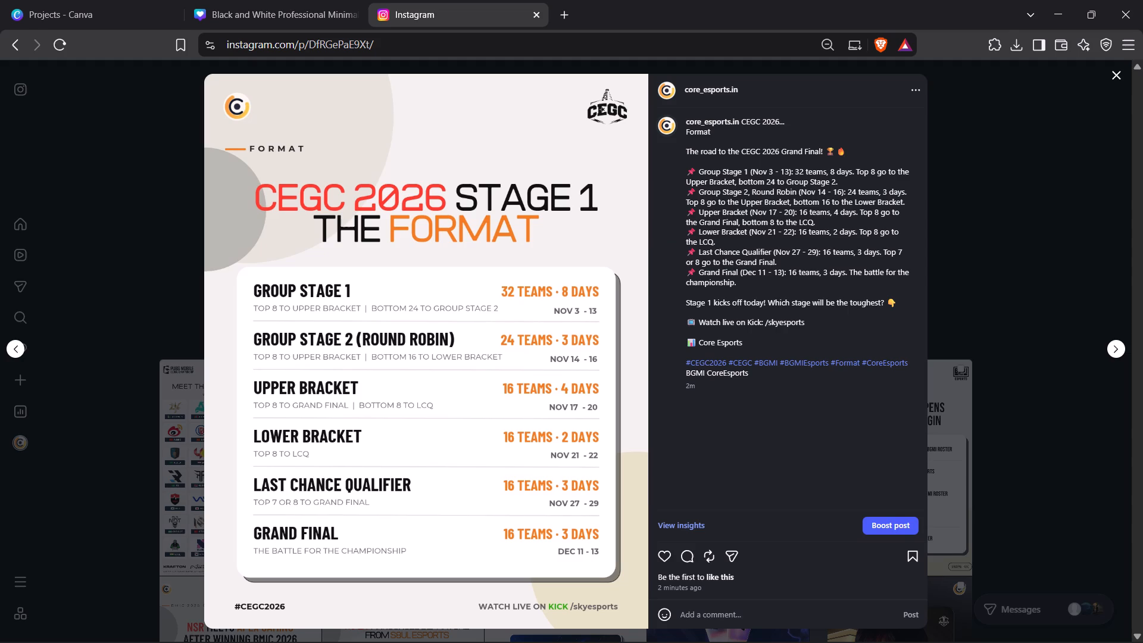
{"action": "left_click", "coordinate": [971, 185]}
{"action": "key", "text": "alt+Tab"}
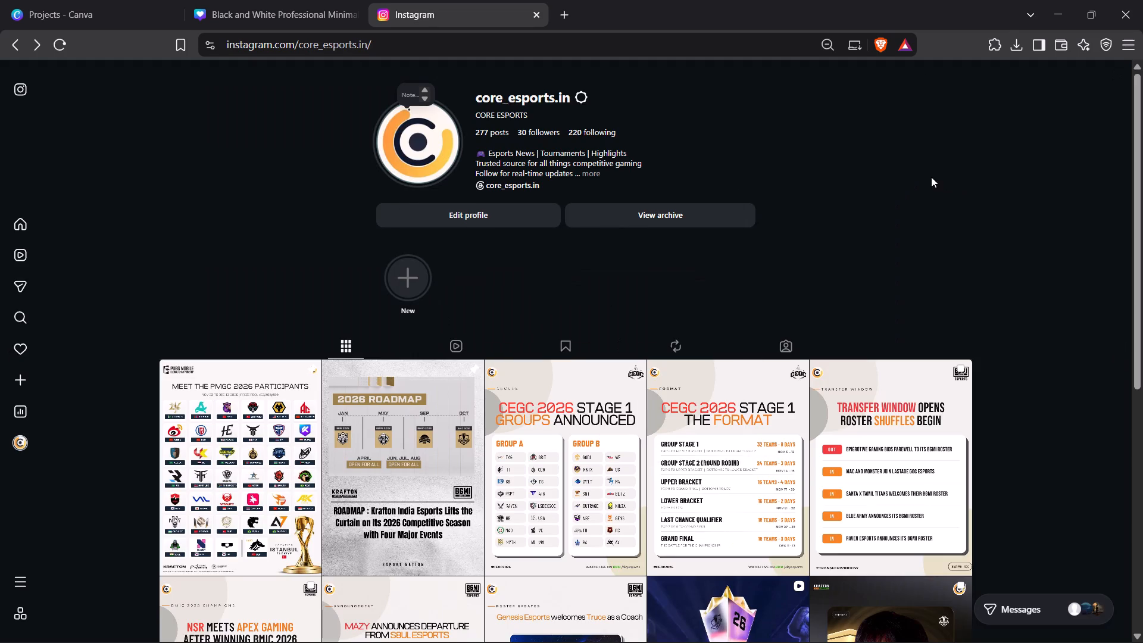
Back in the Canva standings design, select the coloured streak graphic beside the end of the "GROUP STAGE" heading and start a screen capture.
{"action": "left_click", "coordinate": [41, 0]}
{"action": "left_click", "coordinate": [260, 1]}
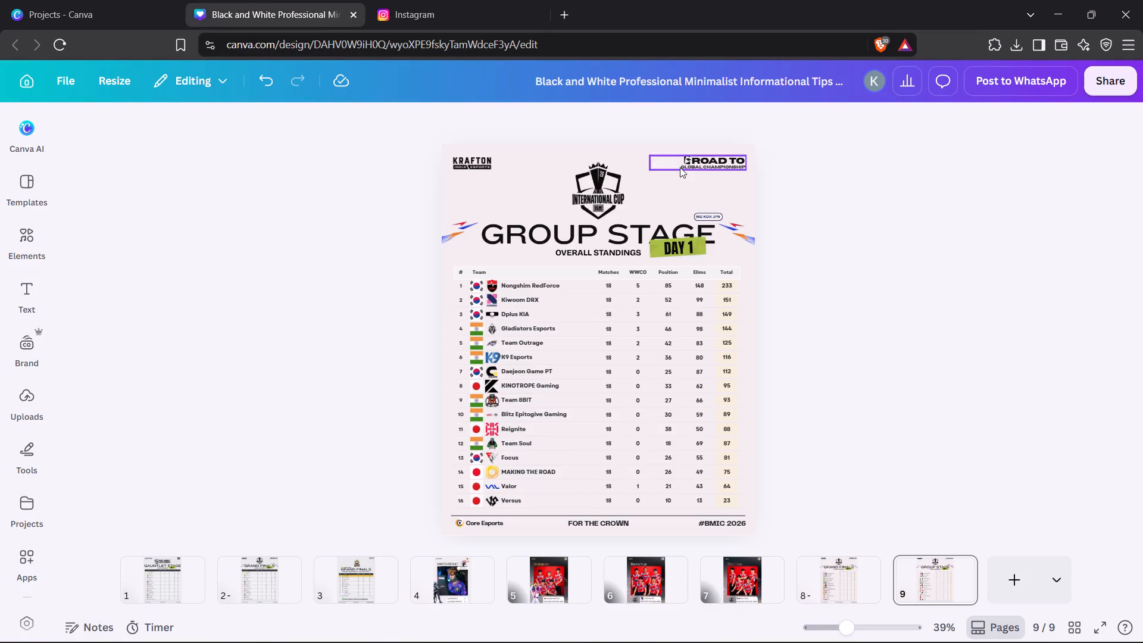
{"action": "left_click", "coordinate": [734, 230]}
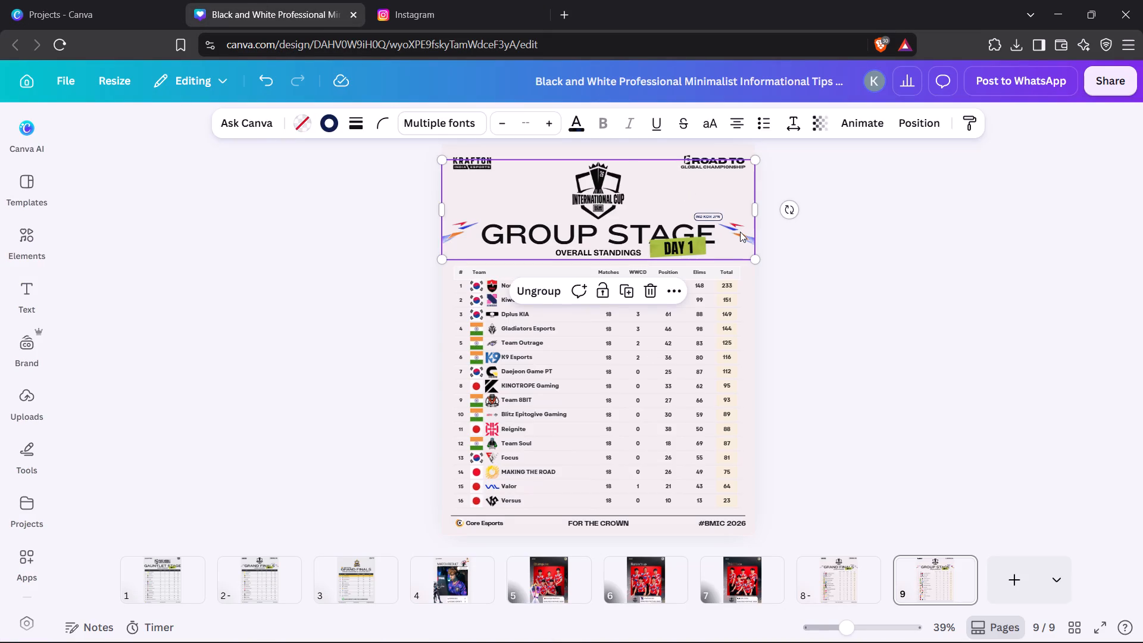
{"action": "left_click", "coordinate": [740, 232]}
{"action": "key", "text": "Print"}
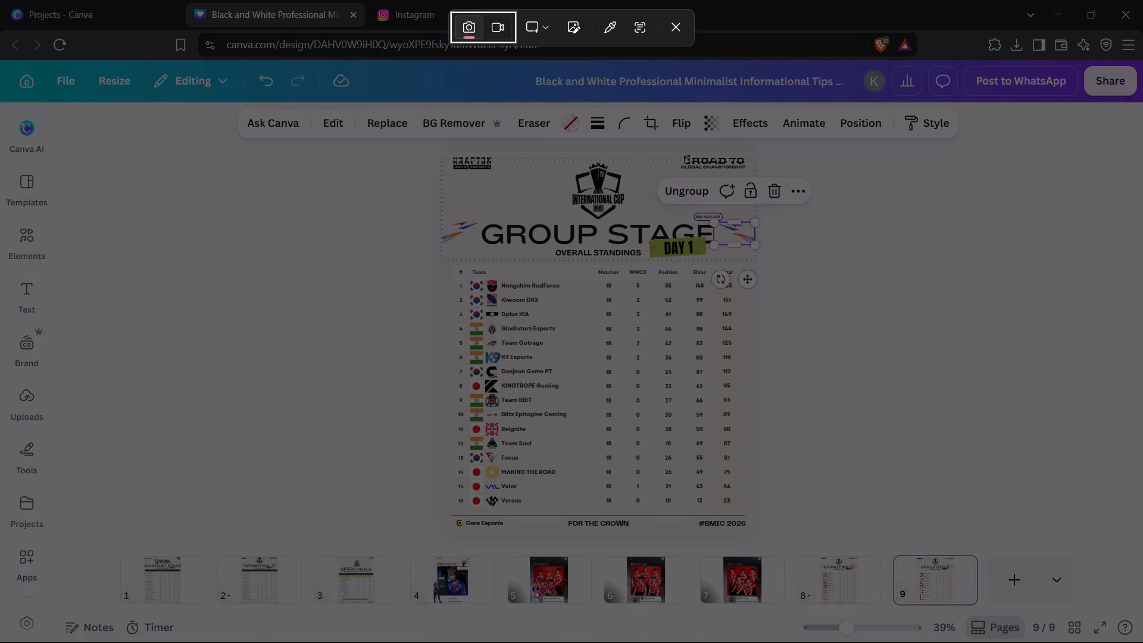
Dismiss the screen snip and delete the coloured streak graphics on both sides of the "GROUP STAGE" heading.
{"action": "left_click", "coordinate": [791, 231]}
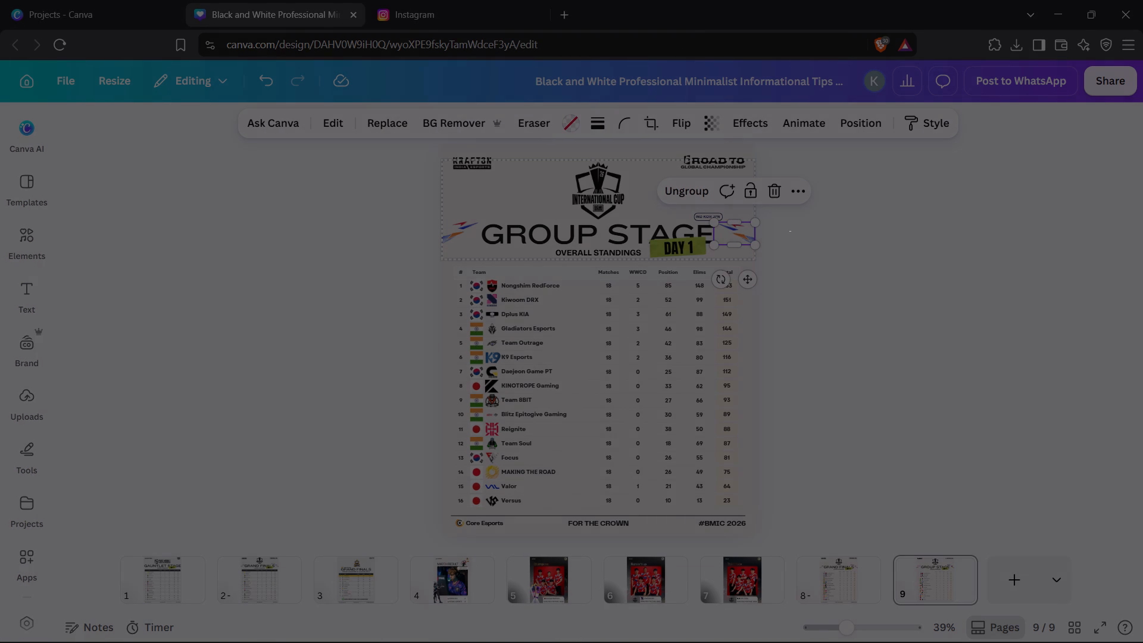
{"action": "left_click", "coordinate": [679, 29]}
{"action": "key", "text": "Delete"}
{"action": "key", "text": "Delete"}
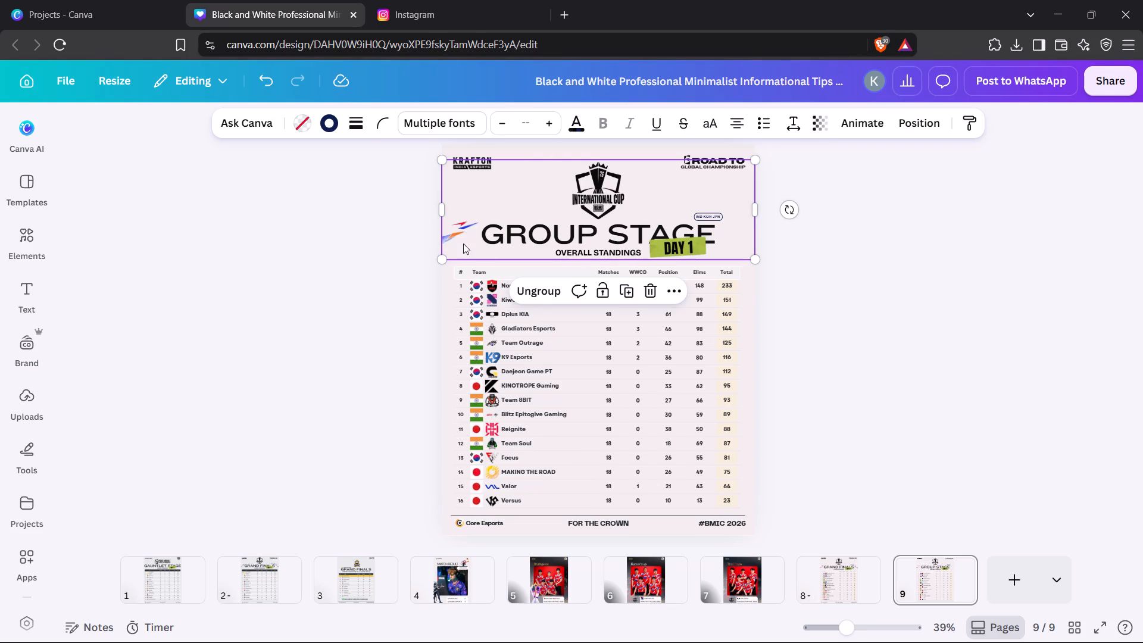
{"action": "double_click", "coordinate": [460, 226]}
{"action": "key", "text": "Delete"}
{"action": "key", "text": "Delete"}
Remove the small badge above the "GROUP STAGE" heading, both its text and its rounded outline, keeping the rest of the header group.
{"action": "left_click", "coordinate": [712, 214]}
{"action": "key", "text": "Delete"}
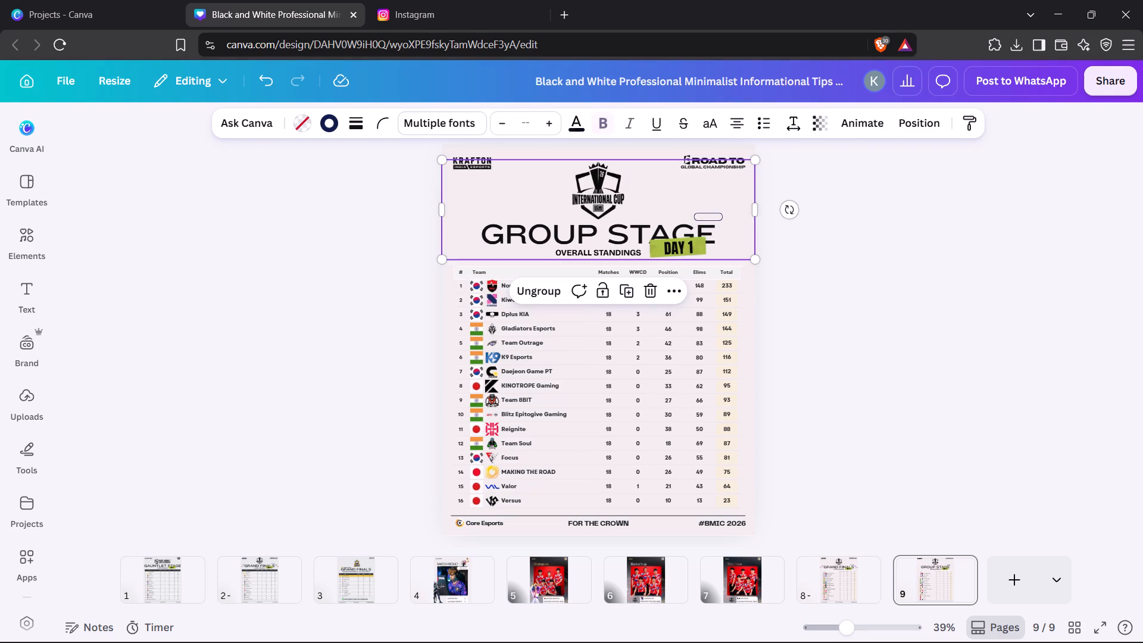
{"action": "key", "text": "Delete"}
{"action": "left_click", "coordinate": [272, 74]}
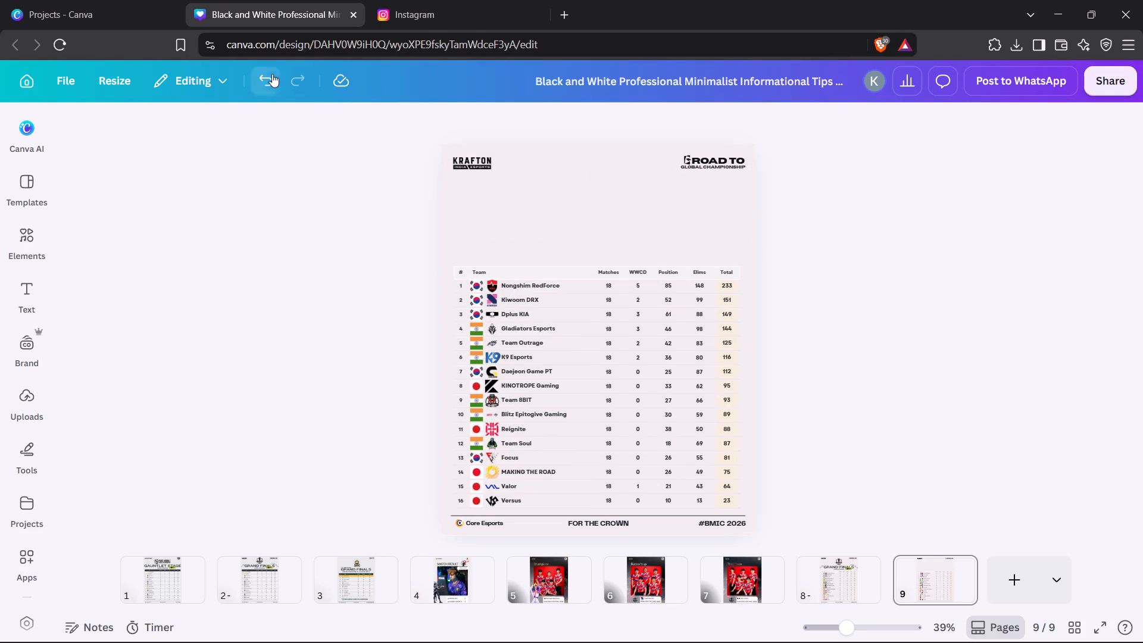
{"action": "double_click", "coordinate": [705, 216]}
{"action": "key", "text": "Delete"}
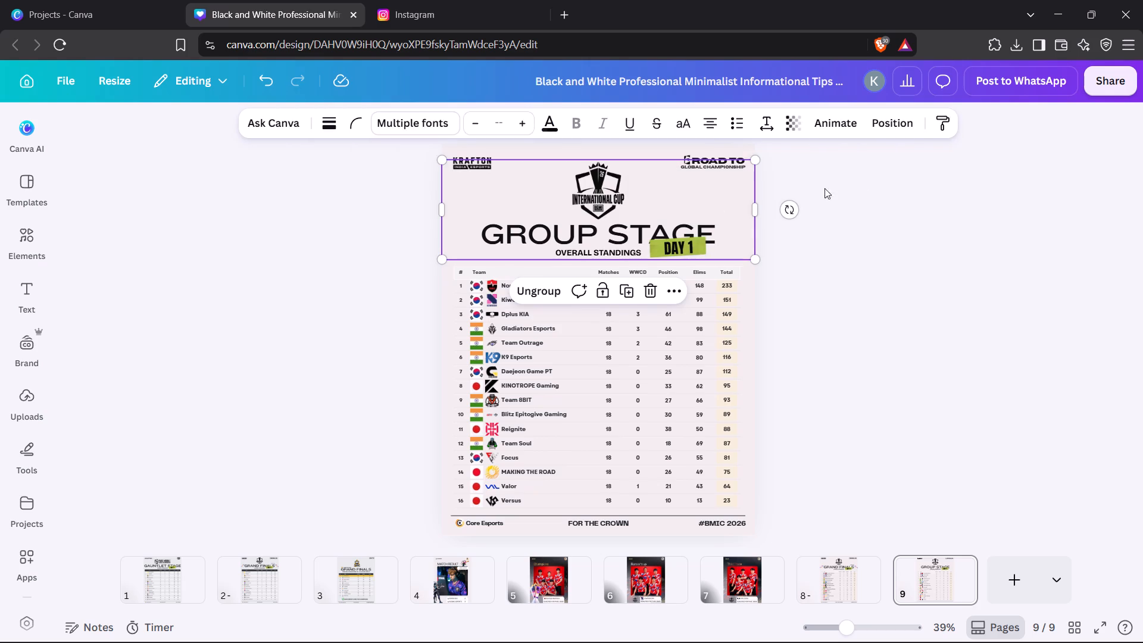
{"action": "left_click", "coordinate": [864, 201]}
Delete the "ROAD TO GLOBAL CHAMPIONSHIP" mark from the page's upper corner.
{"action": "left_click", "coordinate": [717, 158]}
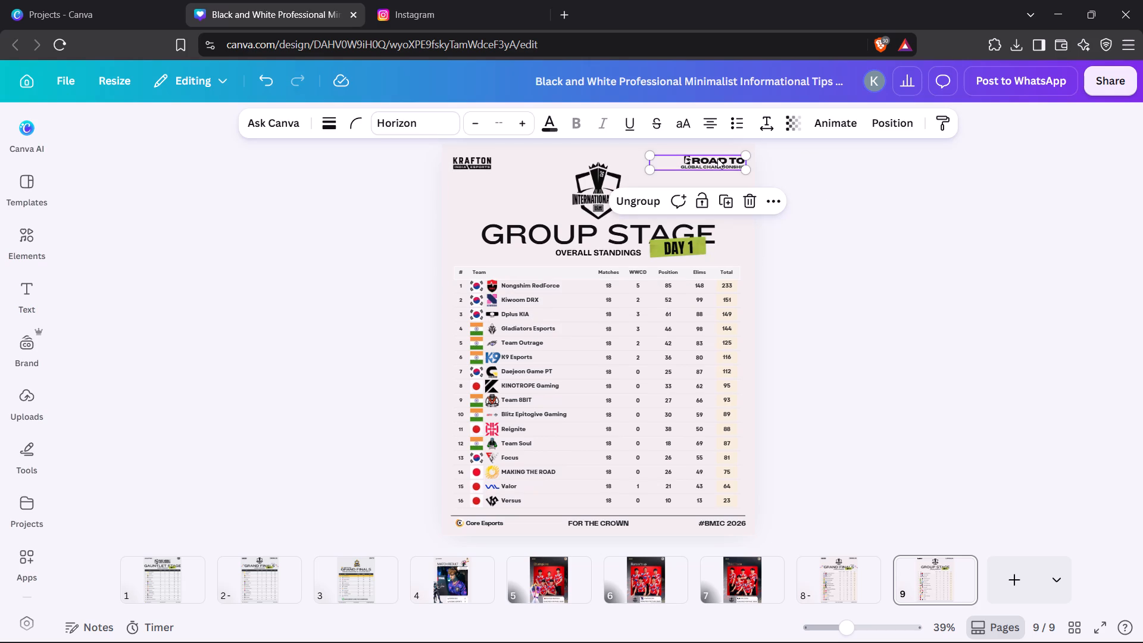
{"action": "key", "text": "Delete"}
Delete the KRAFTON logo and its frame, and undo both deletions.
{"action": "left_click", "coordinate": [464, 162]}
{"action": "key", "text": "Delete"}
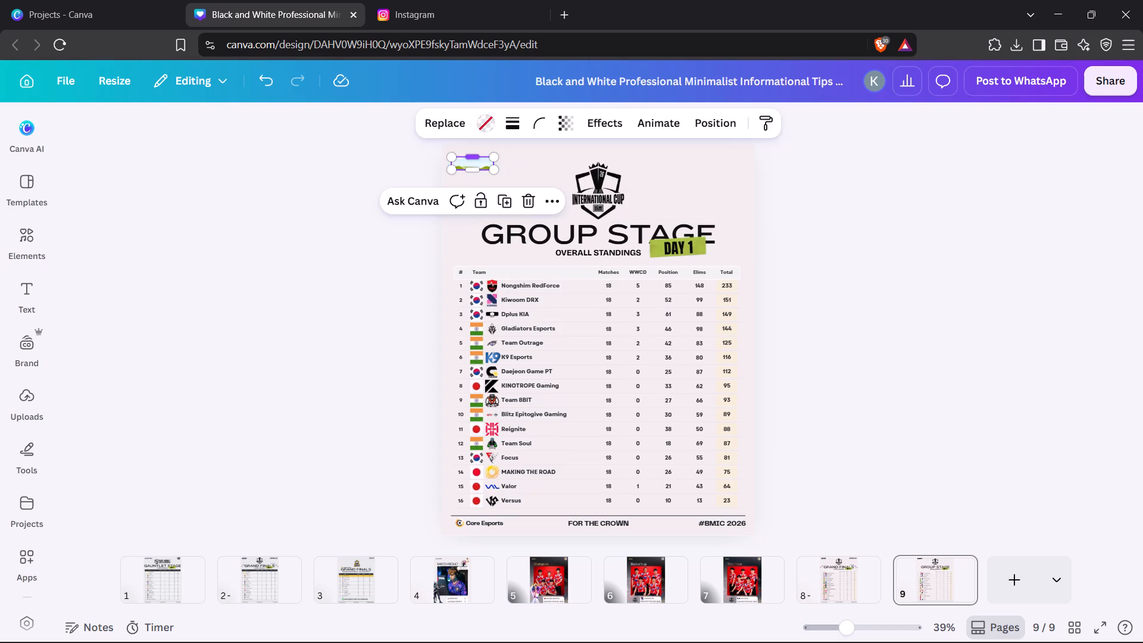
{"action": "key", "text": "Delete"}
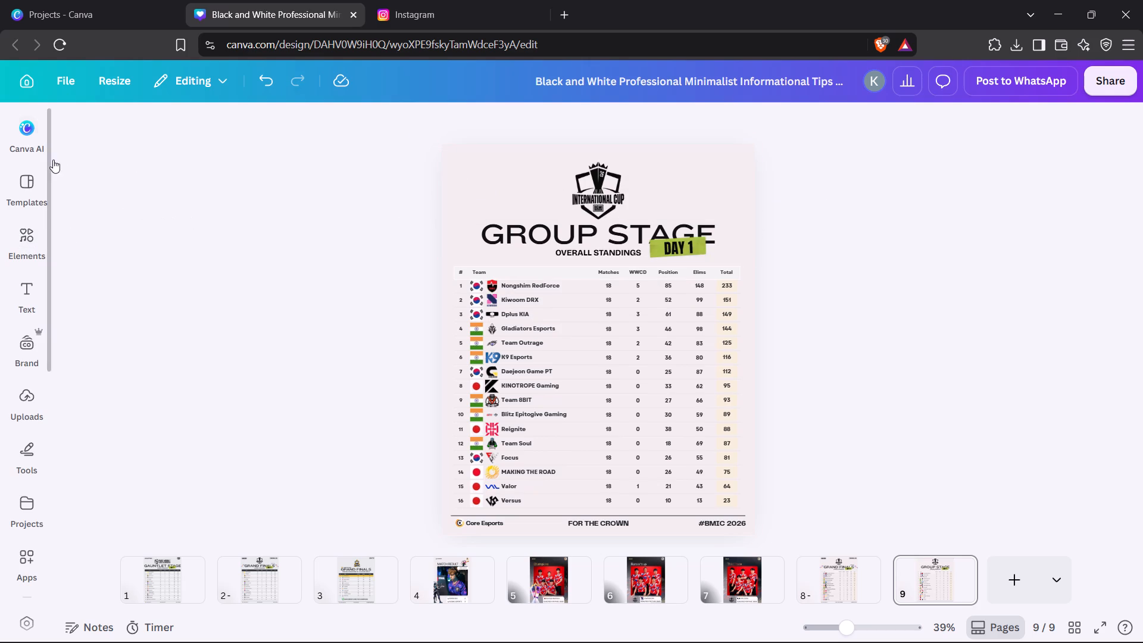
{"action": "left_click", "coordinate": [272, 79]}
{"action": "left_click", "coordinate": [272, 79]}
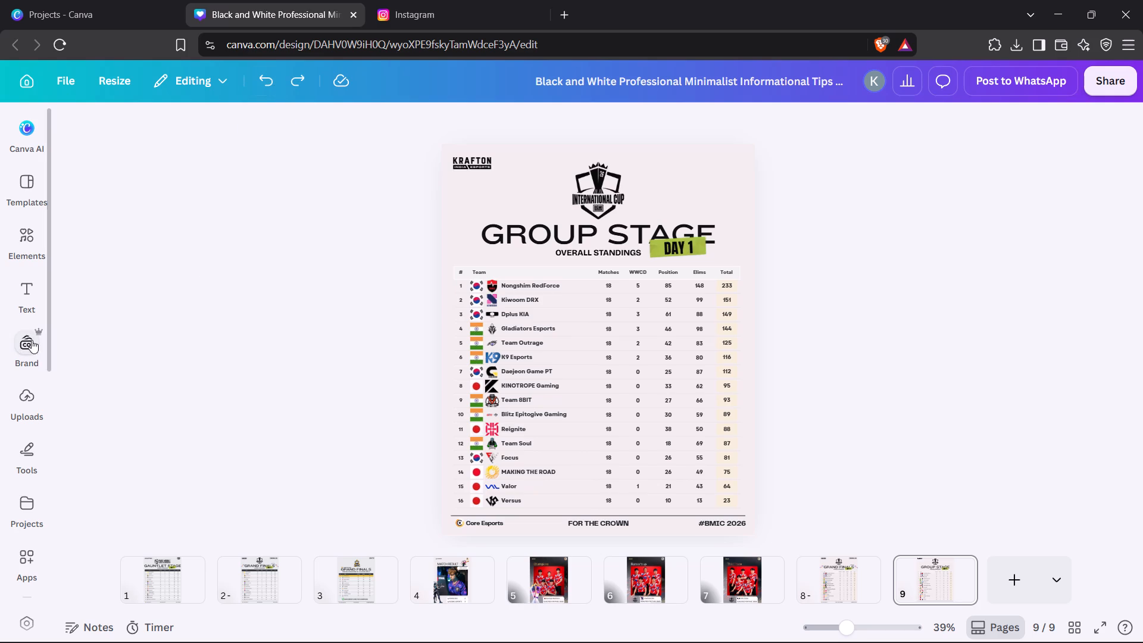
Start replacing the KRAFTON logo and browse the uploaded images for a replacement.
{"action": "left_click", "coordinate": [470, 164]}
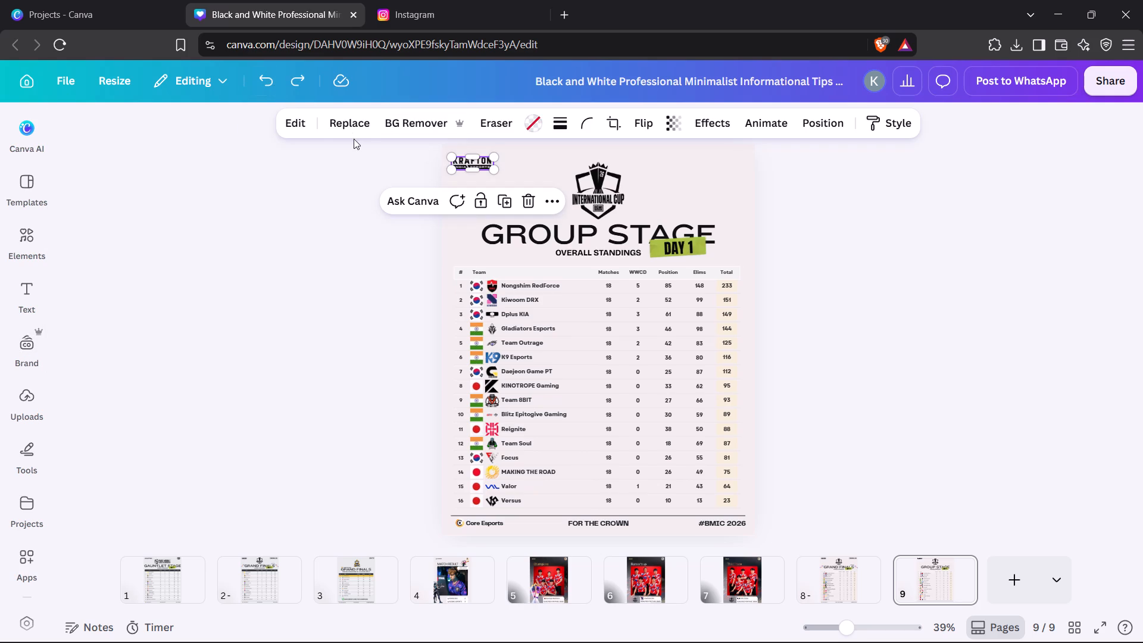
{"action": "left_click", "coordinate": [346, 126]}
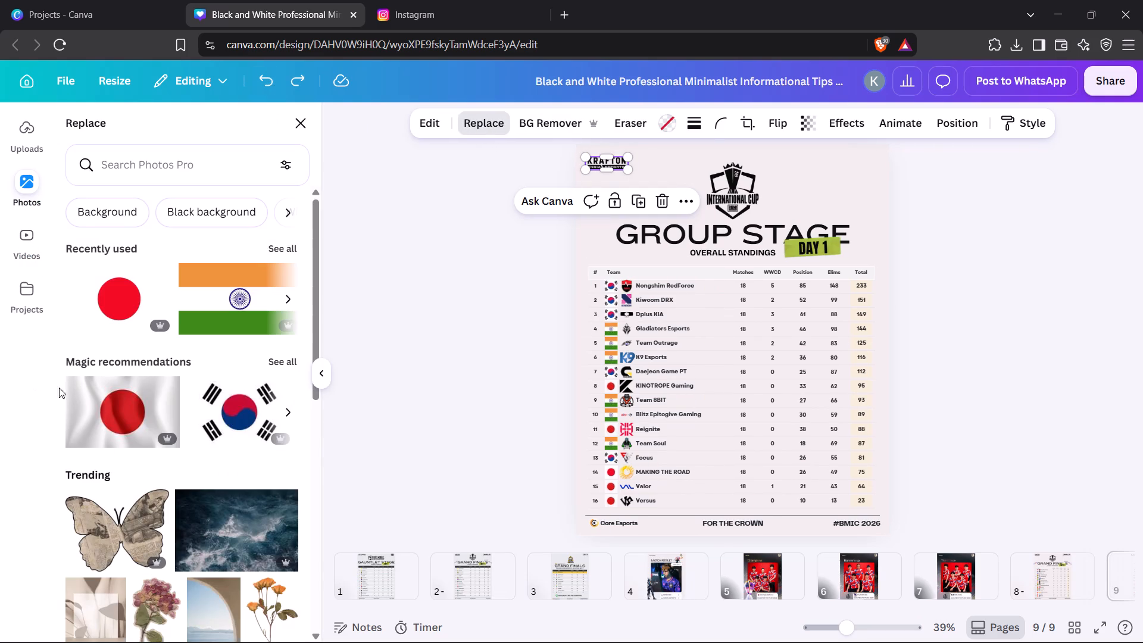
{"action": "left_click", "coordinate": [17, 133]}
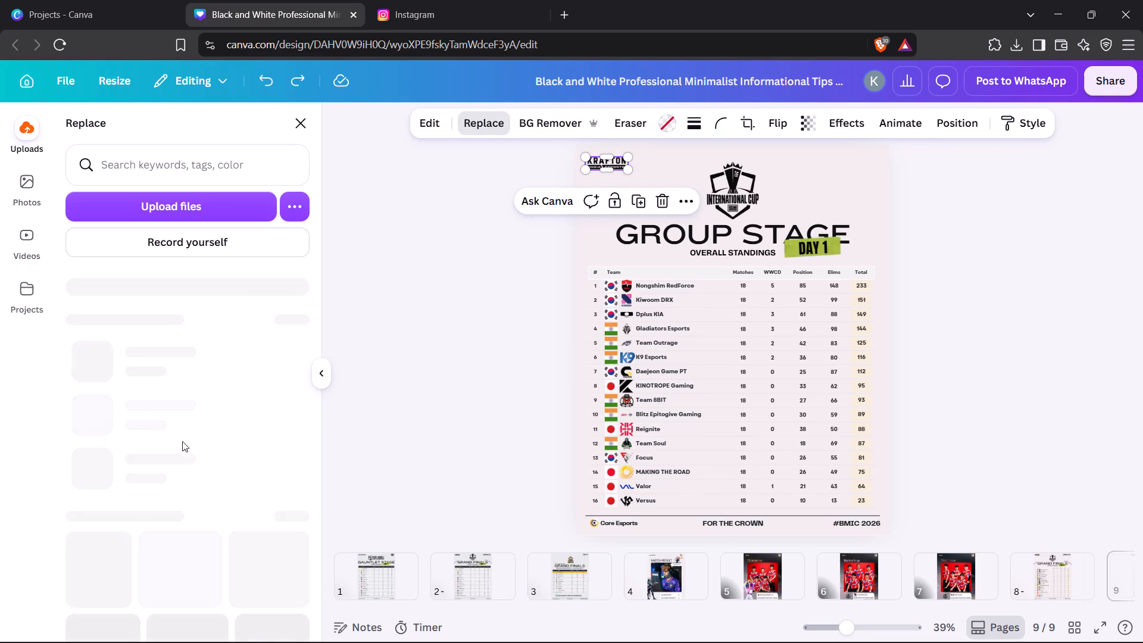
{"action": "scroll", "coordinate": [180, 436], "scroll_direction": "down", "scroll_amount": 3}
{"action": "scroll", "coordinate": [180, 436], "scroll_direction": "up", "scroll_amount": 4}
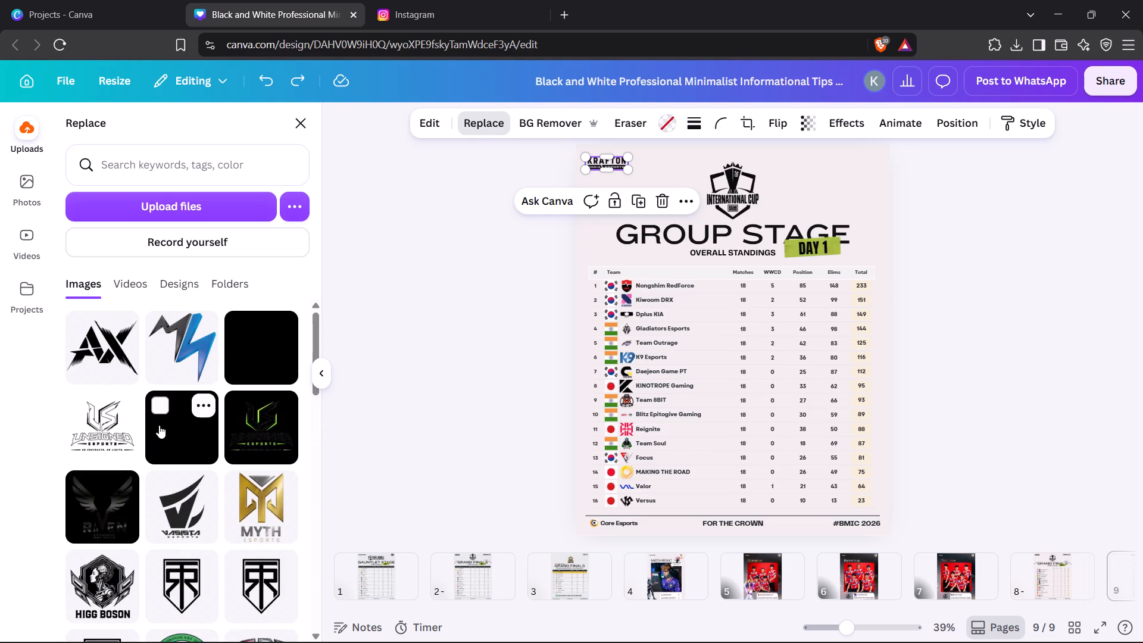
Move the two plain black images and the black-background green-lettered esports logo from the uploads to trash.
{"action": "left_click", "coordinate": [161, 407]}
{"action": "left_click", "coordinate": [242, 326]}
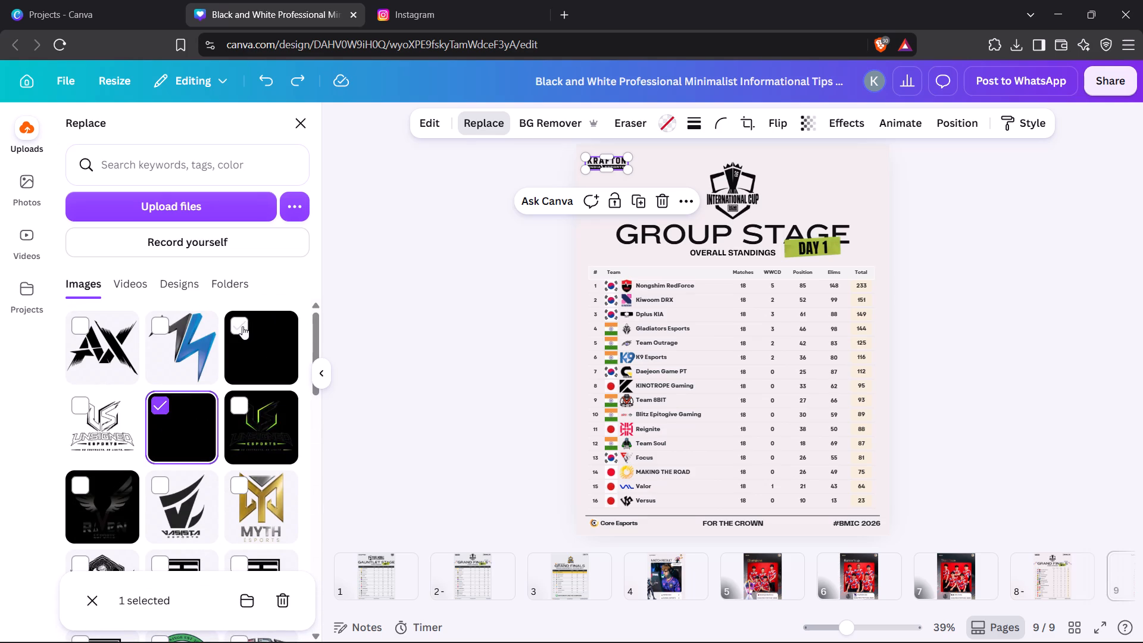
{"action": "left_click", "coordinate": [236, 403]}
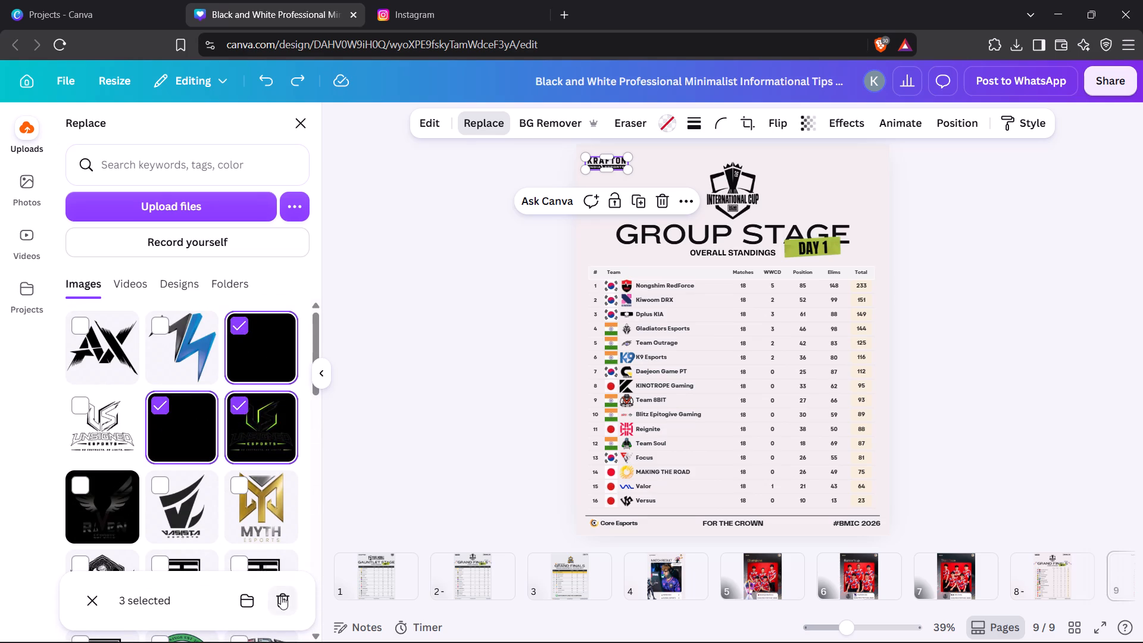
{"action": "left_click", "coordinate": [278, 597]}
{"action": "left_click", "coordinate": [653, 396]}
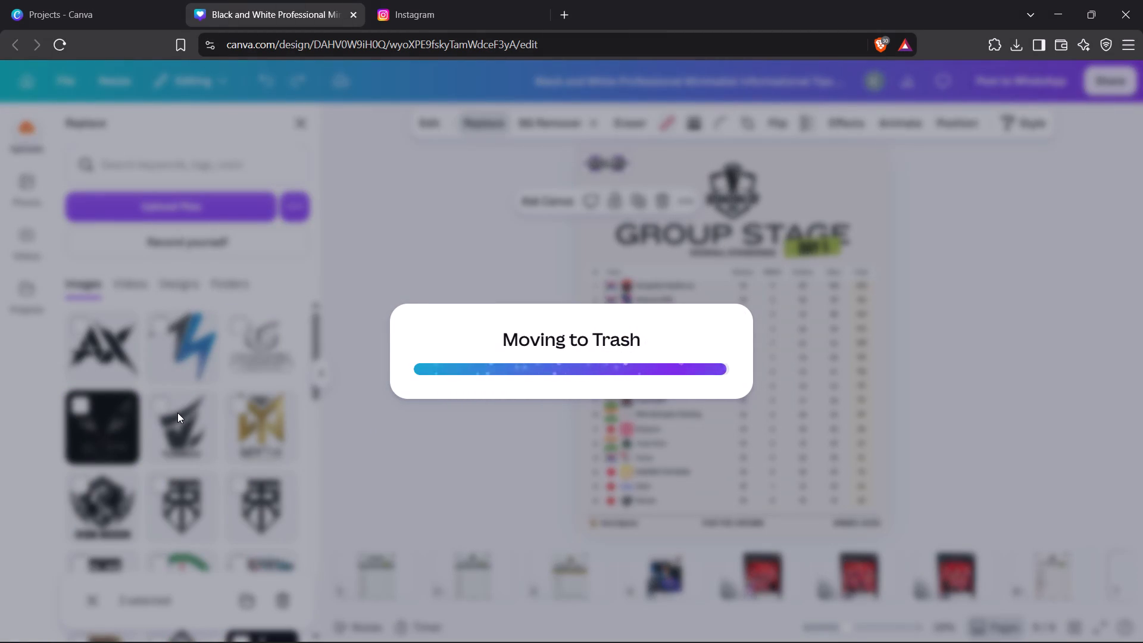
Move the three duplicate black TR shield logos from the uploads to trash.
{"action": "scroll", "coordinate": [177, 413], "scroll_direction": "down", "scroll_amount": 1}
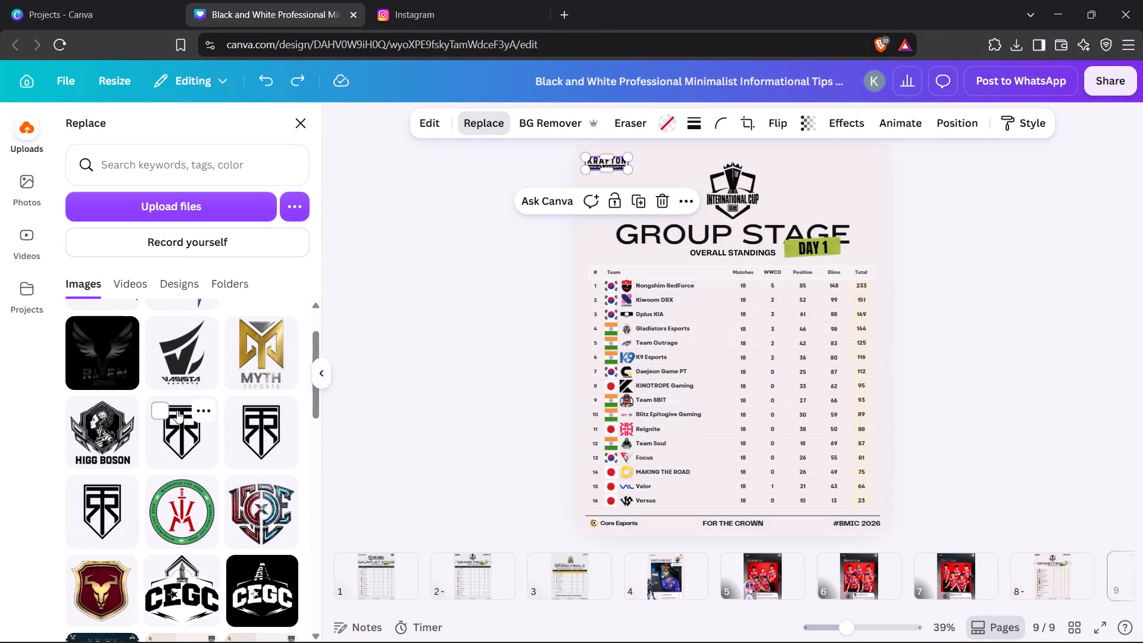
{"action": "left_click", "coordinate": [156, 408]}
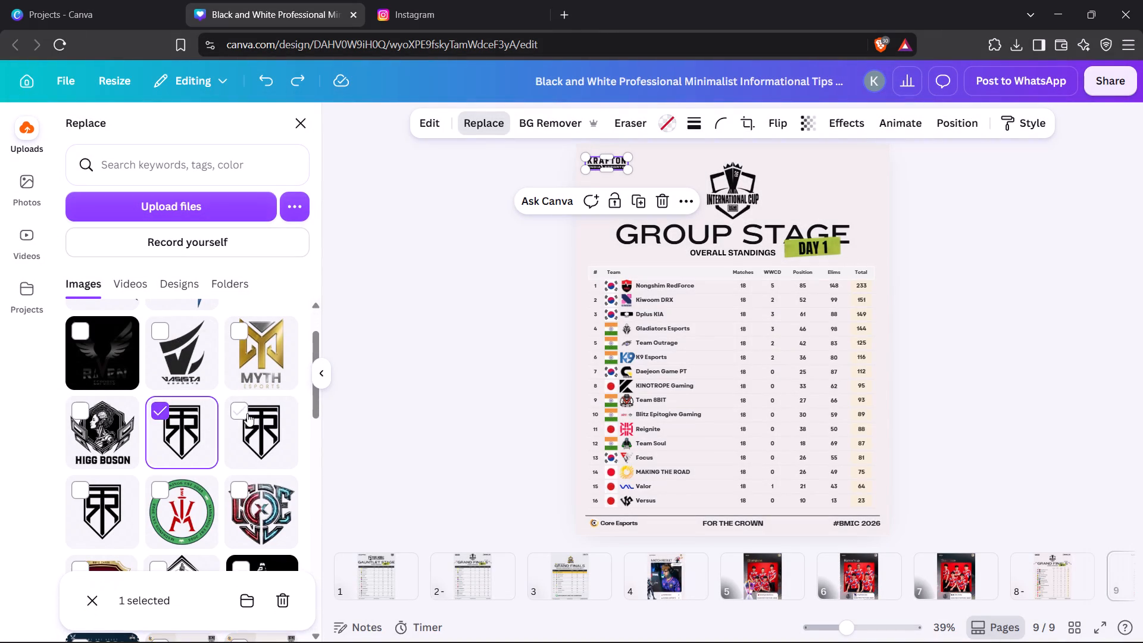
{"action": "left_click", "coordinate": [246, 413]}
{"action": "left_click", "coordinate": [75, 486]}
{"action": "scroll", "coordinate": [76, 486], "scroll_direction": "down", "scroll_amount": 1}
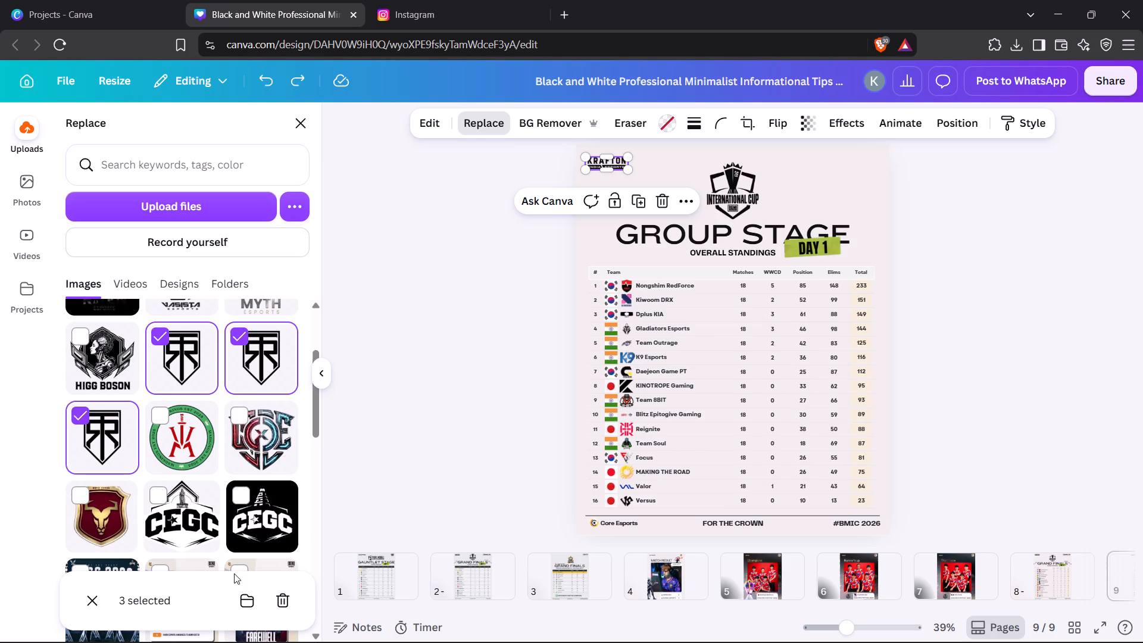
{"action": "left_click", "coordinate": [276, 603]}
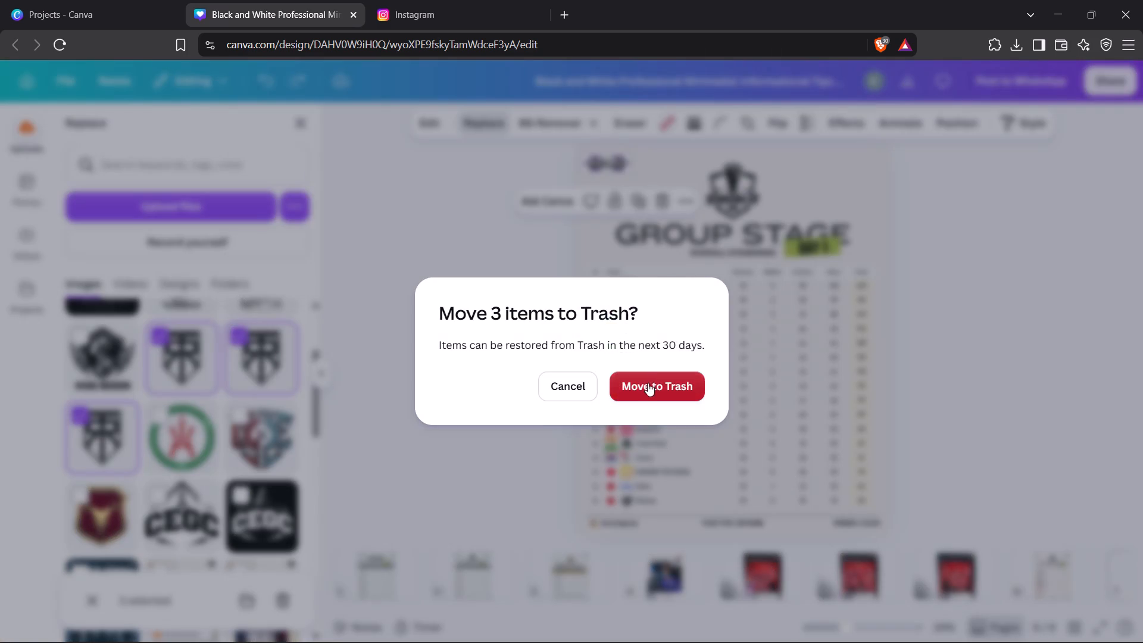
{"action": "left_click", "coordinate": [647, 385]}
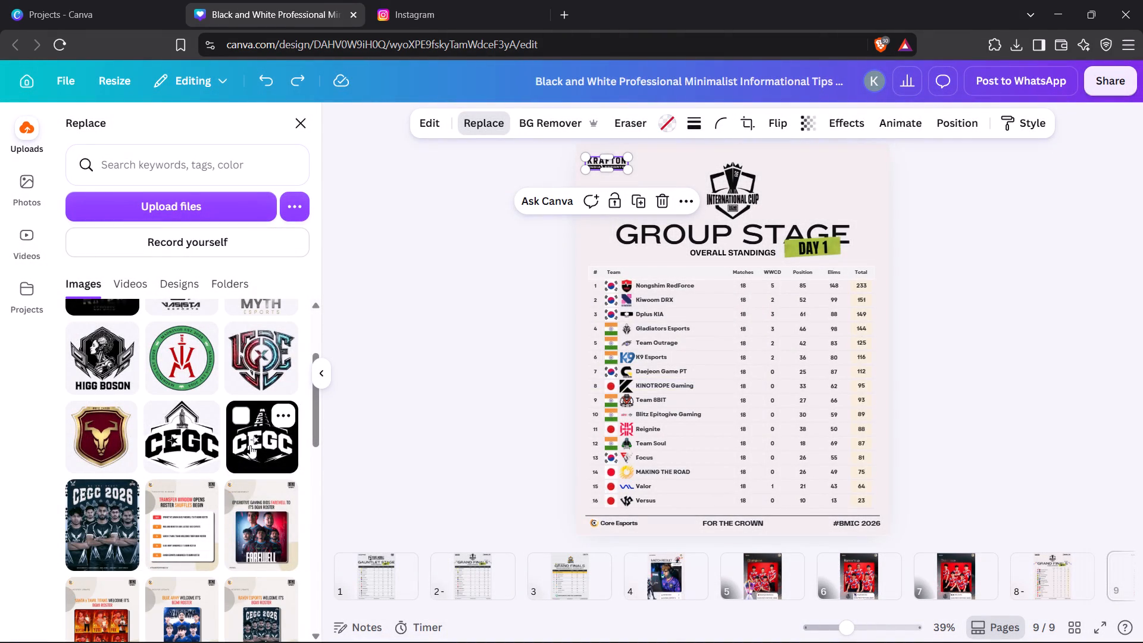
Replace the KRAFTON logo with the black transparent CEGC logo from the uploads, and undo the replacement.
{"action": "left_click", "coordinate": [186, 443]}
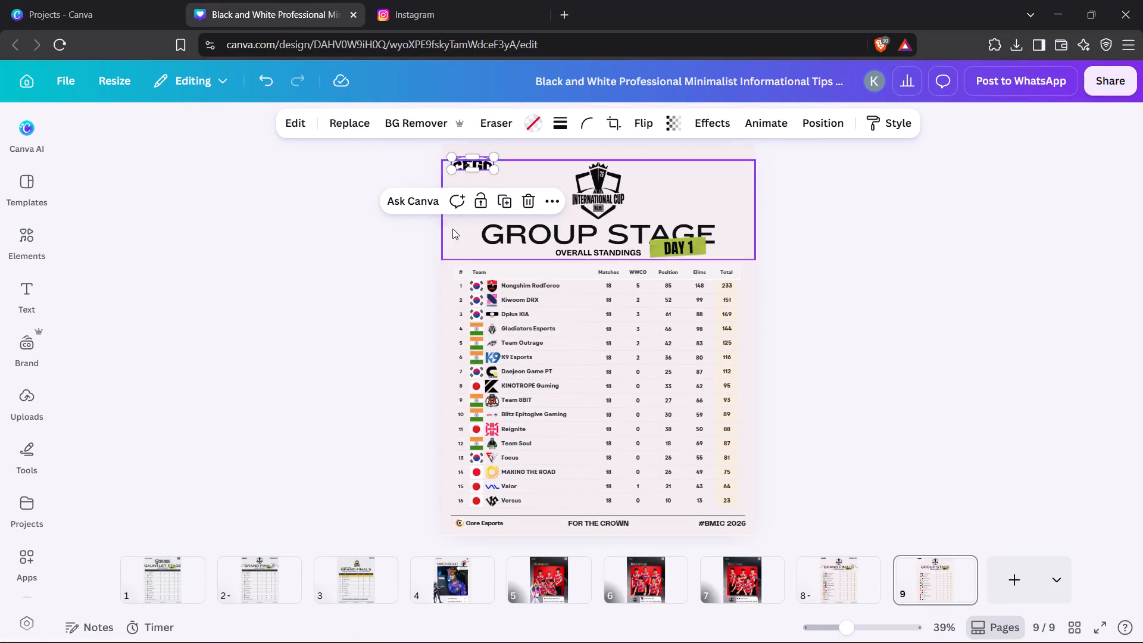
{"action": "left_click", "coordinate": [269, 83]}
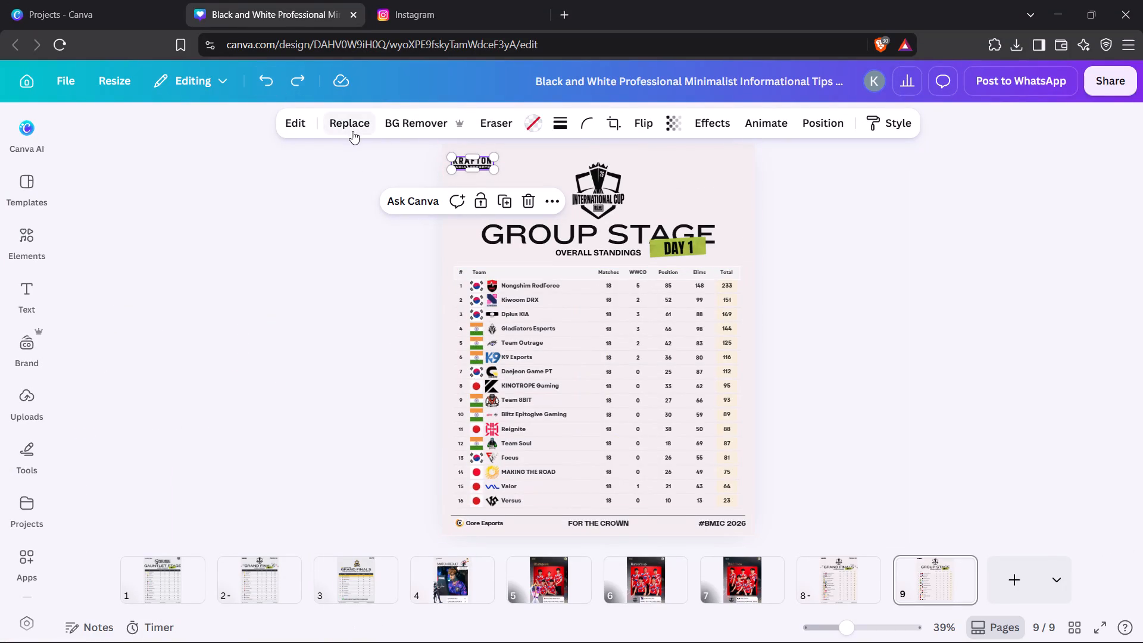
Replace the KRAFTON logo in the page's upper-left corner with the black BGMI Esports logo from the uploaded images.
{"action": "left_click", "coordinate": [352, 131]}
{"action": "scroll", "coordinate": [168, 420], "scroll_direction": "down", "scroll_amount": 4}
{"action": "left_click", "coordinate": [36, 135]}
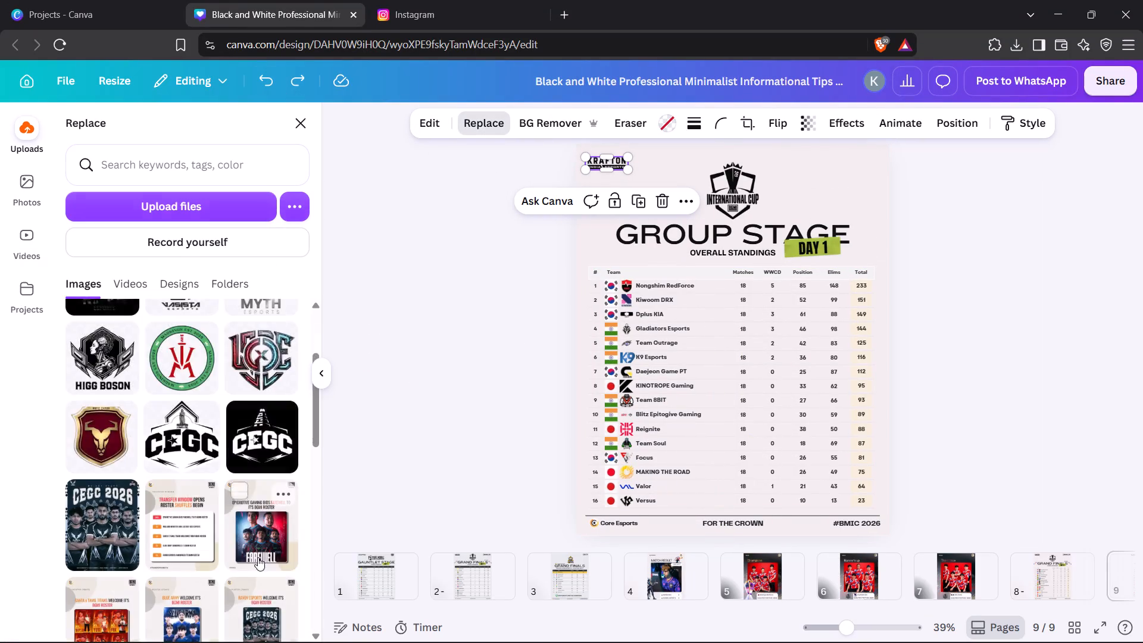
{"action": "scroll", "coordinate": [258, 557], "scroll_direction": "down", "scroll_amount": 20}
{"action": "scroll", "coordinate": [251, 526], "scroll_direction": "down", "scroll_amount": 20}
{"action": "scroll", "coordinate": [210, 510], "scroll_direction": "down", "scroll_amount": 8}
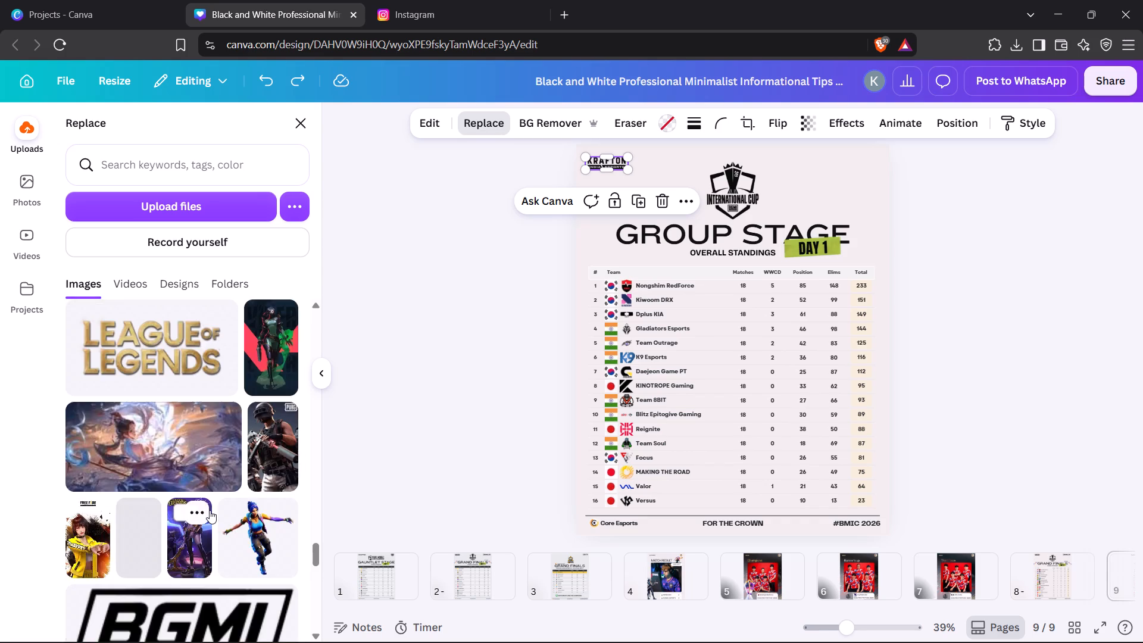
{"action": "scroll", "coordinate": [210, 510], "scroll_direction": "down", "scroll_amount": 18}
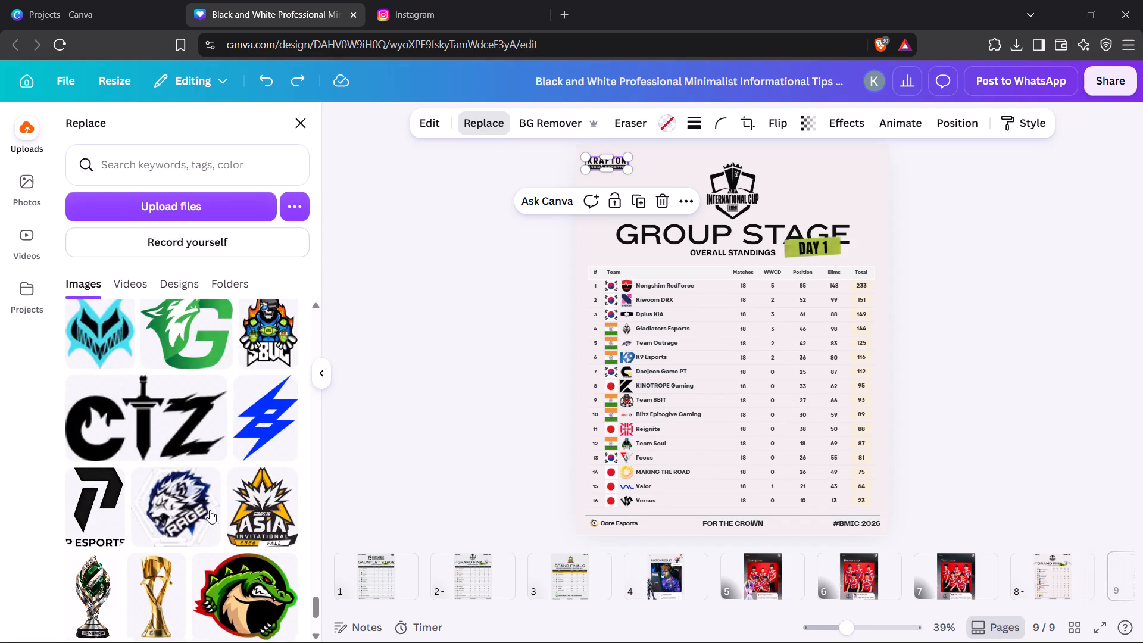
{"action": "scroll", "coordinate": [210, 510], "scroll_direction": "down", "scroll_amount": 17}
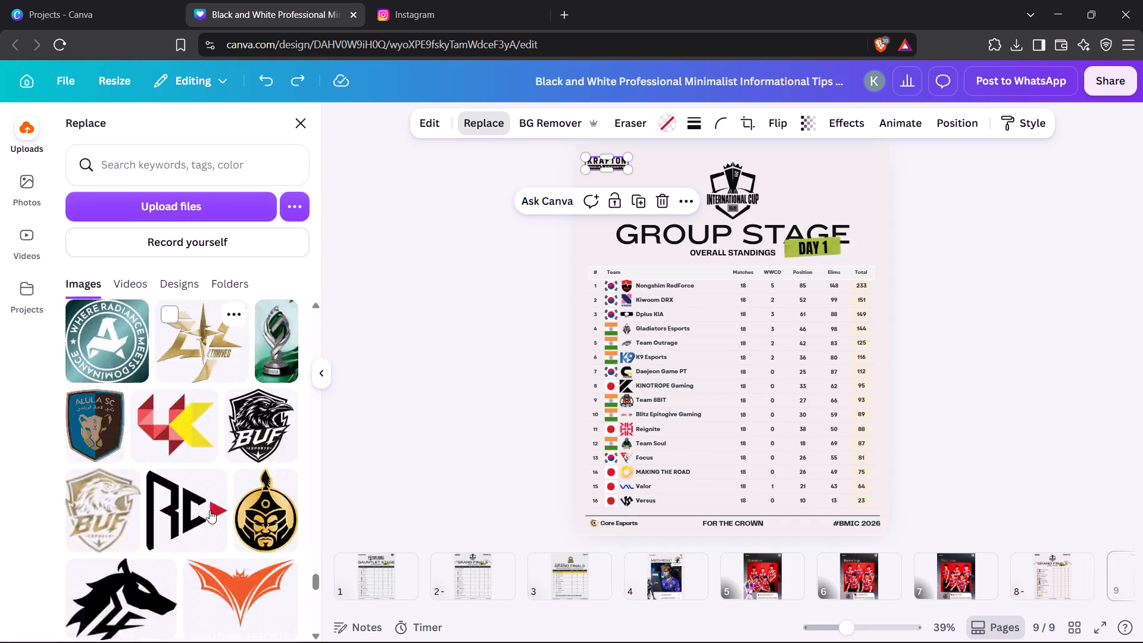
{"action": "scroll", "coordinate": [210, 510], "scroll_direction": "down", "scroll_amount": 13}
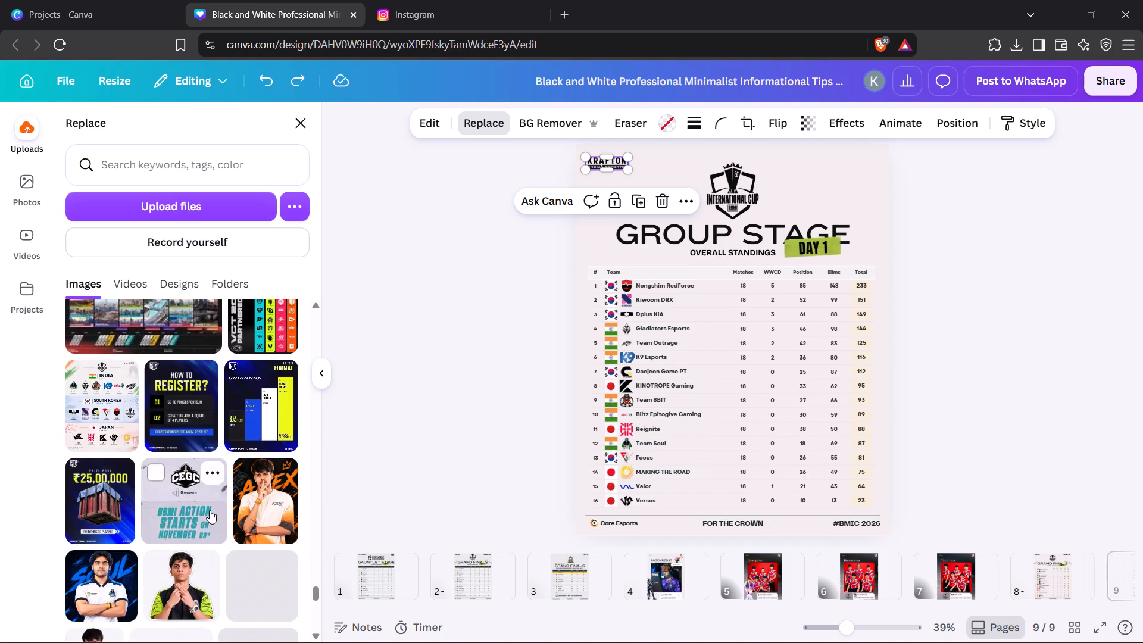
{"action": "scroll", "coordinate": [210, 510], "scroll_direction": "down", "scroll_amount": 20}
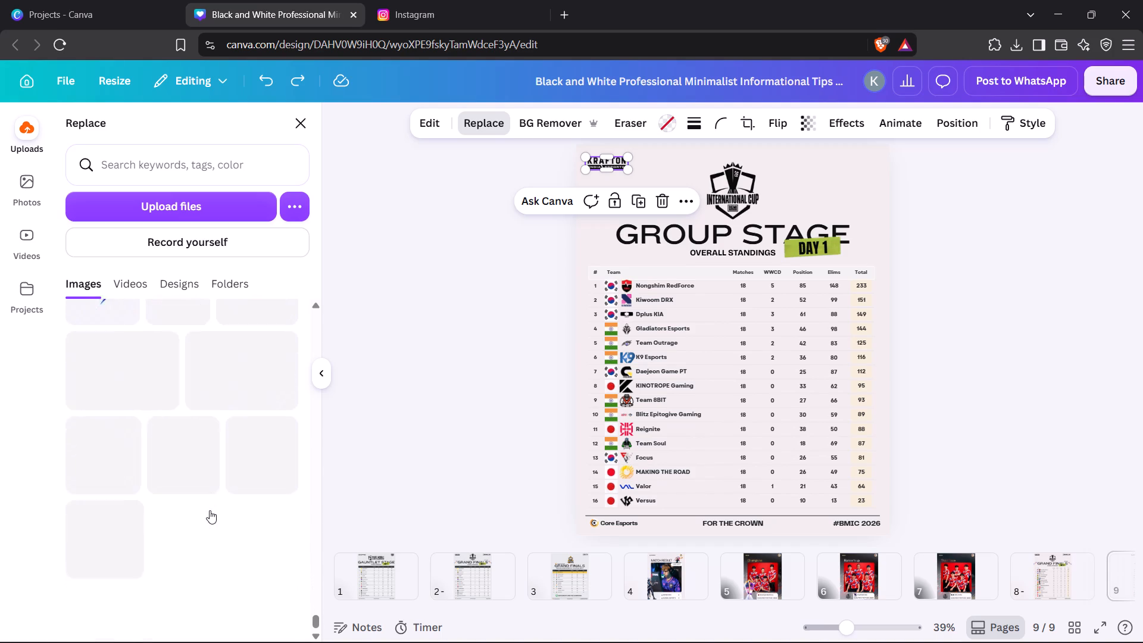
{"action": "scroll", "coordinate": [210, 510], "scroll_direction": "down", "scroll_amount": 9}
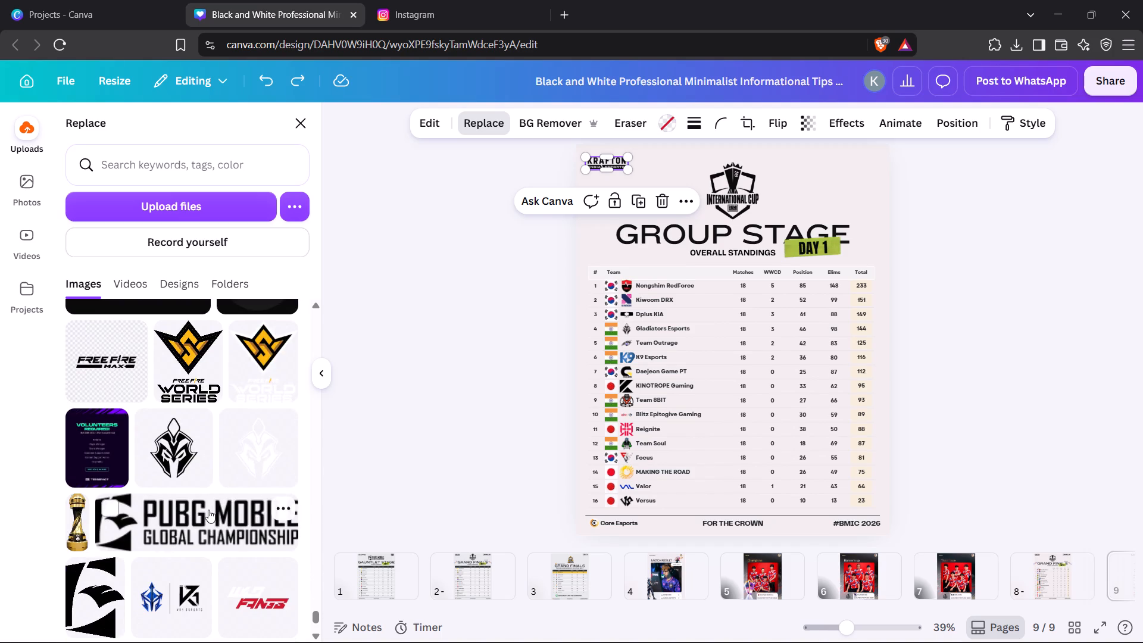
{"action": "scroll", "coordinate": [208, 510], "scroll_direction": "down", "scroll_amount": 12}
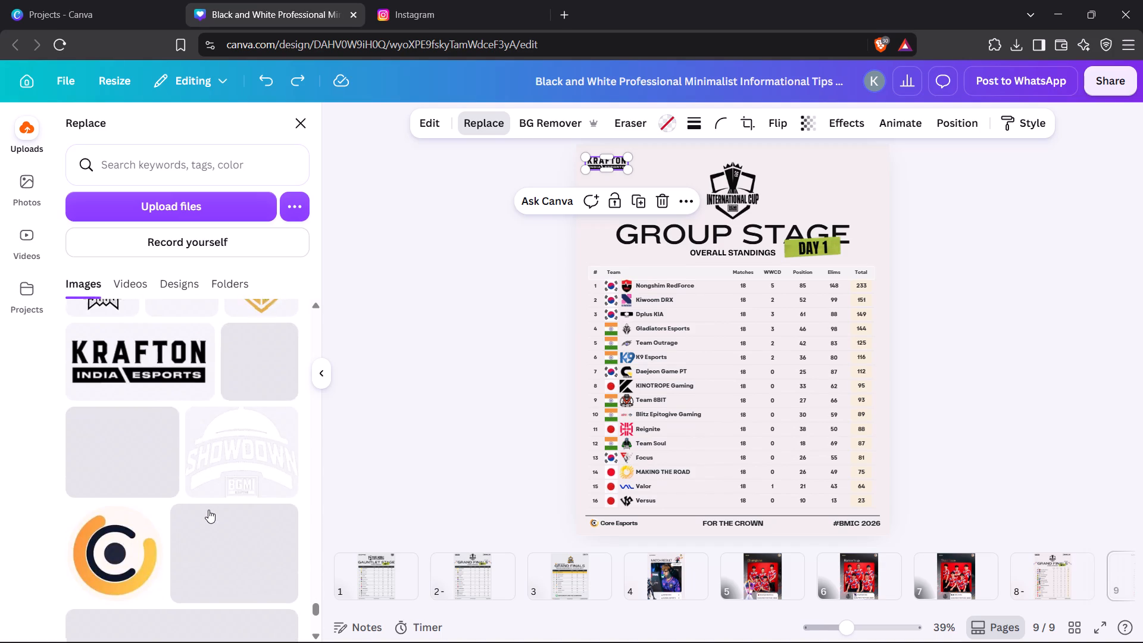
{"action": "scroll", "coordinate": [207, 505], "scroll_direction": "up", "scroll_amount": 3}
{"action": "scroll", "coordinate": [207, 505], "scroll_direction": "down", "scroll_amount": 5}
{"action": "left_click", "coordinate": [243, 426]}
{"action": "left_click", "coordinate": [438, 407]}
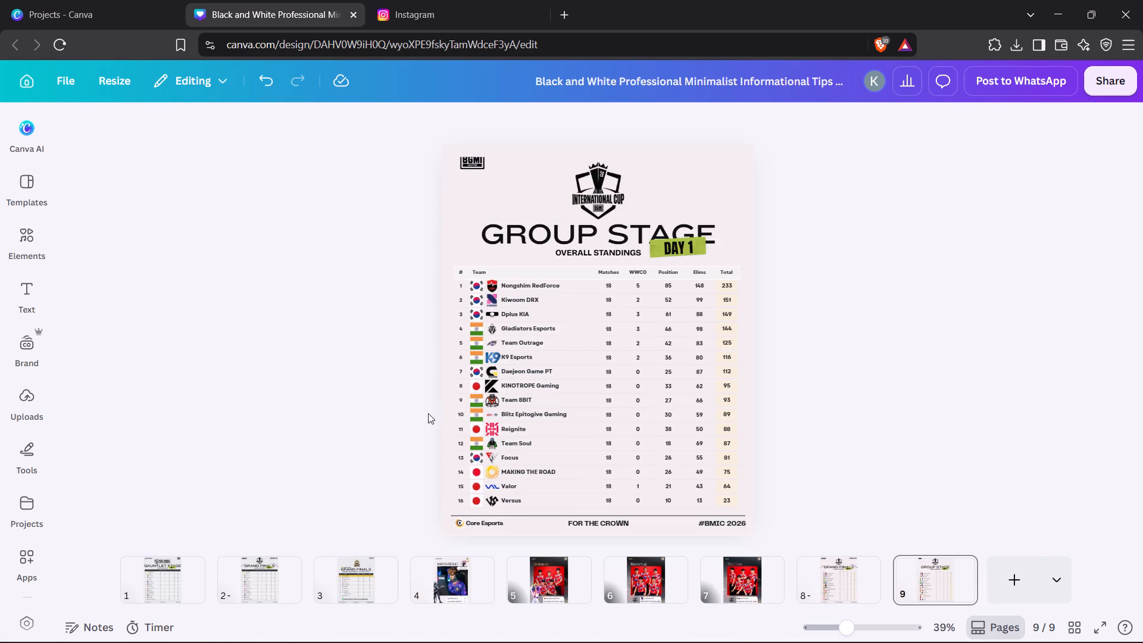
Extend the BGMI Esports logo's frame downward until the whole logo, including the ESPORTS lettering, is uncropped.
{"action": "left_click", "coordinate": [474, 159]}
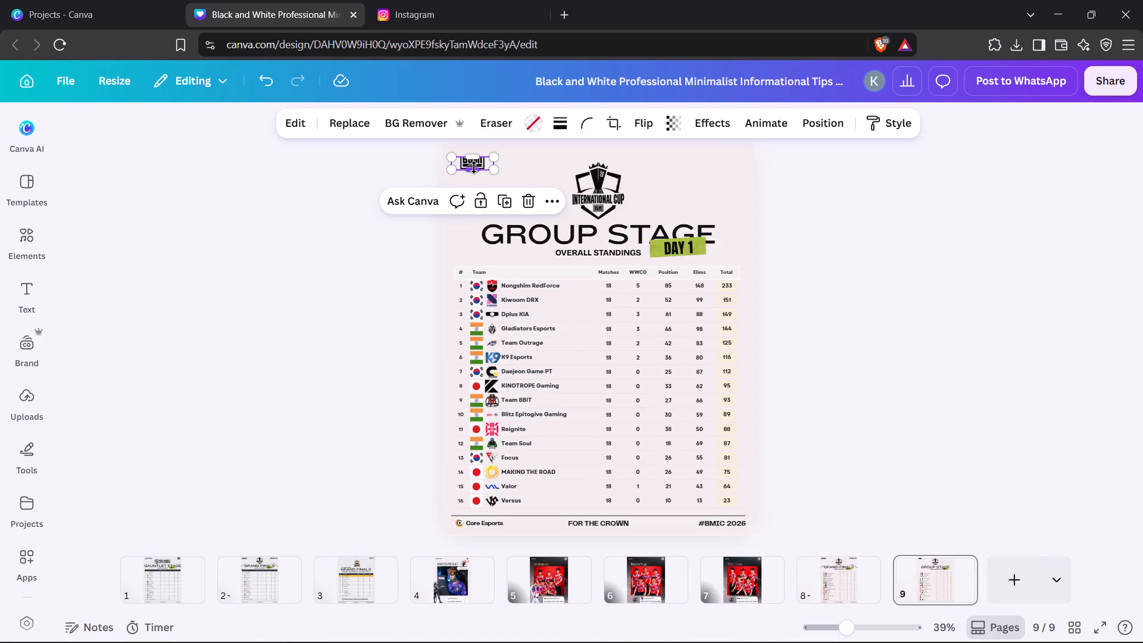
{"action": "left_click_drag", "start_coordinate": [474, 167], "coordinate": [474, 179]}
{"action": "left_click", "coordinate": [243, 239]}
Nudge the BGMI Esports logo slightly upward and fine-tune its horizontal position in the page's upper-left corner.
{"action": "left_click", "coordinate": [473, 171]}
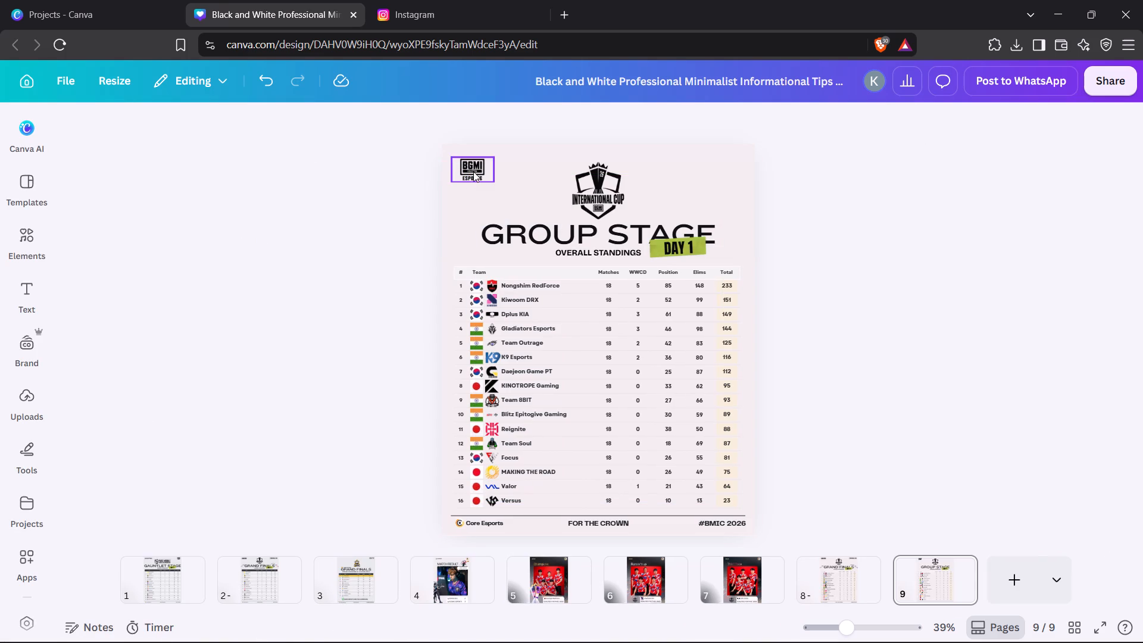
{"action": "key", "text": "Up"}
{"action": "key", "text": "Up"}
{"action": "key", "text": "Up"}
{"action": "key", "text": "Up"}
{"action": "key", "text": "Up"}
{"action": "key", "text": "Up"}
{"action": "key", "text": "Up"}
{"action": "key", "text": "Up"}
{"action": "key", "text": "Up"}
{"action": "key", "text": "Up"}
{"action": "key", "text": "Up"}
{"action": "key", "text": "Up"}
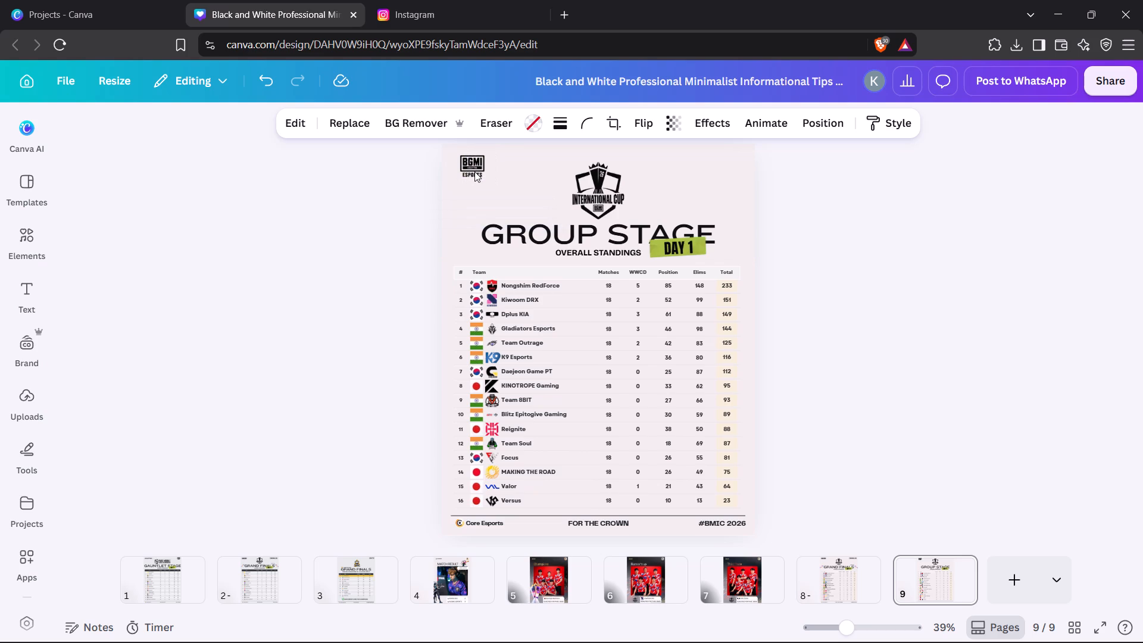
{"action": "key", "text": "Up"}
{"action": "key", "text": "Up"}
{"action": "key", "text": "Left"}
{"action": "key", "text": "Left"}
{"action": "key", "text": "Right"}
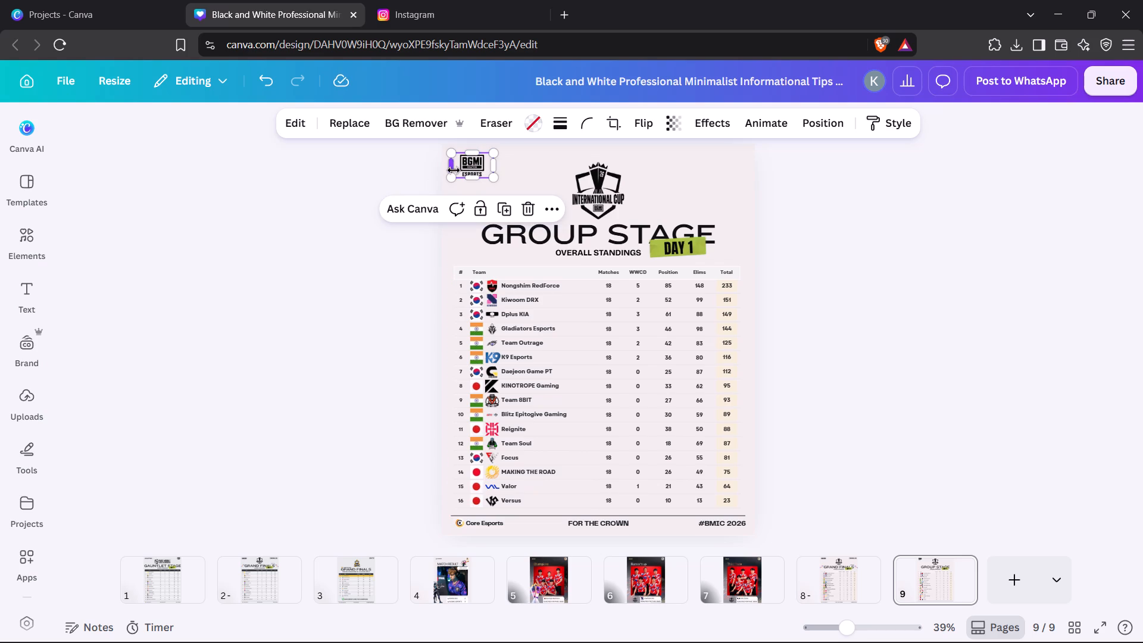
Trim the empty left side of the BGMI Esports logo's frame and scale the logo down to about 99 by 73.
{"action": "left_click_drag", "start_coordinate": [454, 170], "coordinate": [465, 171]}
{"action": "left_click_drag", "start_coordinate": [458, 181], "coordinate": [464, 178]}
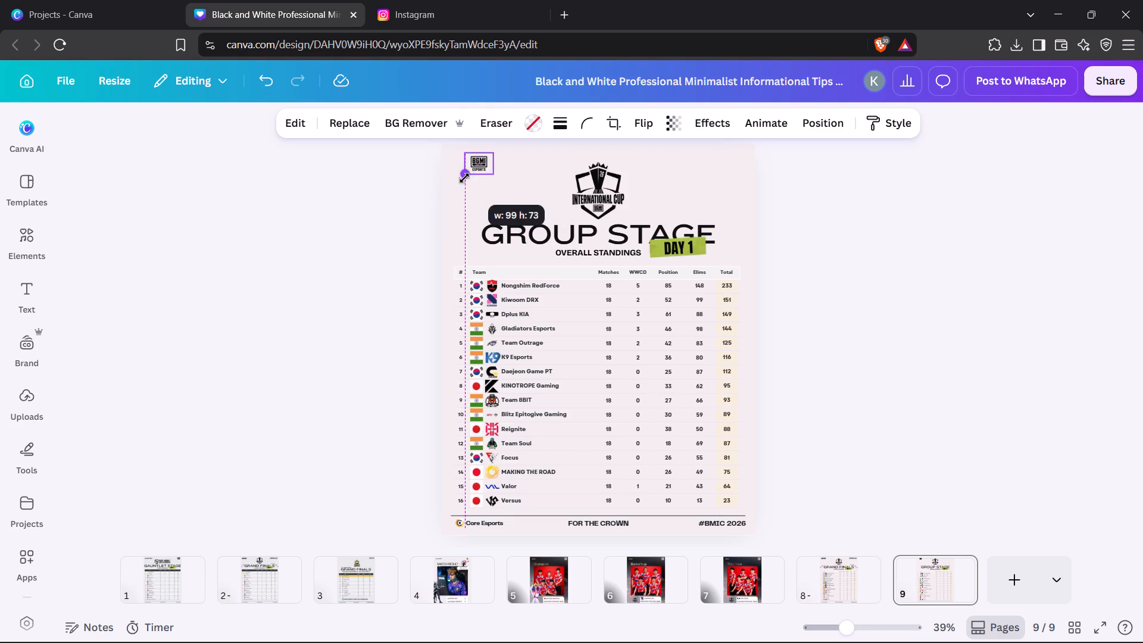
{"action": "left_click_drag", "start_coordinate": [464, 178], "coordinate": [464, 177]}
{"action": "left_click", "coordinate": [848, 207]}
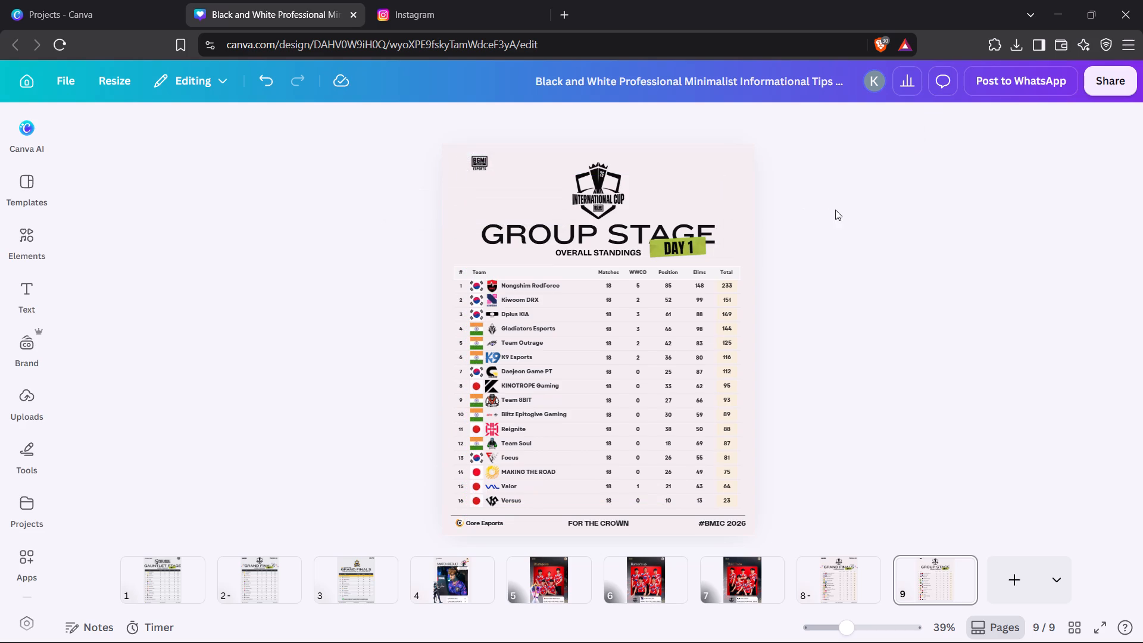
Nudge the BGMI Esports logo left toward the page margin, near the left edge of the standings table.
{"action": "left_click", "coordinate": [478, 163]}
{"action": "key", "text": "Left"}
{"action": "key", "text": "Left"}
{"action": "key", "text": "Left"}
{"action": "key", "text": "Left"}
{"action": "key", "text": "Left"}
{"action": "key", "text": "Left"}
{"action": "key", "text": "Left"}
{"action": "key", "text": "Left"}
{"action": "key", "text": "Left"}
{"action": "key", "text": "Left"}
{"action": "key", "text": "Left"}
{"action": "key", "text": "Left"}
{"action": "key", "text": "Left"}
{"action": "key", "text": "Left"}
{"action": "key", "text": "Left"}
{"action": "key", "text": "Left"}
{"action": "key", "text": "Left"}
{"action": "key", "text": "Left"}
{"action": "key", "text": "Left"}
{"action": "key", "text": "Left"}
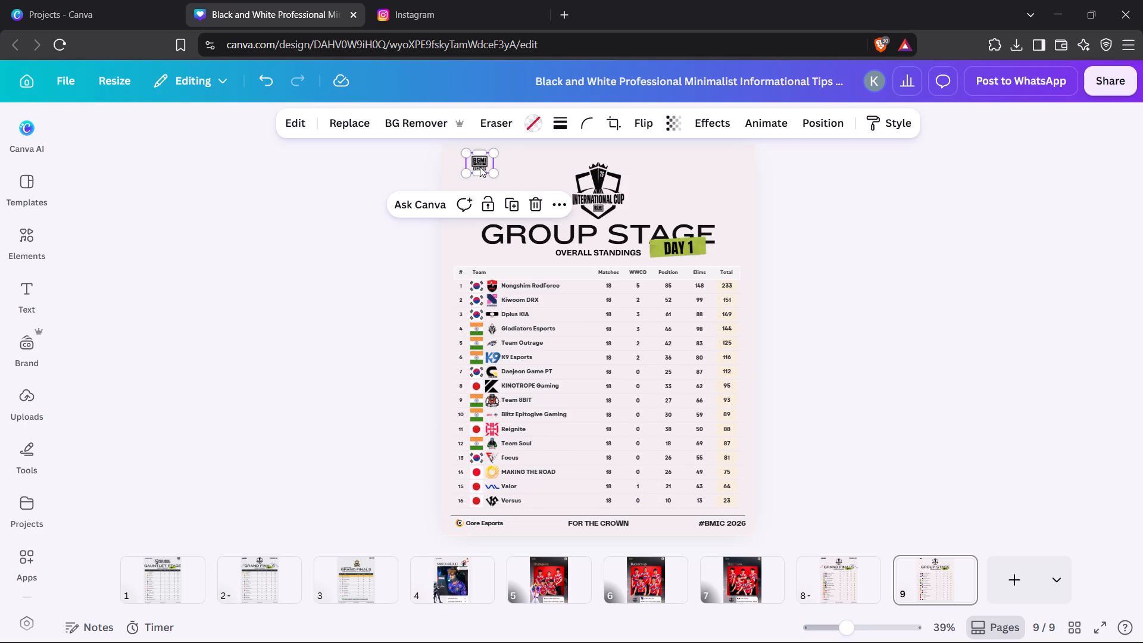
{"action": "key", "text": "Left"}
{"action": "key", "text": "Left"}
{"action": "key", "text": "Left"}
{"action": "key", "text": "Left"}
{"action": "key", "text": "Left"}
{"action": "key", "text": "Left"}
{"action": "key", "text": "Left"}
{"action": "key", "text": "Left"}
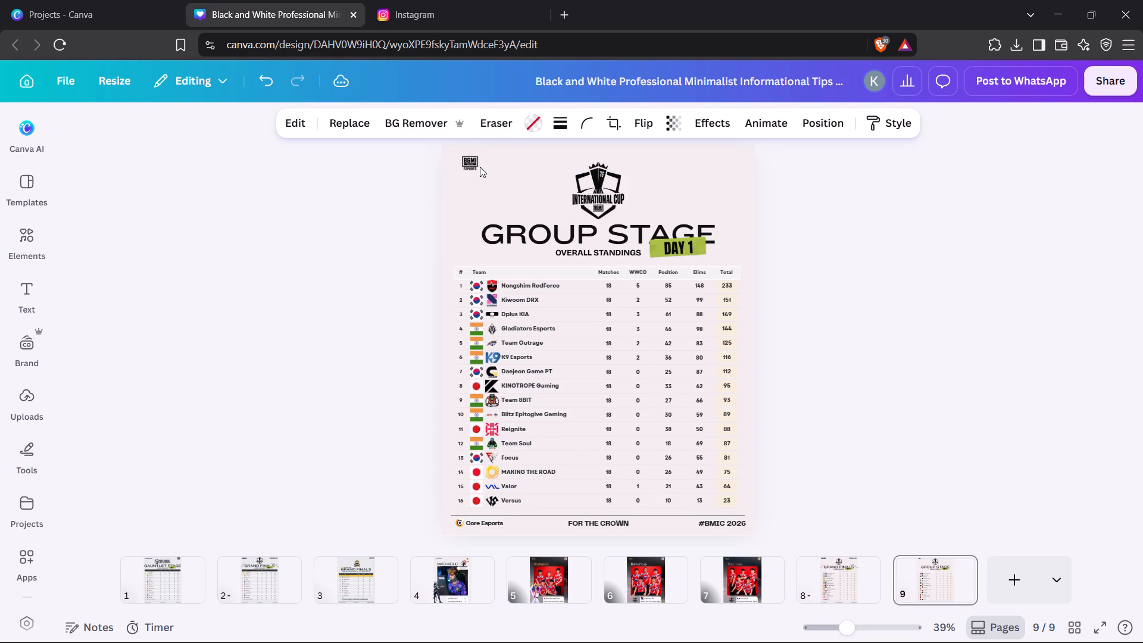
{"action": "key", "text": "Left"}
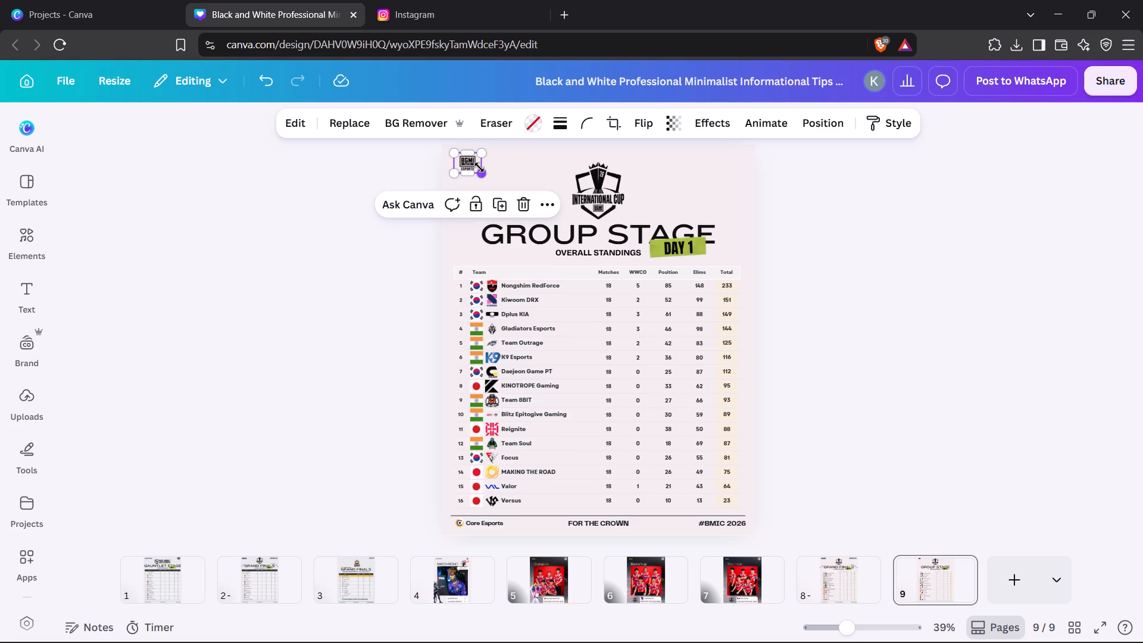
{"action": "left_click", "coordinate": [901, 186]}
Duplicate the BGMI Esports logo and place the copy in the page's upper-right corner, level with the original.
{"action": "left_click", "coordinate": [473, 161]}
{"action": "left_click", "coordinate": [501, 210]}
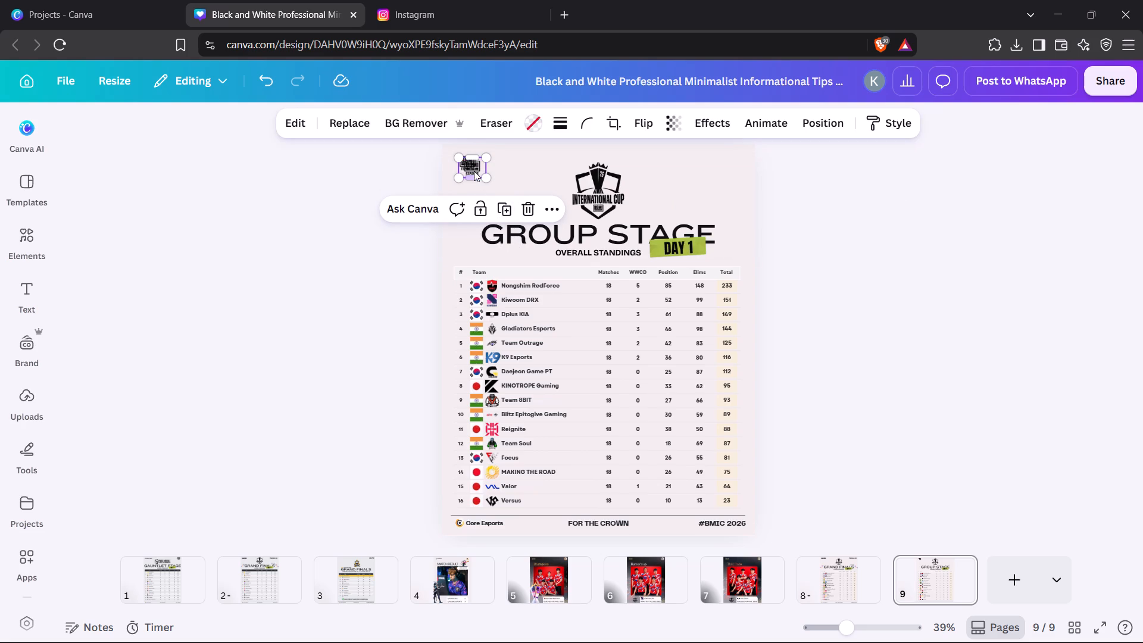
{"action": "left_click_drag", "start_coordinate": [474, 167], "coordinate": [731, 164]}
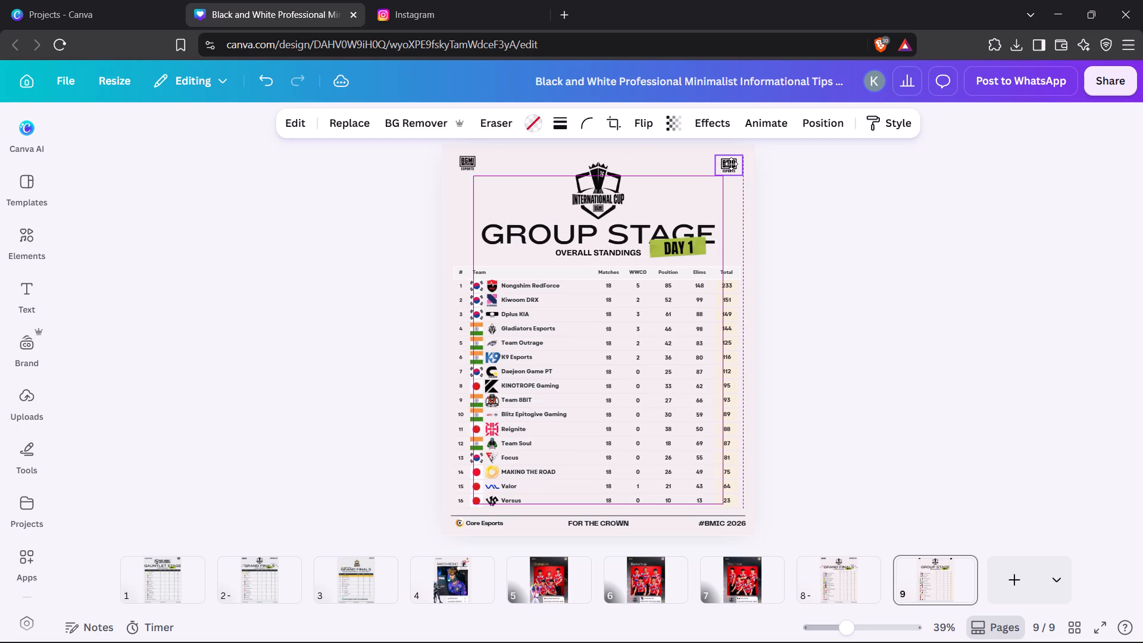
{"action": "left_click_drag", "start_coordinate": [731, 164], "coordinate": [728, 163]}
Replace the BGMI Esports logo copy in the page's upper-right corner with the black transparent CEGC logo from the uploads.
{"action": "left_click", "coordinate": [346, 124]}
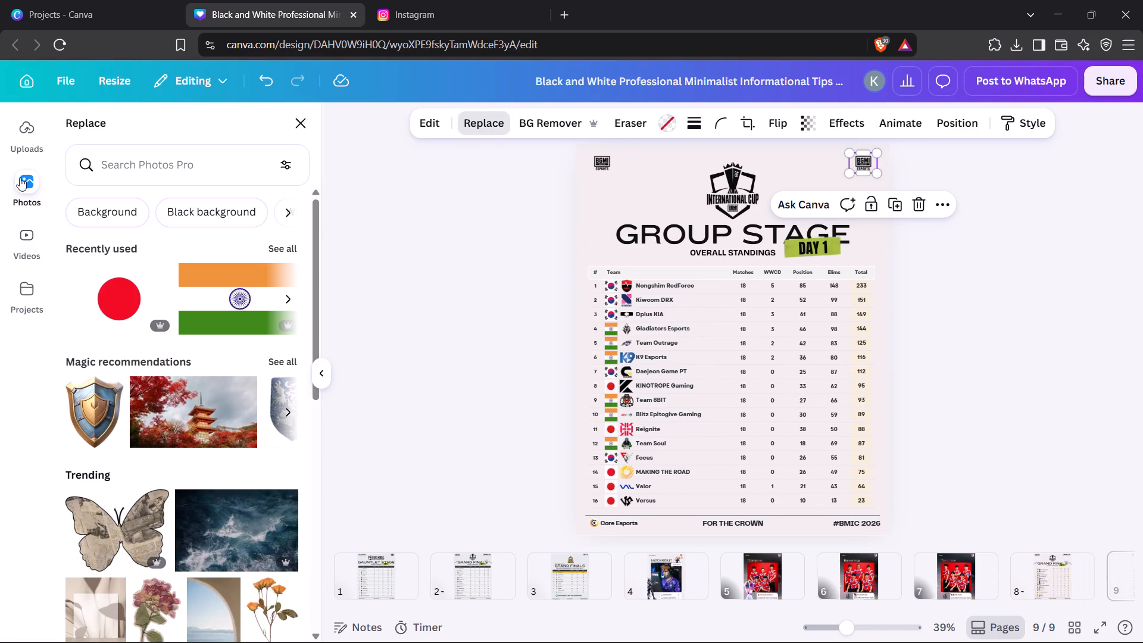
{"action": "left_click", "coordinate": [24, 113]}
{"action": "left_click_drag", "start_coordinate": [317, 477], "coordinate": [310, 351]}
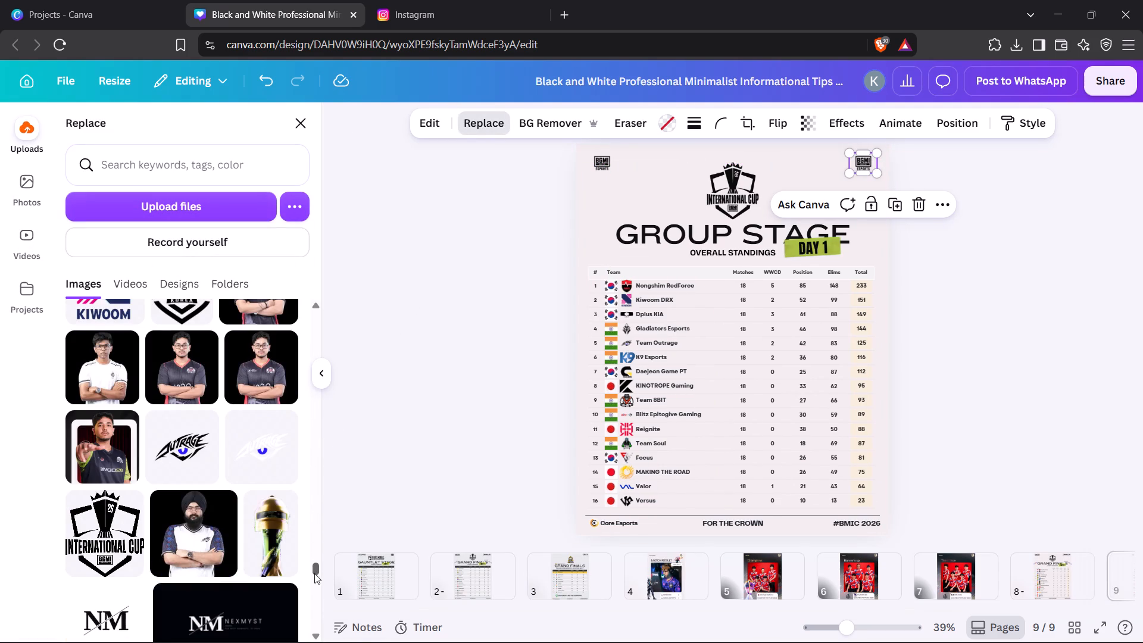
{"action": "left_click_drag", "start_coordinate": [316, 571], "coordinate": [279, 305]}
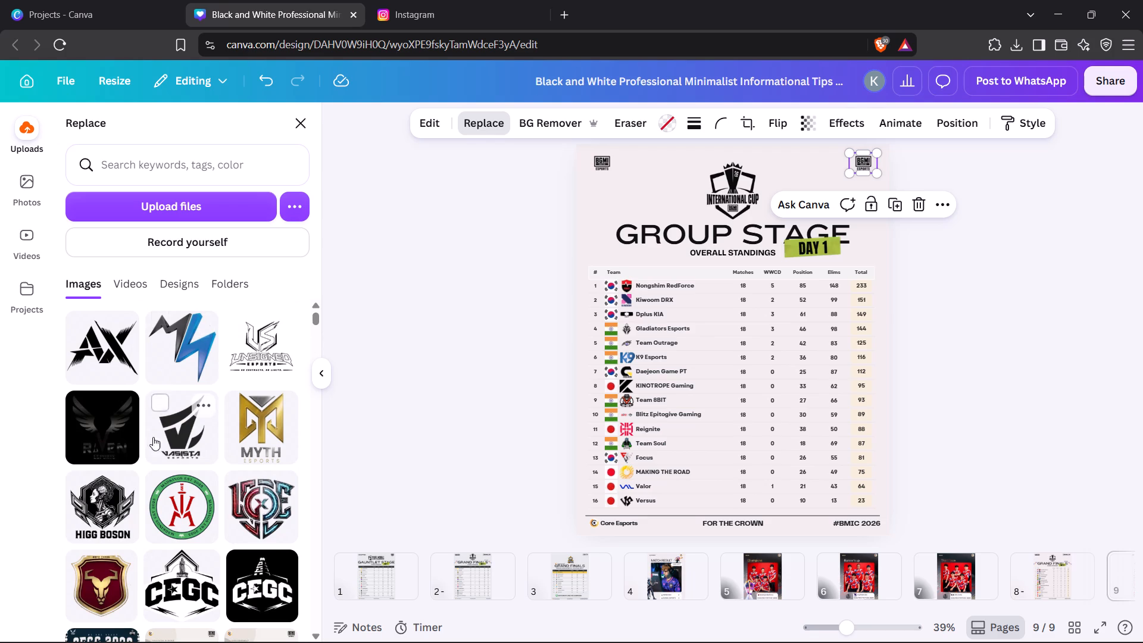
{"action": "left_click", "coordinate": [195, 590]}
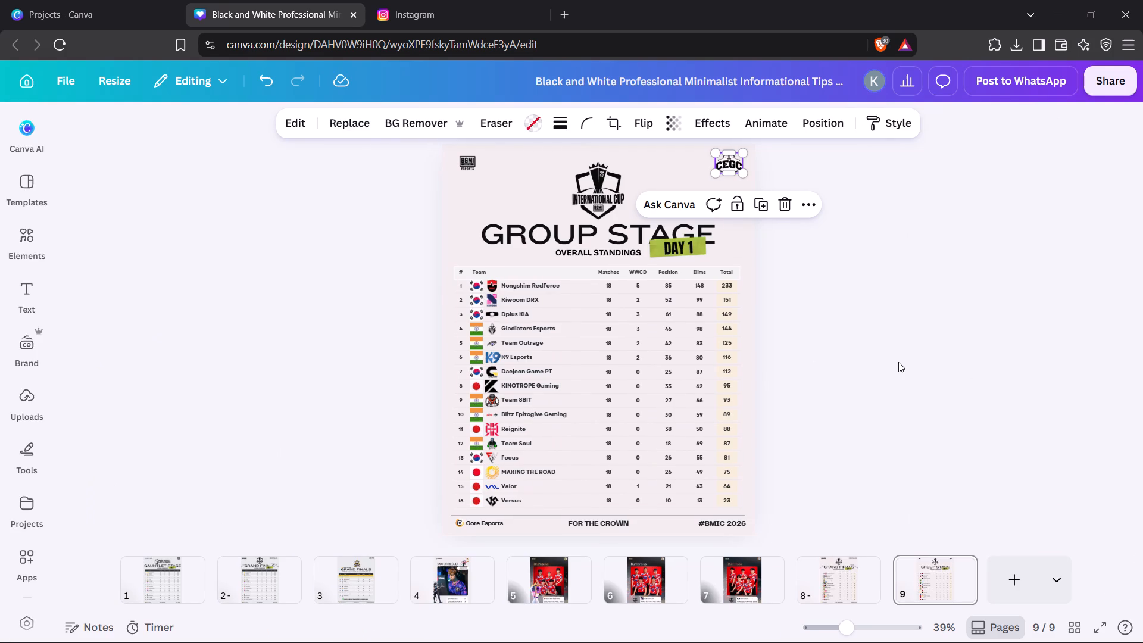
{"action": "left_click", "coordinate": [898, 362]}
Enlarge the CEGC logo to about 136 wide and extend its frame downward to uncrop the logo's lower part.
{"action": "left_click", "coordinate": [727, 169]}
{"action": "left_click_drag", "start_coordinate": [720, 172], "coordinate": [719, 184]}
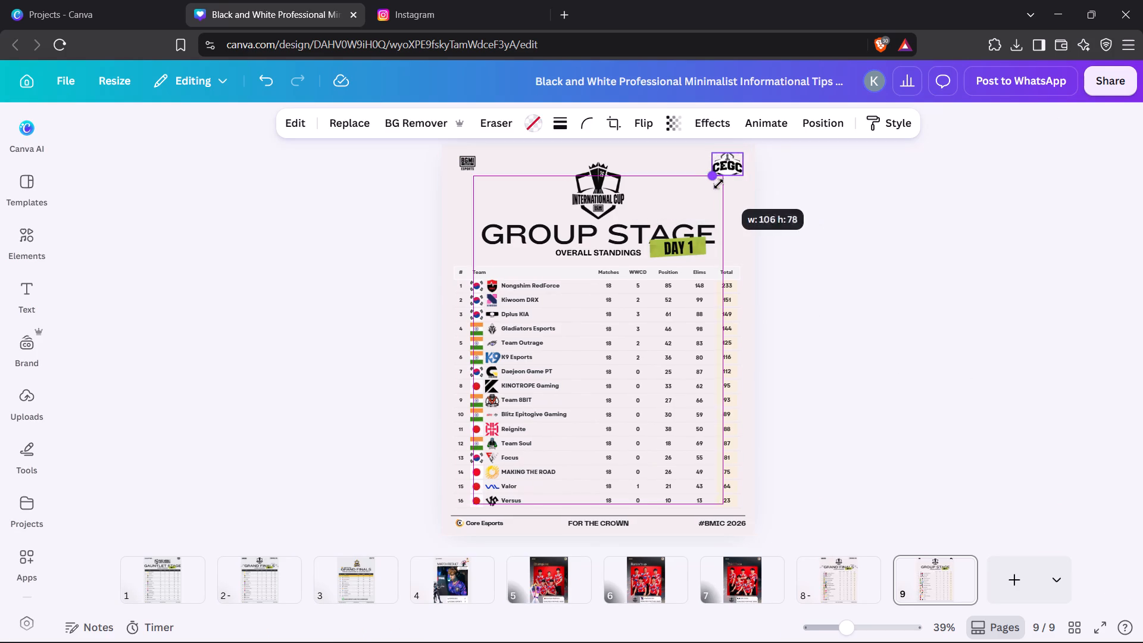
{"action": "left_click_drag", "start_coordinate": [719, 184], "coordinate": [717, 192]}
{"action": "left_click_drag", "start_coordinate": [722, 183], "coordinate": [722, 188]}
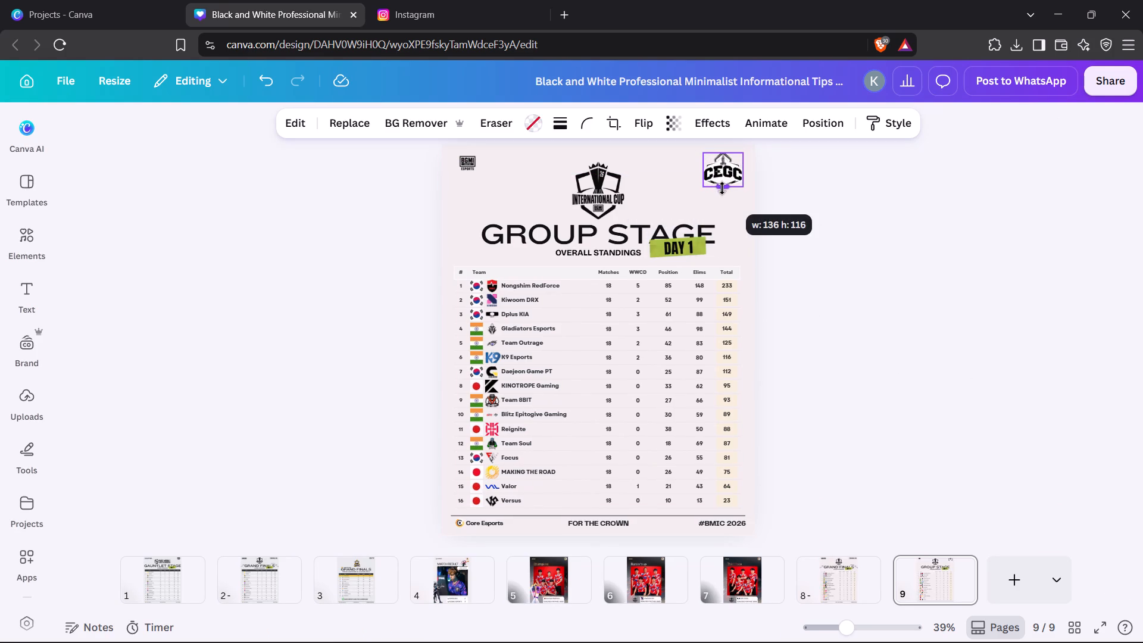
{"action": "left_click_drag", "start_coordinate": [722, 188], "coordinate": [724, 191]}
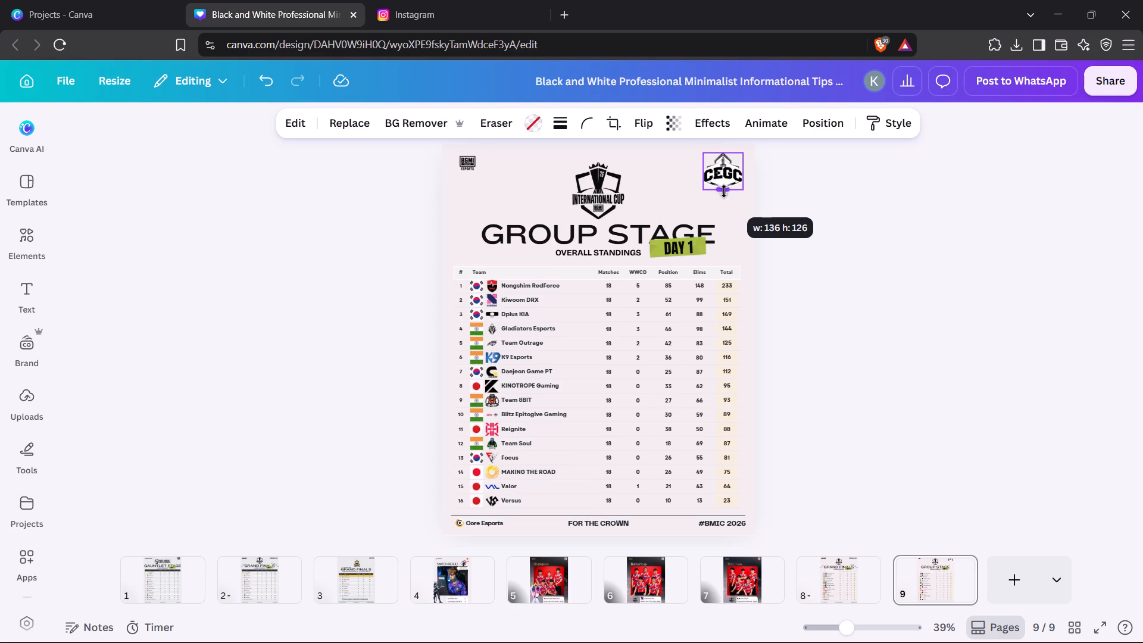
{"action": "left_click_drag", "start_coordinate": [724, 191], "coordinate": [724, 190]}
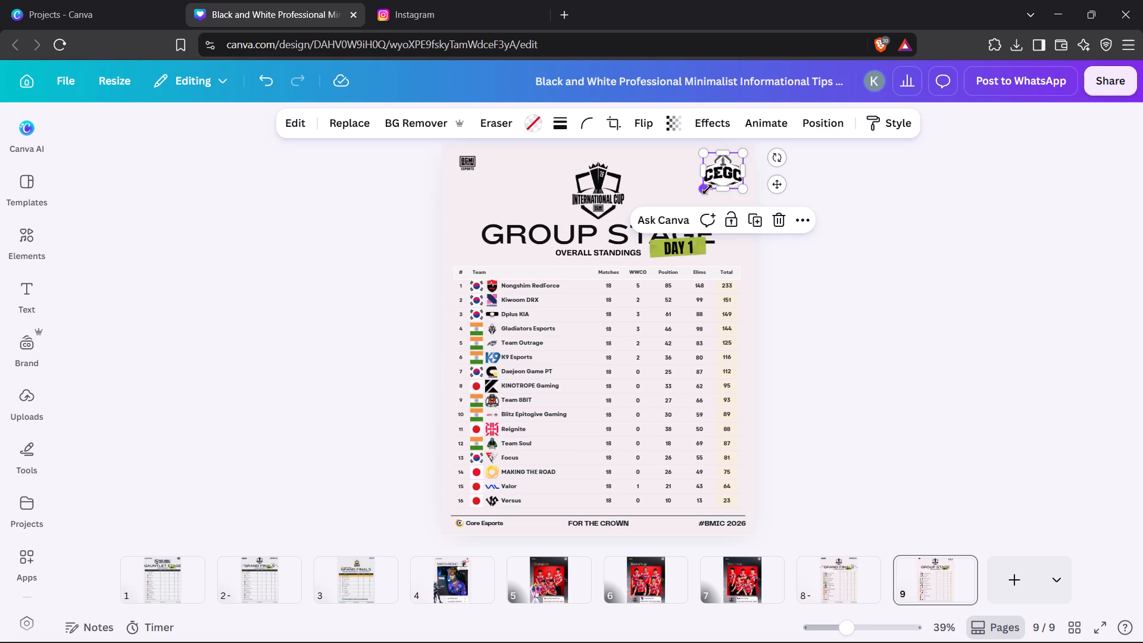
Scale the CEGC logo down to about 86 by 78, keeping it in the page's upper-right corner.
{"action": "left_click_drag", "start_coordinate": [707, 189], "coordinate": [726, 179]}
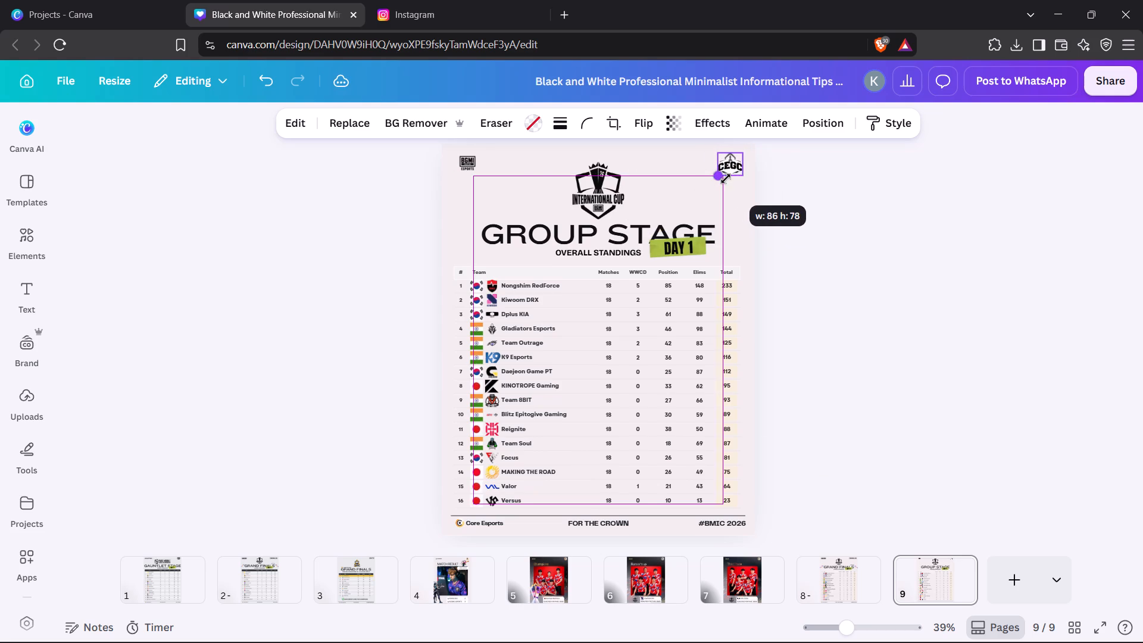
{"action": "left_click_drag", "start_coordinate": [726, 179], "coordinate": [727, 177]}
{"action": "left_click", "coordinate": [868, 173]}
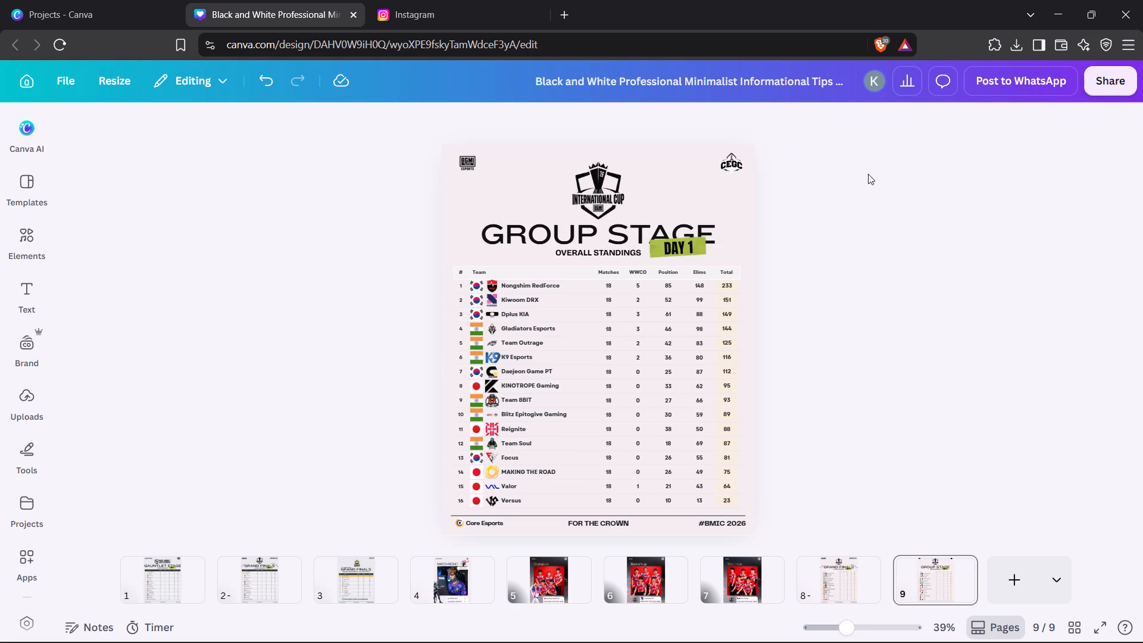
{"action": "left_click", "coordinate": [876, 249]}
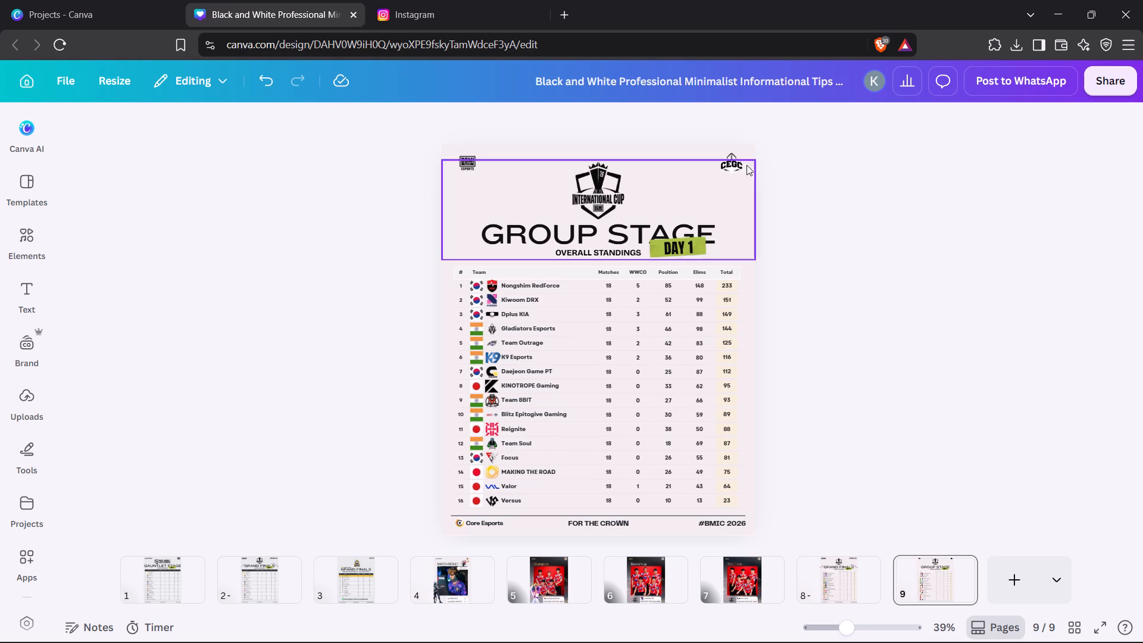
Delete the small CEGC logo from the page's upper-right corner.
{"action": "left_click", "coordinate": [736, 164]}
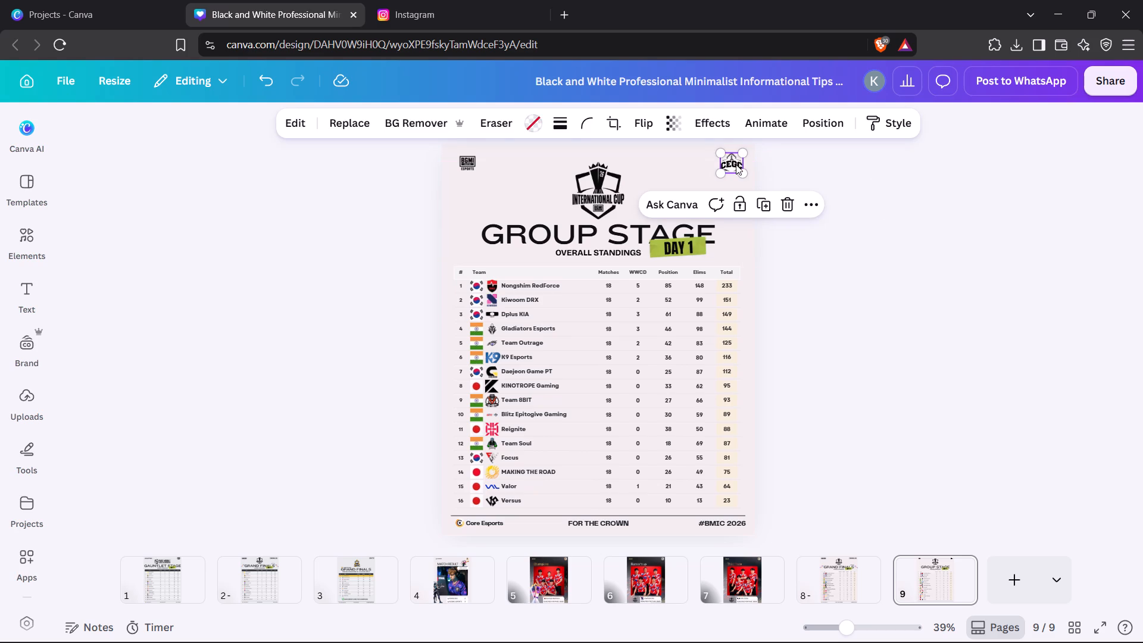
{"action": "key", "text": "Delete"}
{"action": "key", "text": "Delete"}
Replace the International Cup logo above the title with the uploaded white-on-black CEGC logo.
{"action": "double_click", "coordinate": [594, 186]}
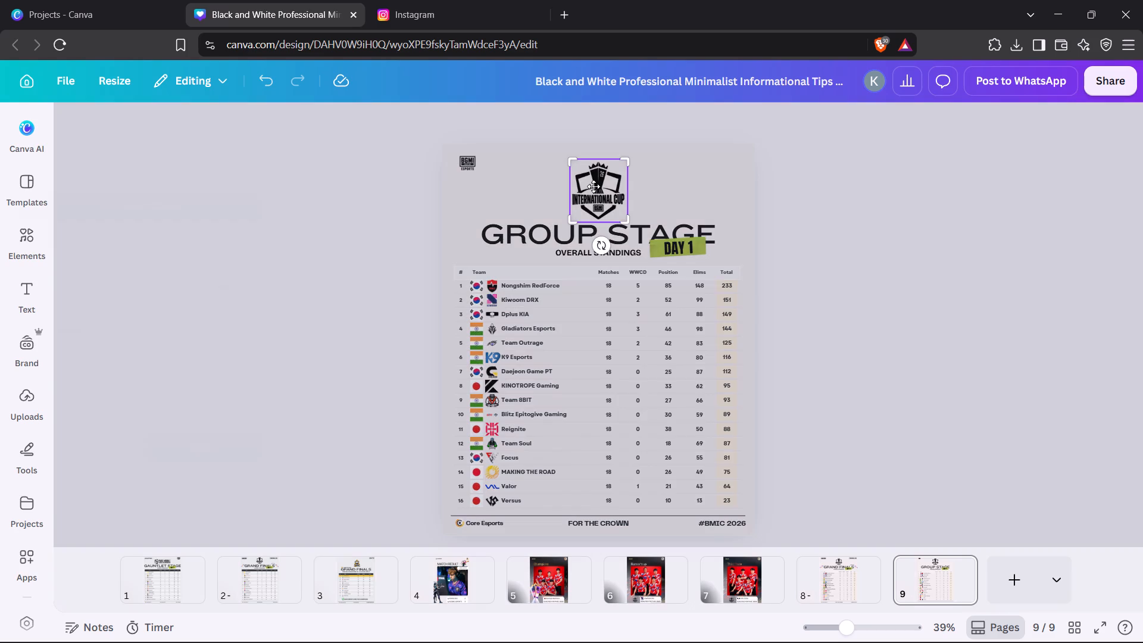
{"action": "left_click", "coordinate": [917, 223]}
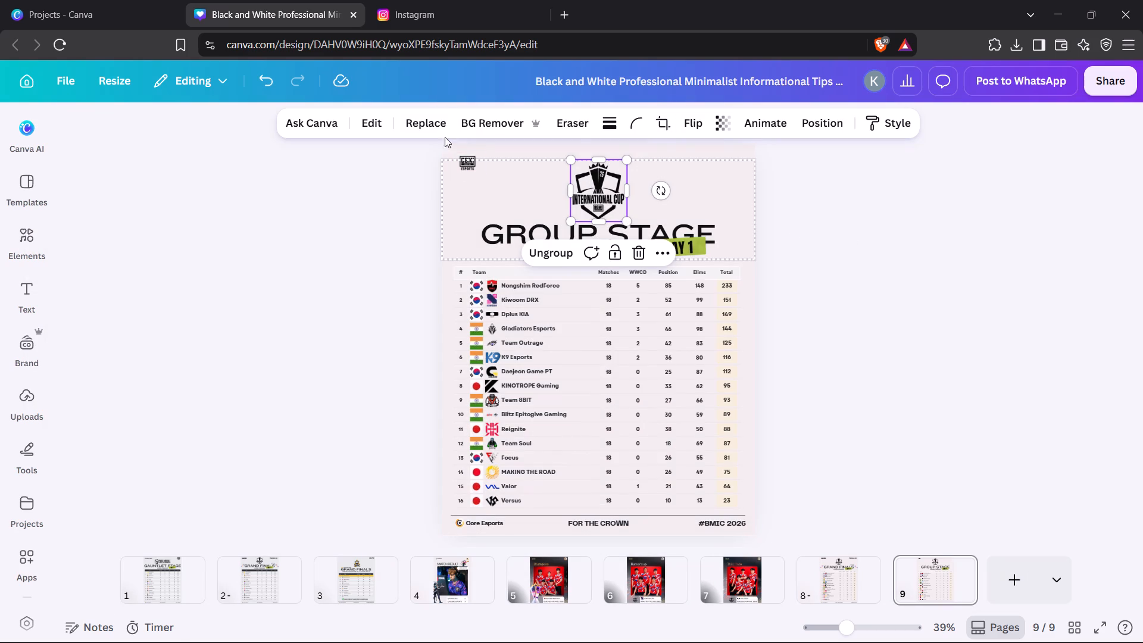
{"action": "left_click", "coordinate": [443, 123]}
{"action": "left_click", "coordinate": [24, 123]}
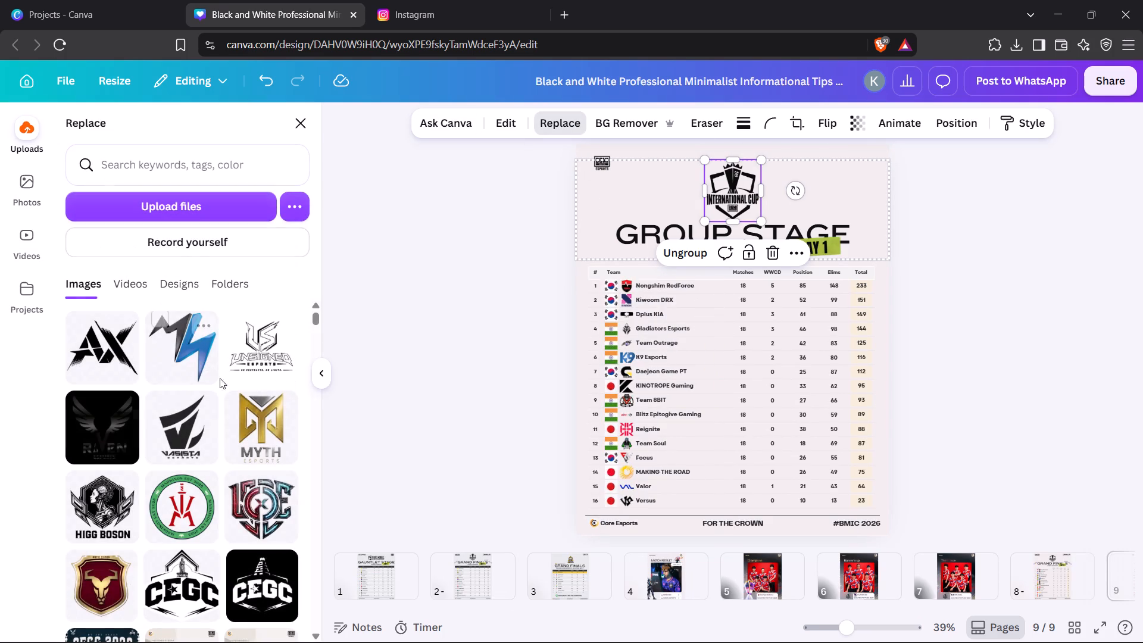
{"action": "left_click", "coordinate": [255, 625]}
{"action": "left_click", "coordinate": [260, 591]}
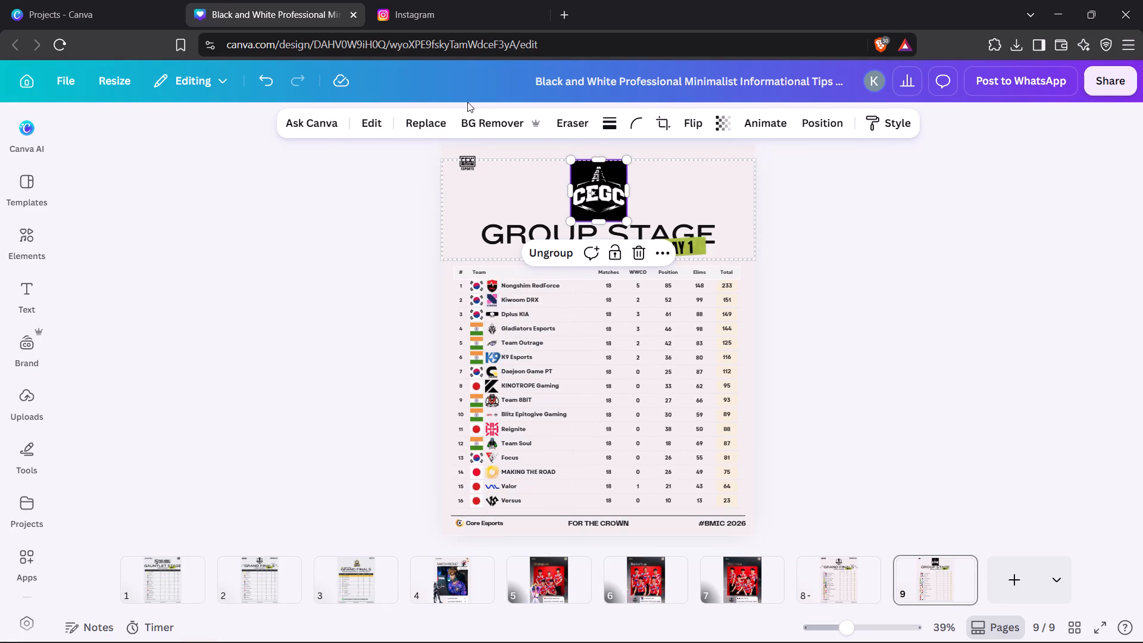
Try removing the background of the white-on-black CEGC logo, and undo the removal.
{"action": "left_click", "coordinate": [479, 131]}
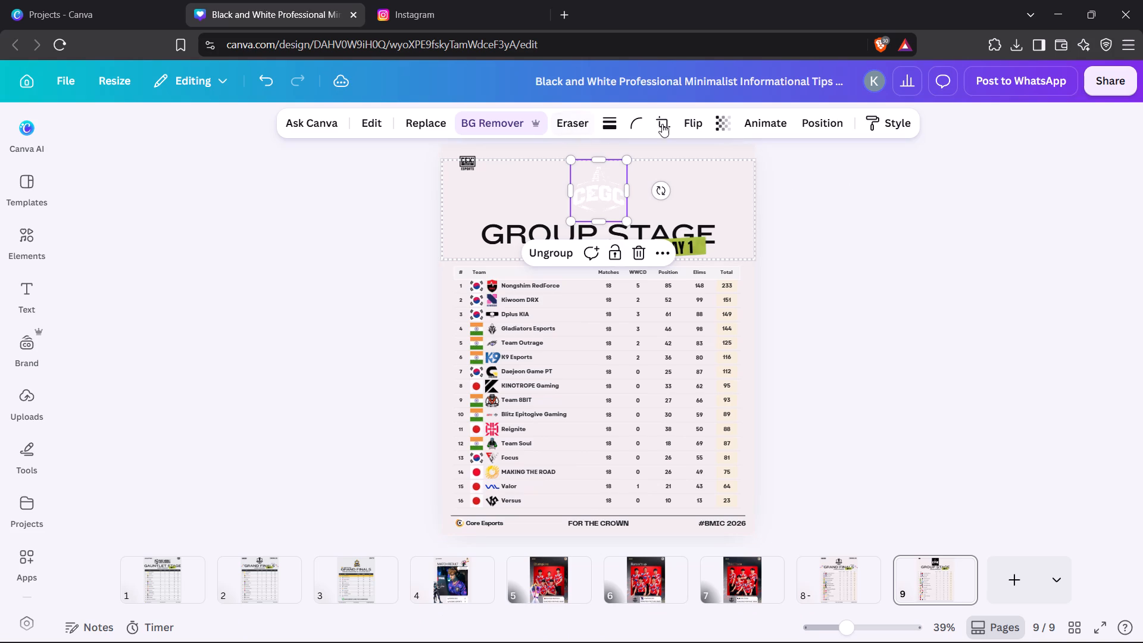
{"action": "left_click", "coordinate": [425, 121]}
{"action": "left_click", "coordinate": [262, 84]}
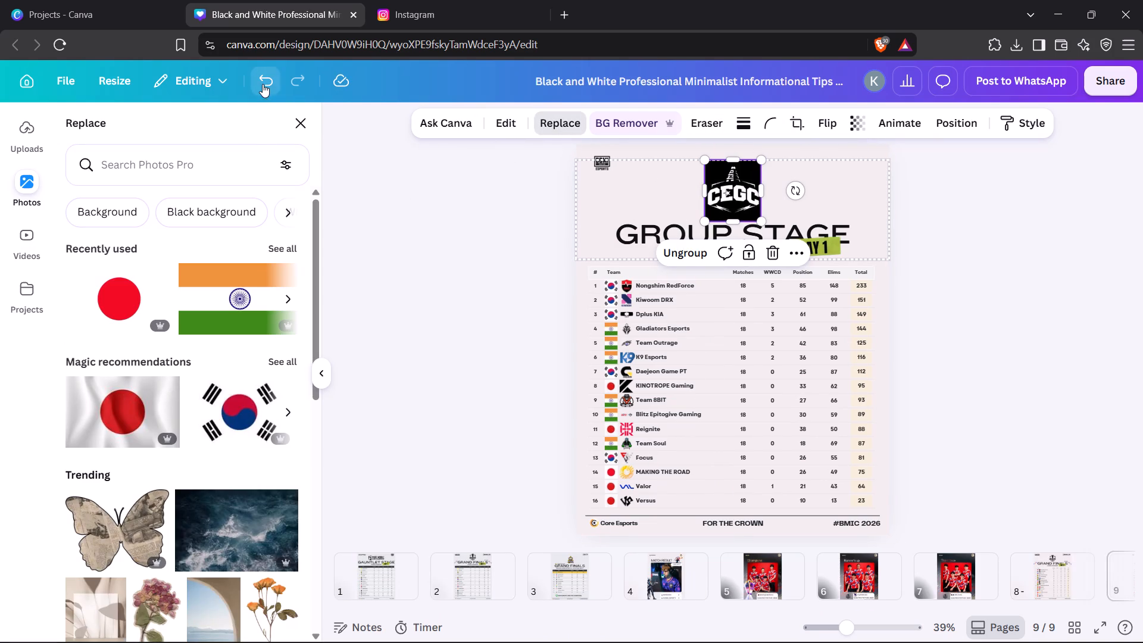
Replace the white-on-black CEGC logo above the title with the uploaded black CEGC logo.
{"action": "left_click", "coordinate": [33, 134]}
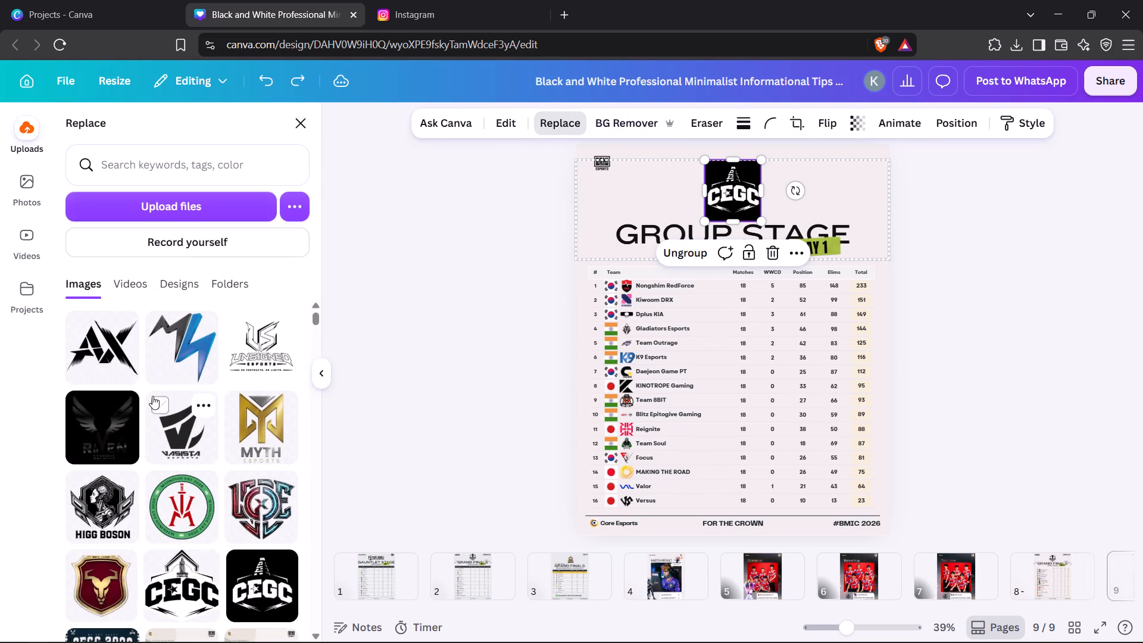
{"action": "left_click", "coordinate": [192, 586]}
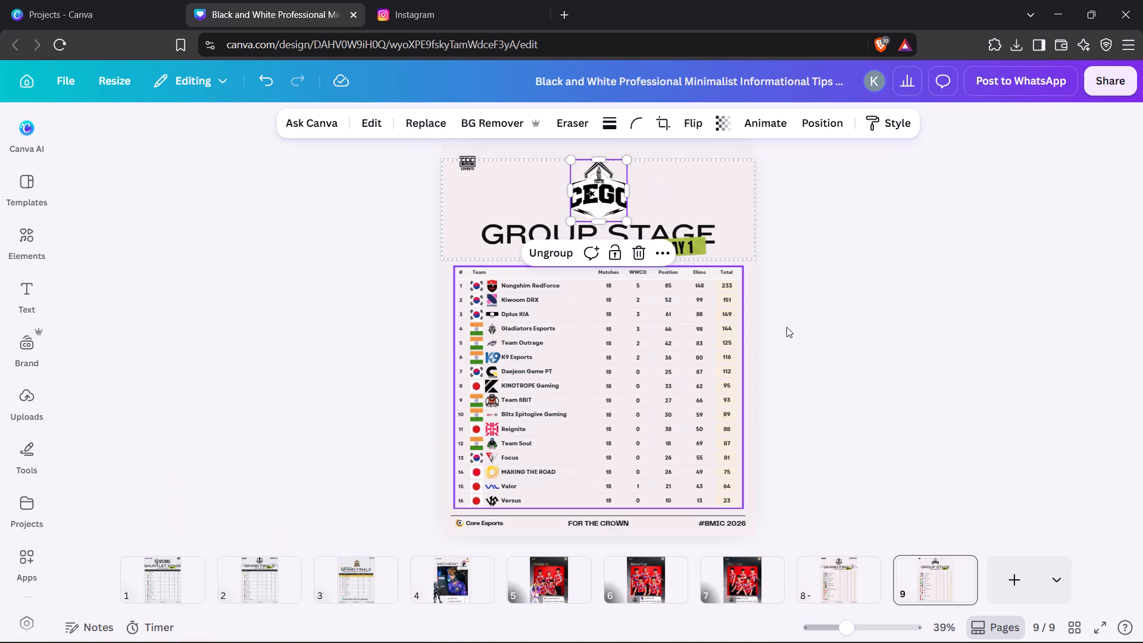
{"action": "double_click", "coordinate": [836, 310]}
Widen the CEGC logo's frame on both sides to about 212 by 213 to uncrop its edges.
{"action": "left_click", "coordinate": [585, 193]}
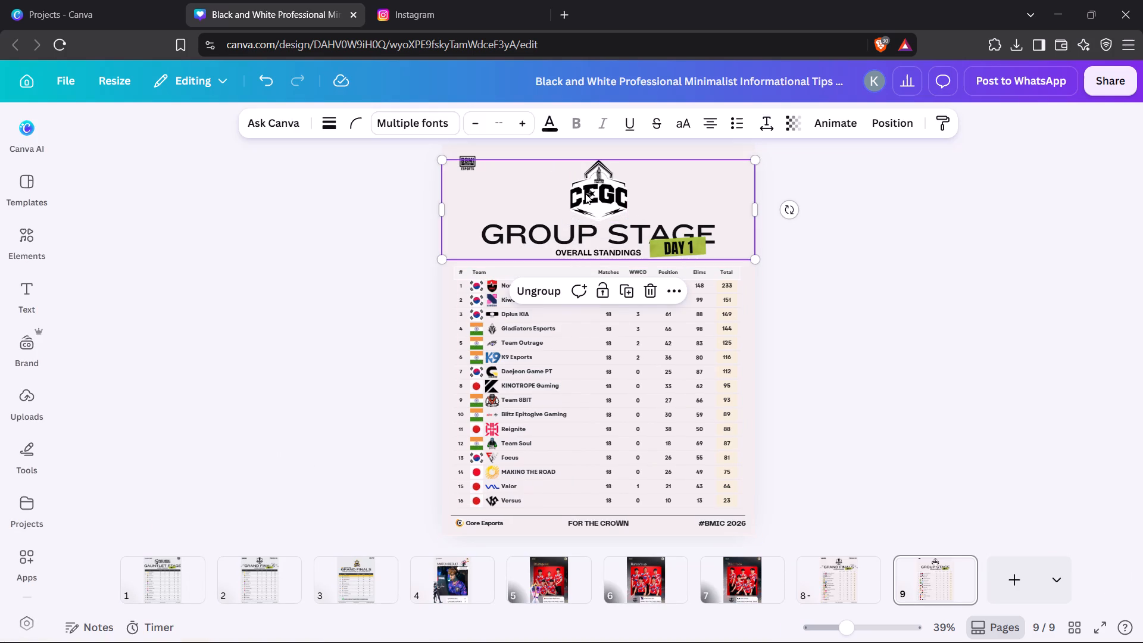
{"action": "left_click", "coordinate": [585, 193]}
{"action": "left_click", "coordinate": [607, 191]}
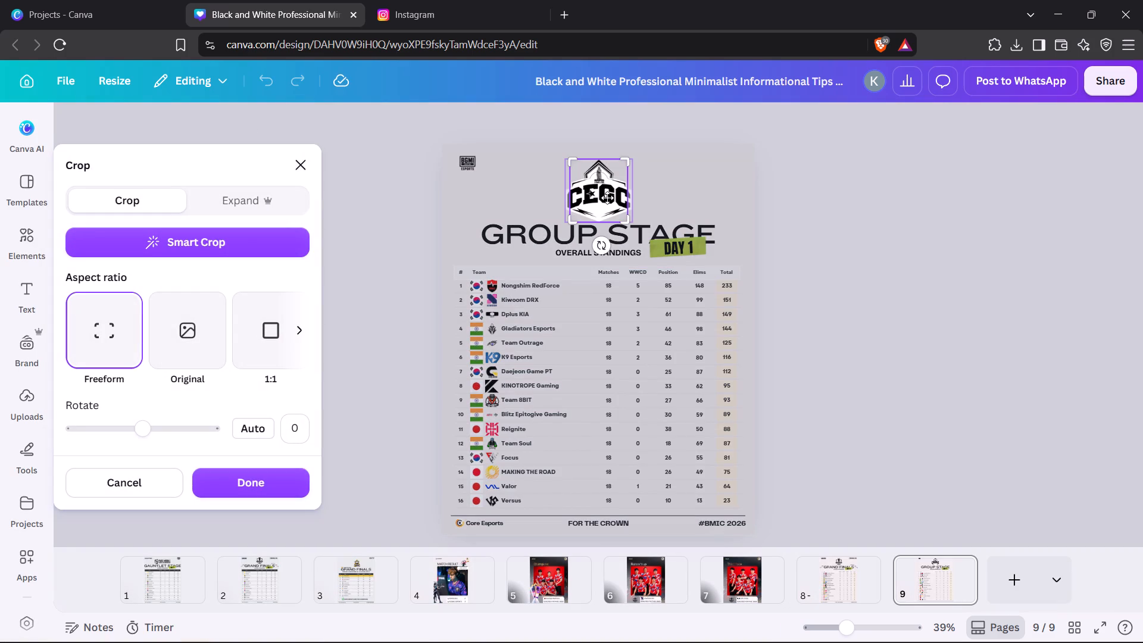
{"action": "left_click", "coordinate": [282, 490]}
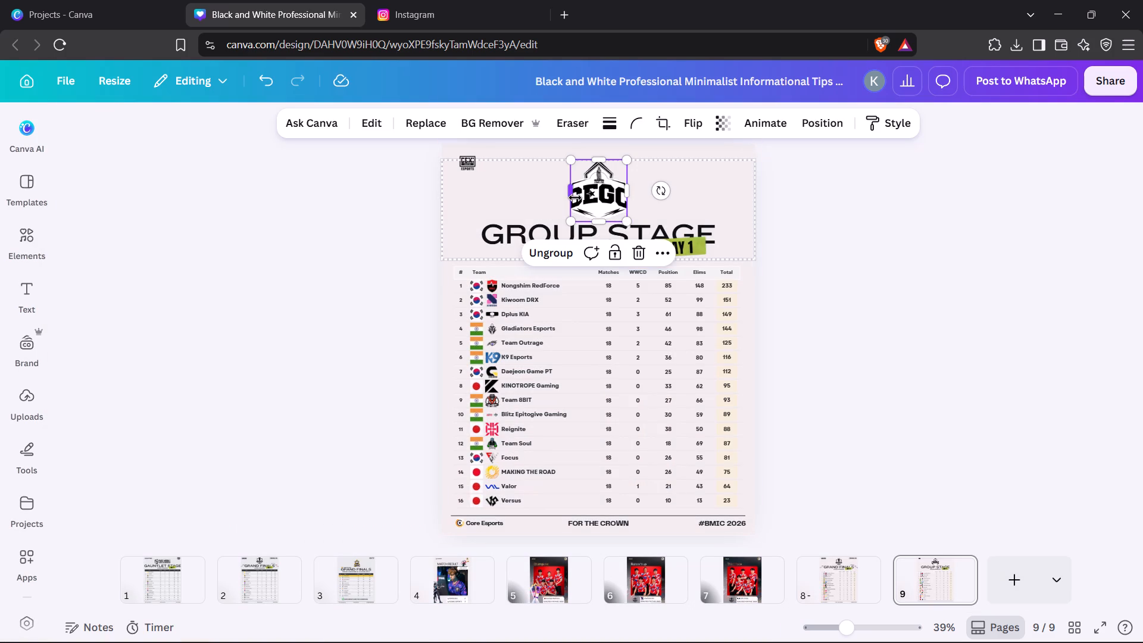
{"action": "left_click", "coordinate": [573, 197]}
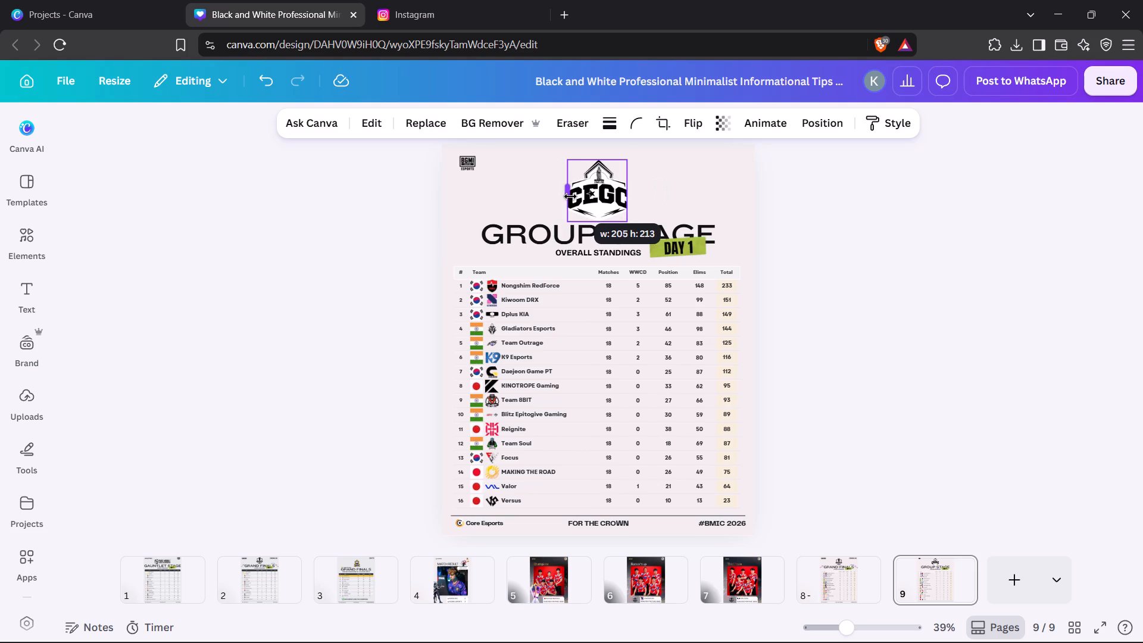
{"action": "left_click", "coordinate": [826, 216]}
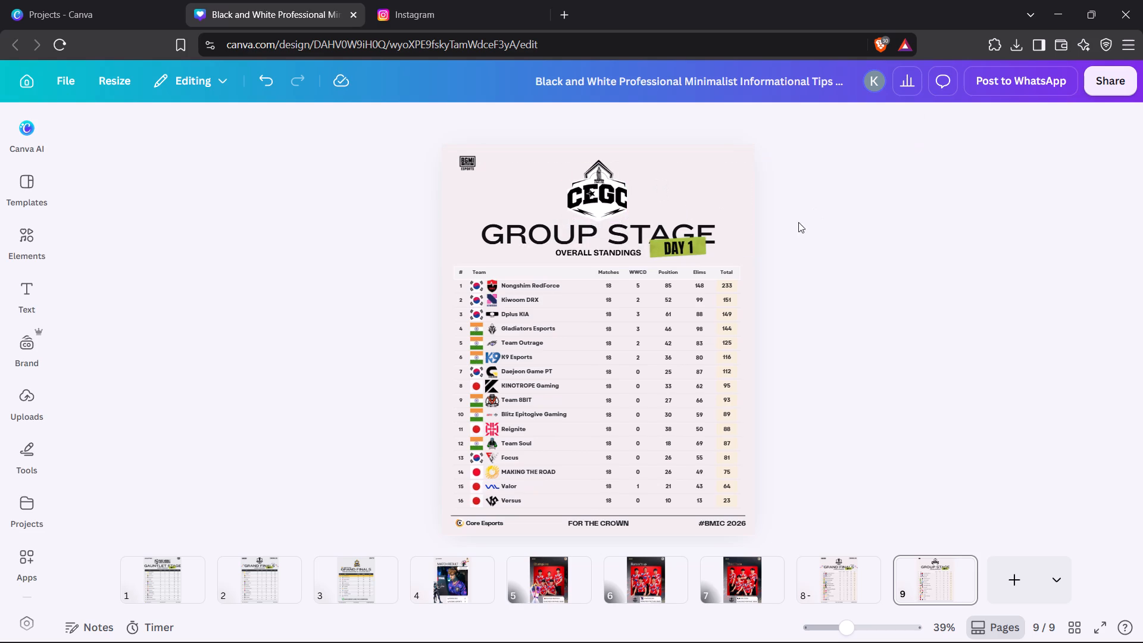
{"action": "left_click", "coordinate": [813, 202]}
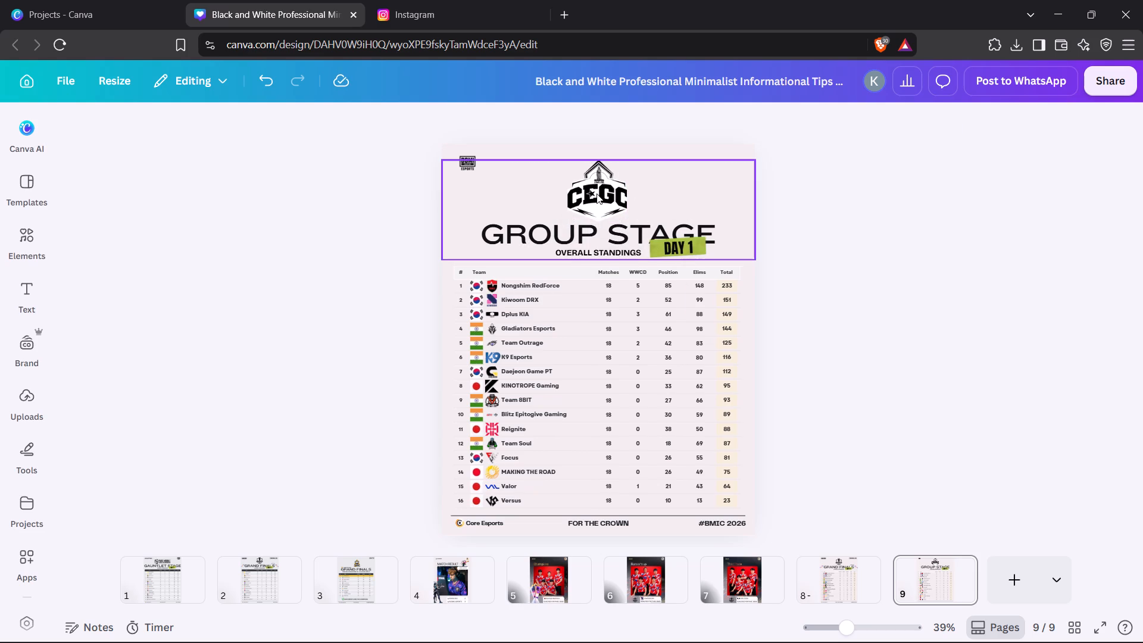
{"action": "left_click", "coordinate": [597, 193]}
{"action": "double_click", "coordinate": [592, 193]}
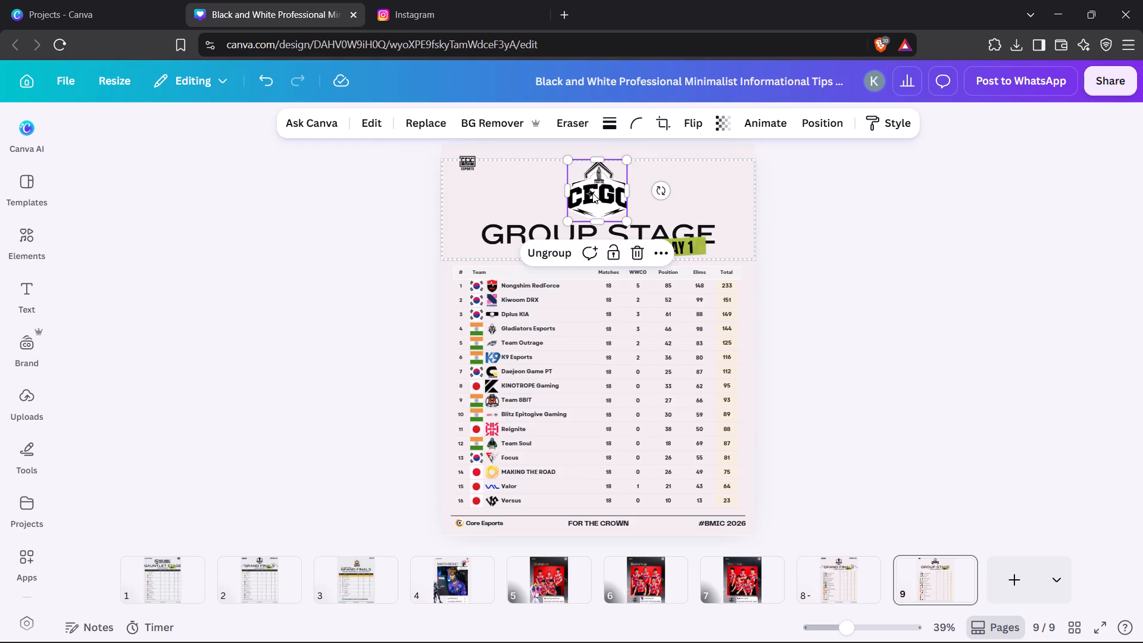
{"action": "left_click", "coordinate": [592, 193]}
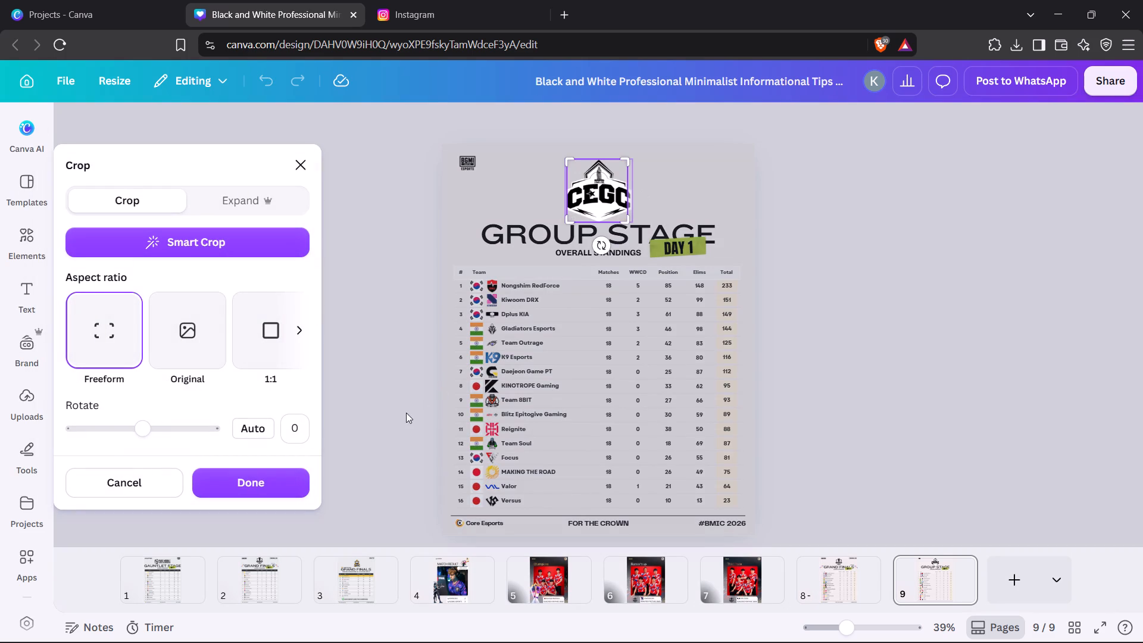
{"action": "left_click", "coordinate": [250, 482]}
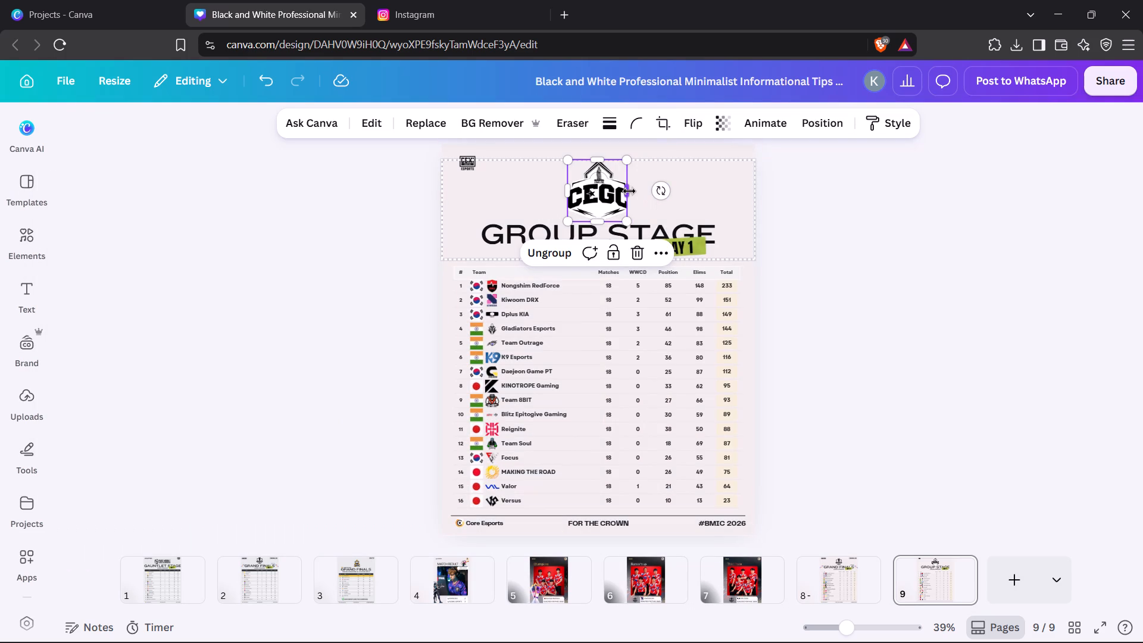
{"action": "left_click", "coordinate": [629, 191]}
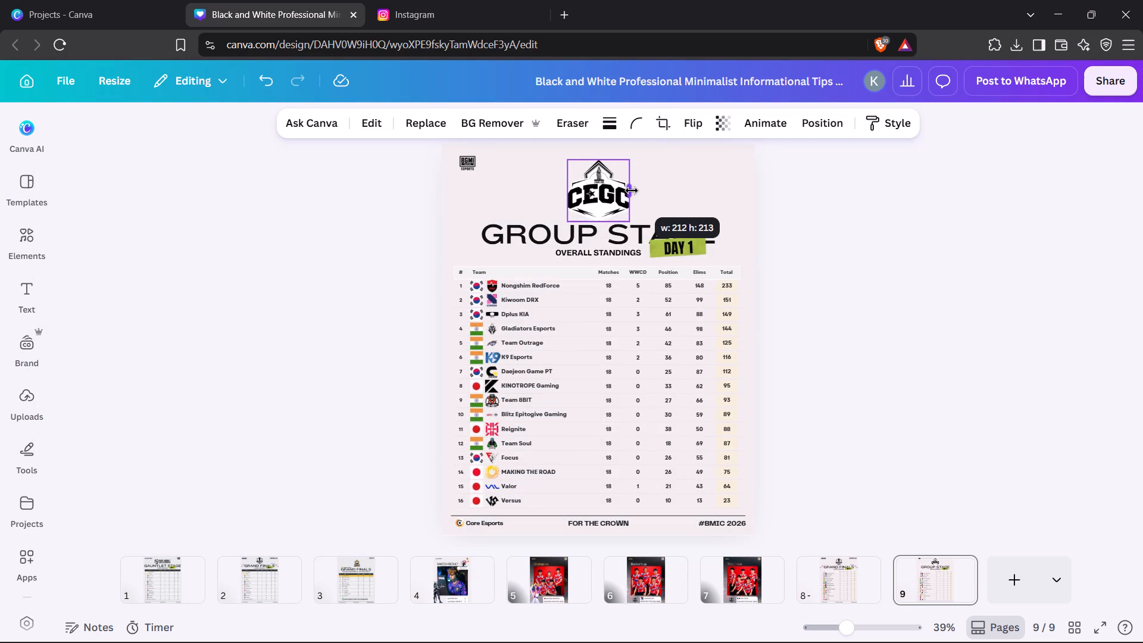
Remove the white background from the CEGC logo above the title.
{"action": "left_click", "coordinate": [507, 120]}
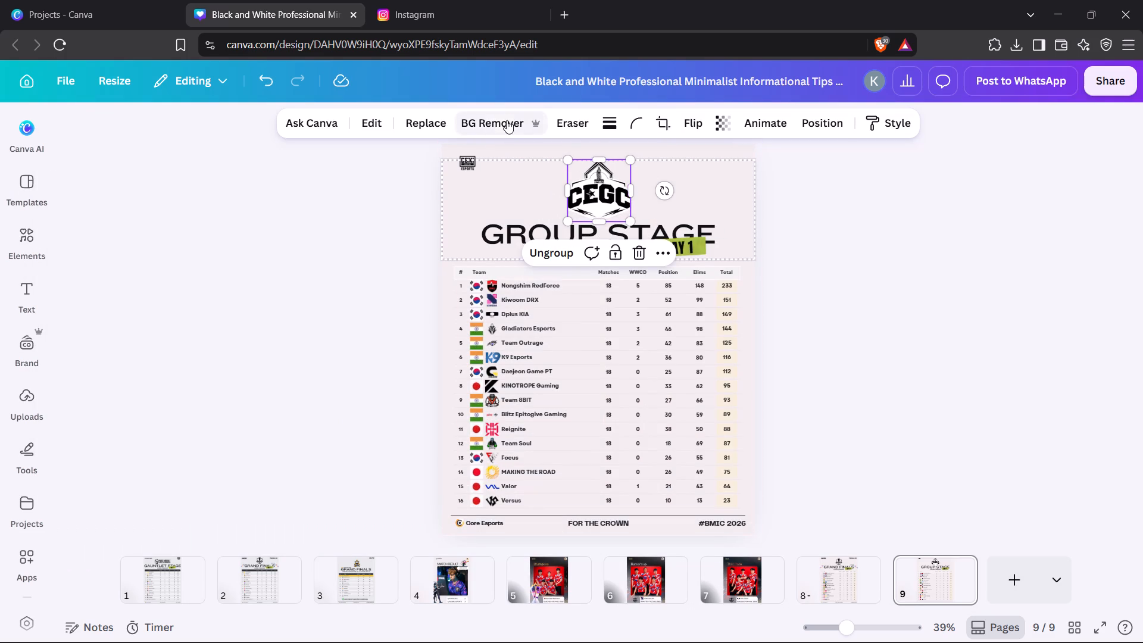
{"action": "double_click", "coordinate": [855, 270]}
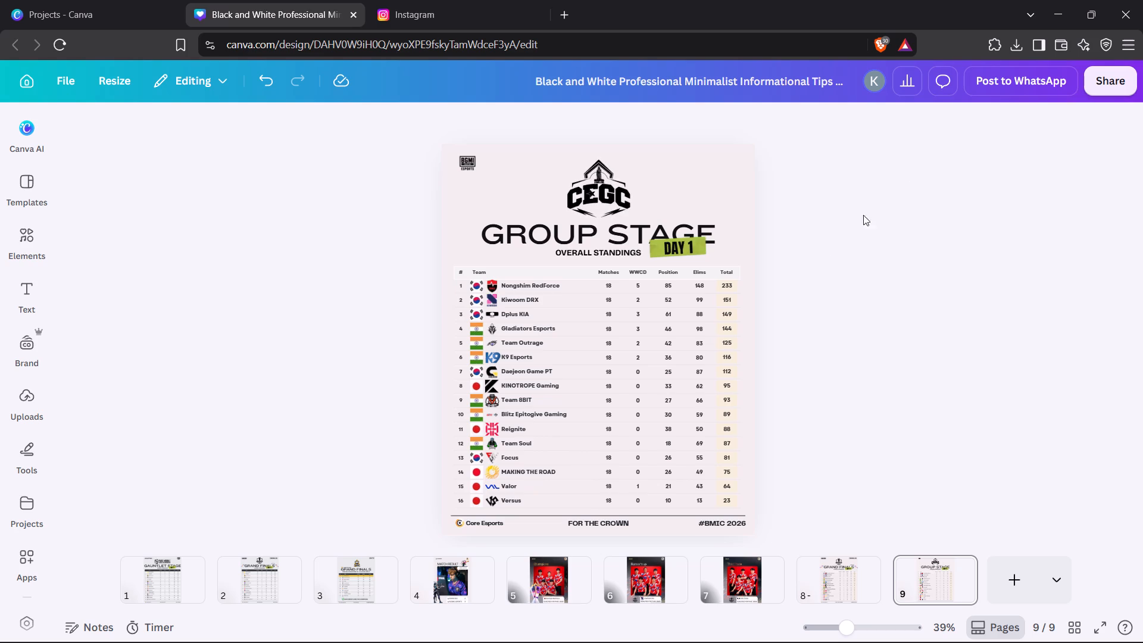
{"action": "left_click", "coordinate": [851, 248]}
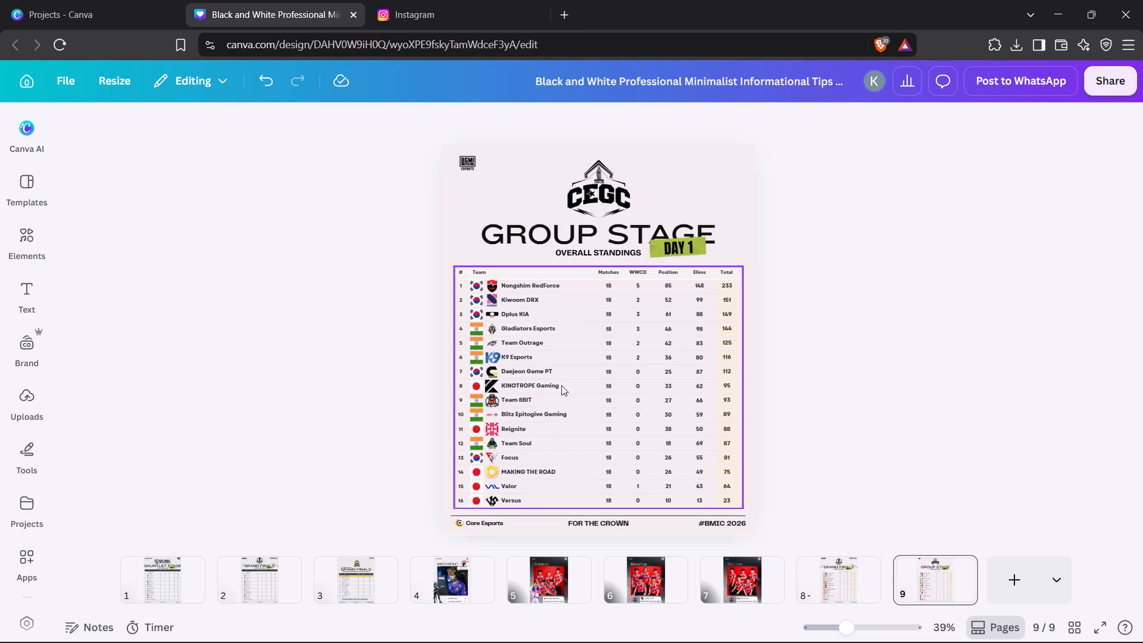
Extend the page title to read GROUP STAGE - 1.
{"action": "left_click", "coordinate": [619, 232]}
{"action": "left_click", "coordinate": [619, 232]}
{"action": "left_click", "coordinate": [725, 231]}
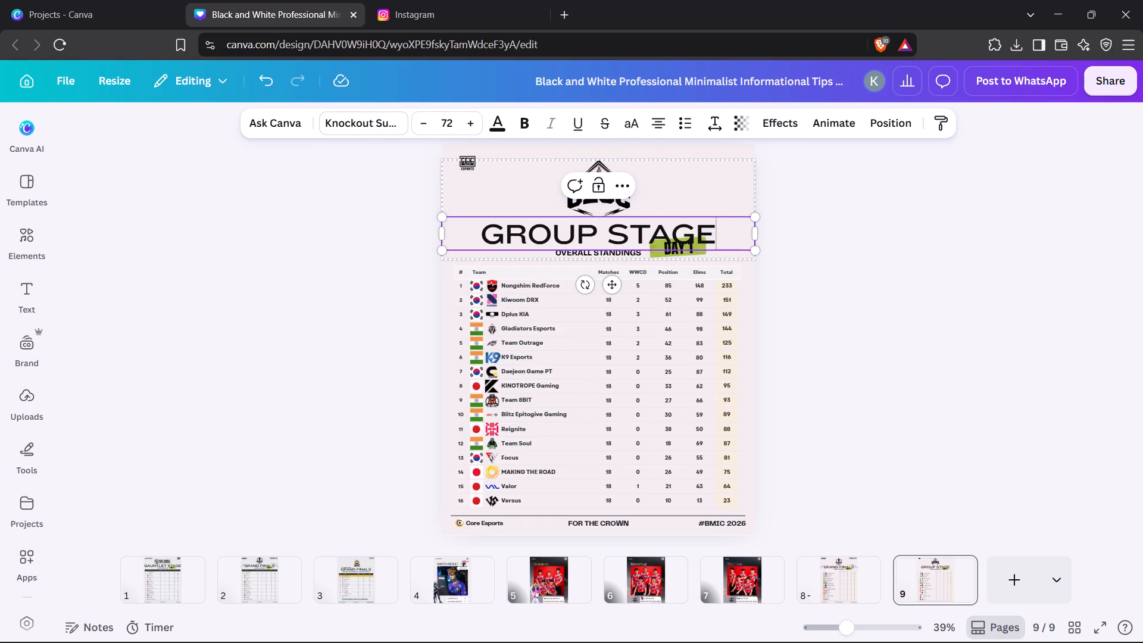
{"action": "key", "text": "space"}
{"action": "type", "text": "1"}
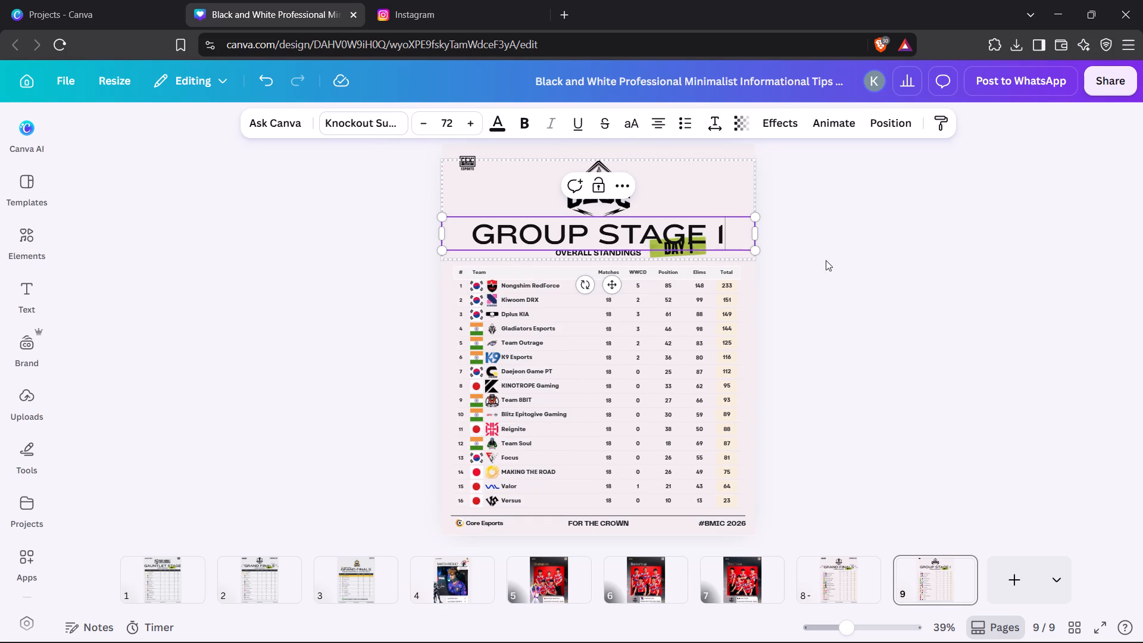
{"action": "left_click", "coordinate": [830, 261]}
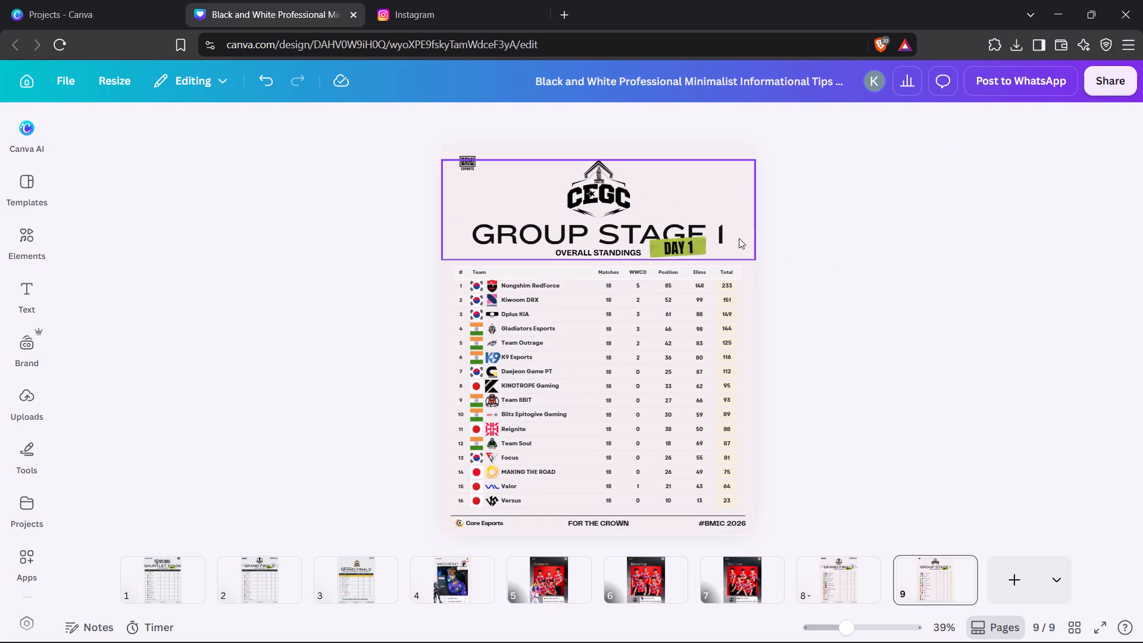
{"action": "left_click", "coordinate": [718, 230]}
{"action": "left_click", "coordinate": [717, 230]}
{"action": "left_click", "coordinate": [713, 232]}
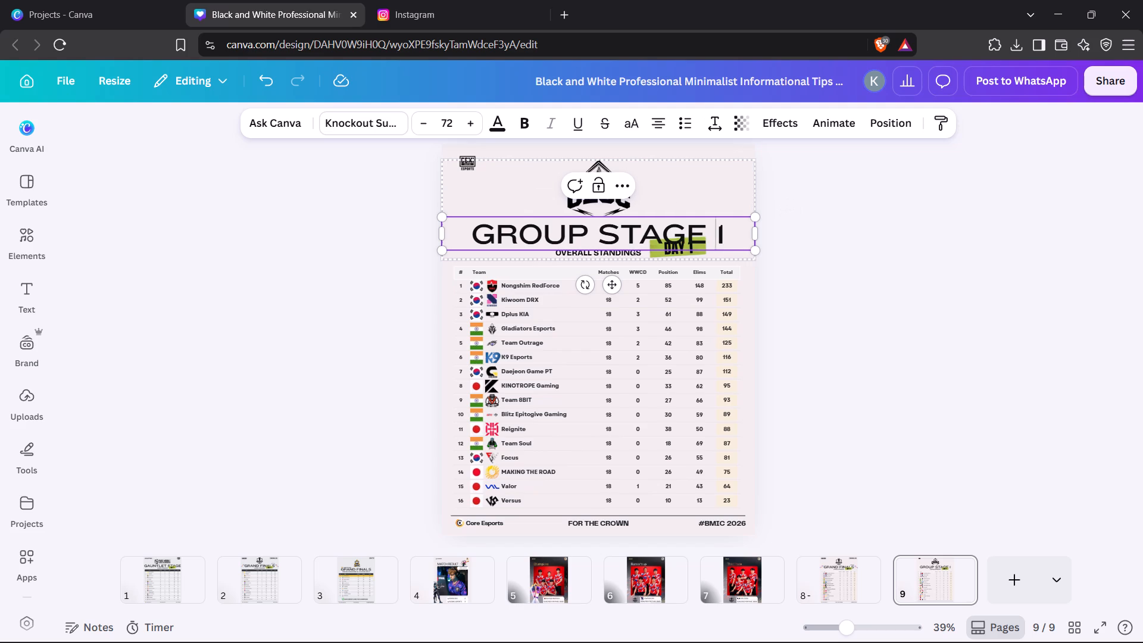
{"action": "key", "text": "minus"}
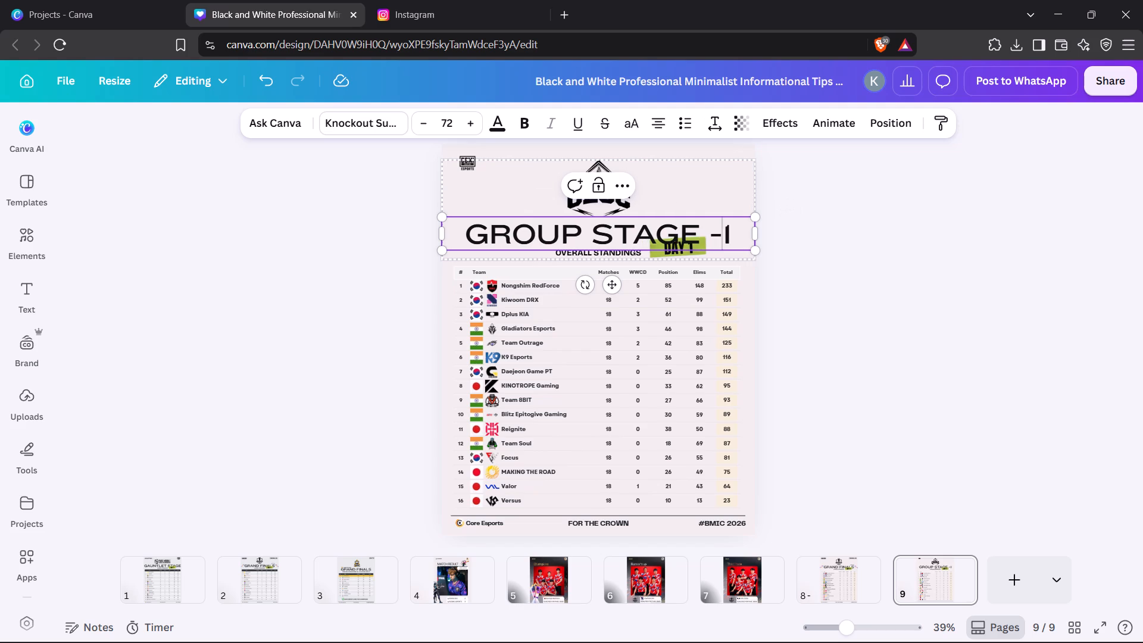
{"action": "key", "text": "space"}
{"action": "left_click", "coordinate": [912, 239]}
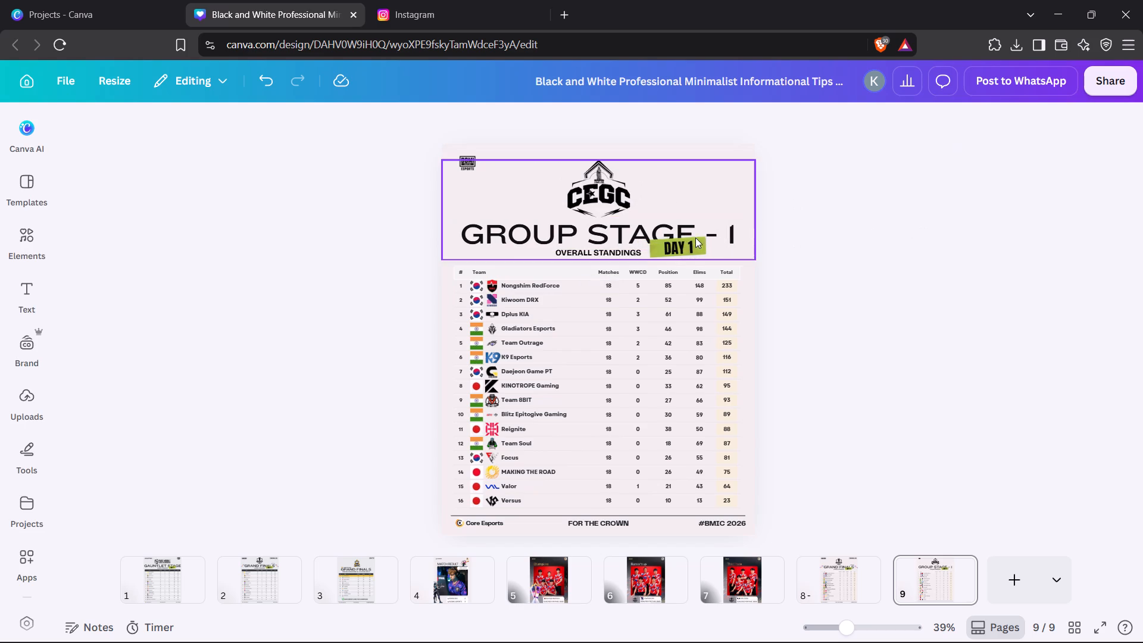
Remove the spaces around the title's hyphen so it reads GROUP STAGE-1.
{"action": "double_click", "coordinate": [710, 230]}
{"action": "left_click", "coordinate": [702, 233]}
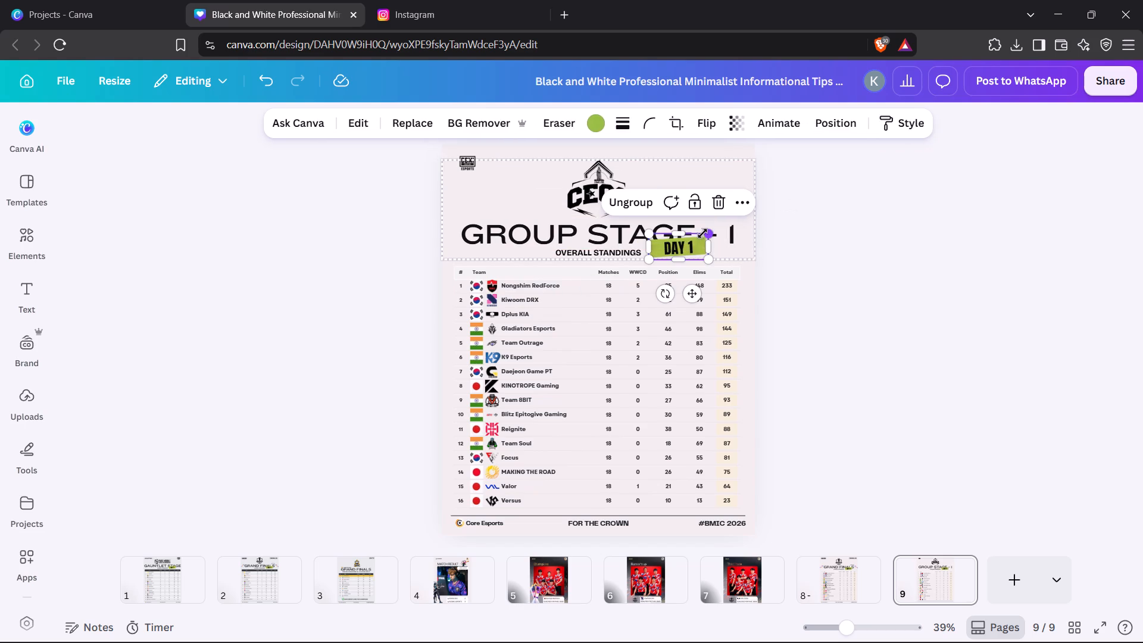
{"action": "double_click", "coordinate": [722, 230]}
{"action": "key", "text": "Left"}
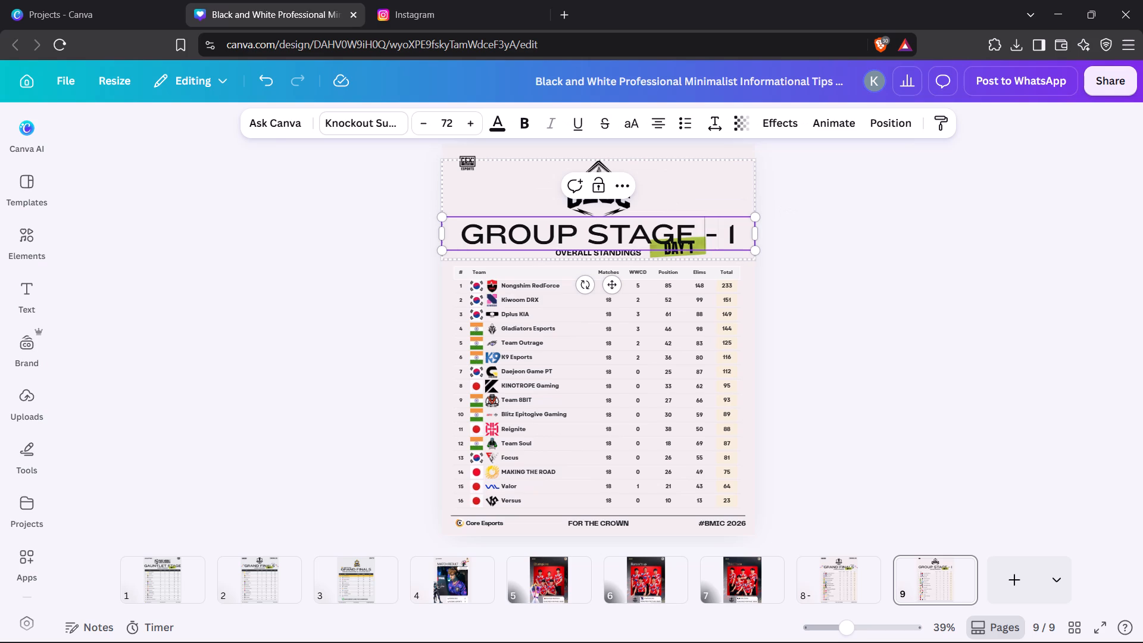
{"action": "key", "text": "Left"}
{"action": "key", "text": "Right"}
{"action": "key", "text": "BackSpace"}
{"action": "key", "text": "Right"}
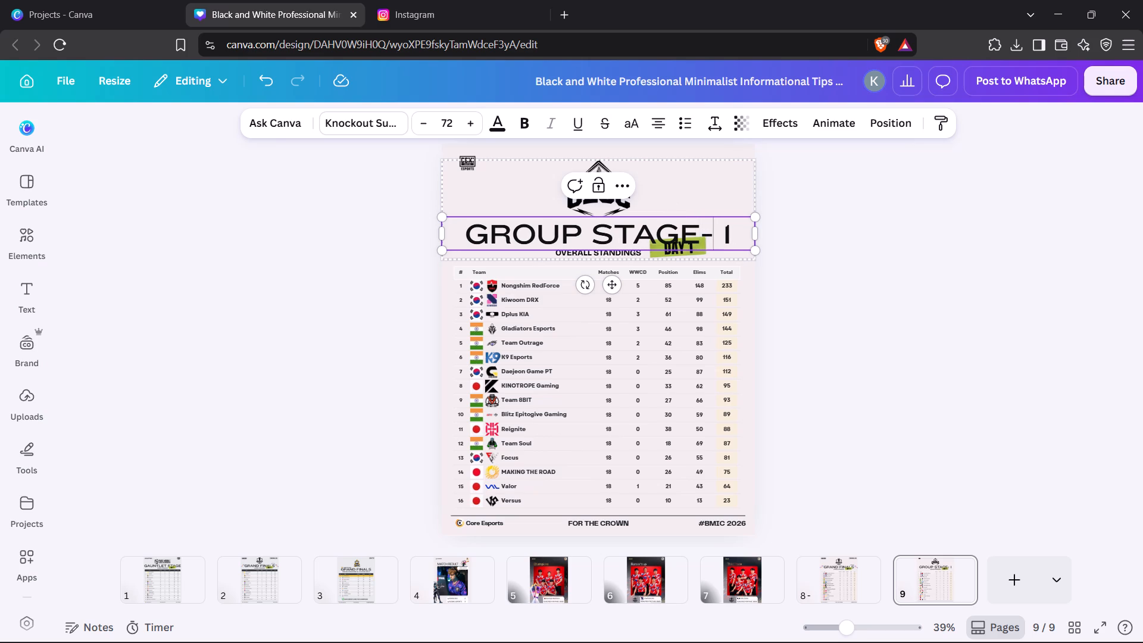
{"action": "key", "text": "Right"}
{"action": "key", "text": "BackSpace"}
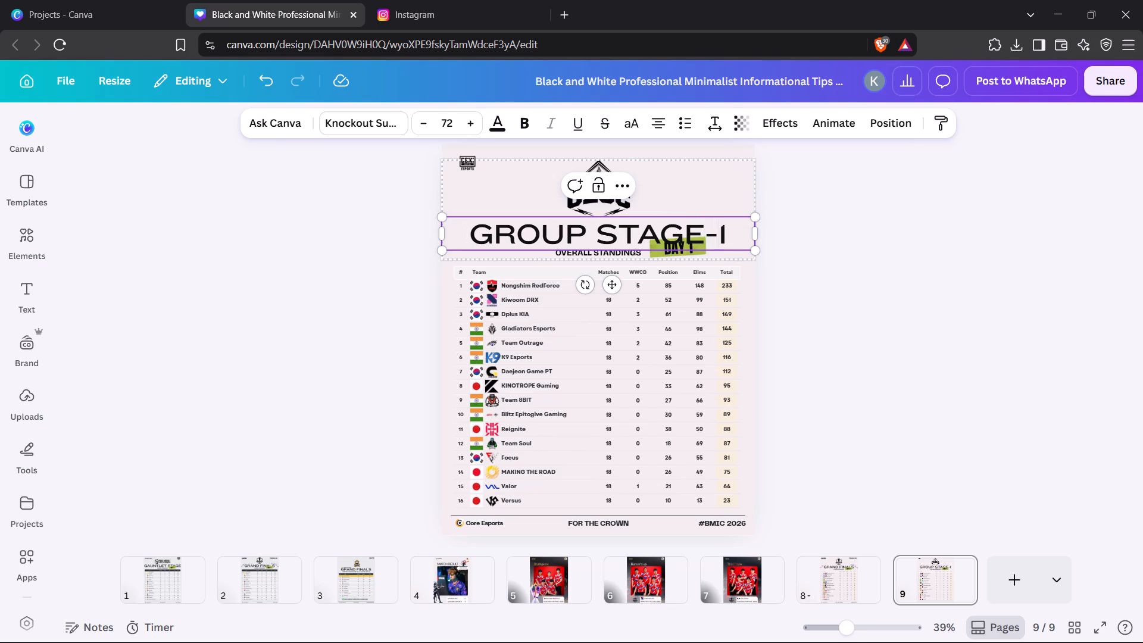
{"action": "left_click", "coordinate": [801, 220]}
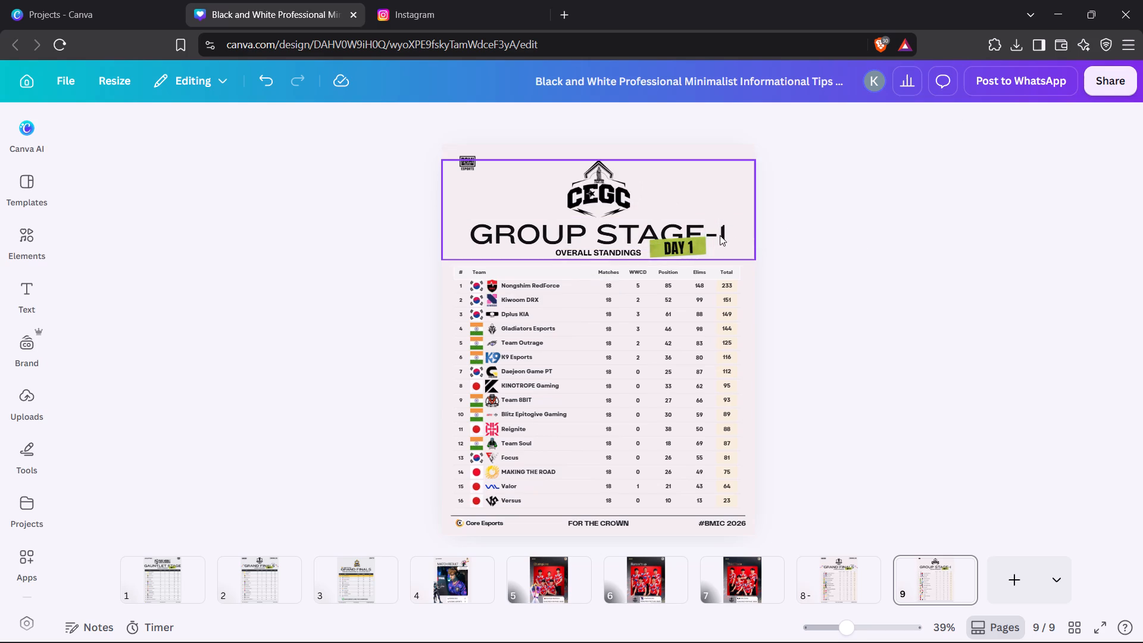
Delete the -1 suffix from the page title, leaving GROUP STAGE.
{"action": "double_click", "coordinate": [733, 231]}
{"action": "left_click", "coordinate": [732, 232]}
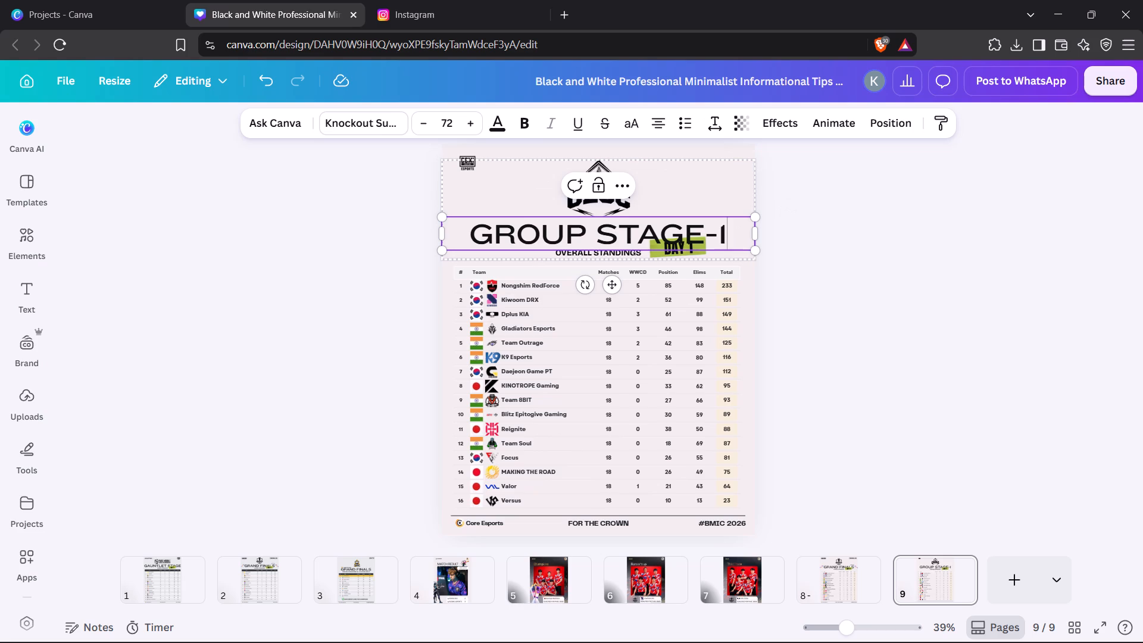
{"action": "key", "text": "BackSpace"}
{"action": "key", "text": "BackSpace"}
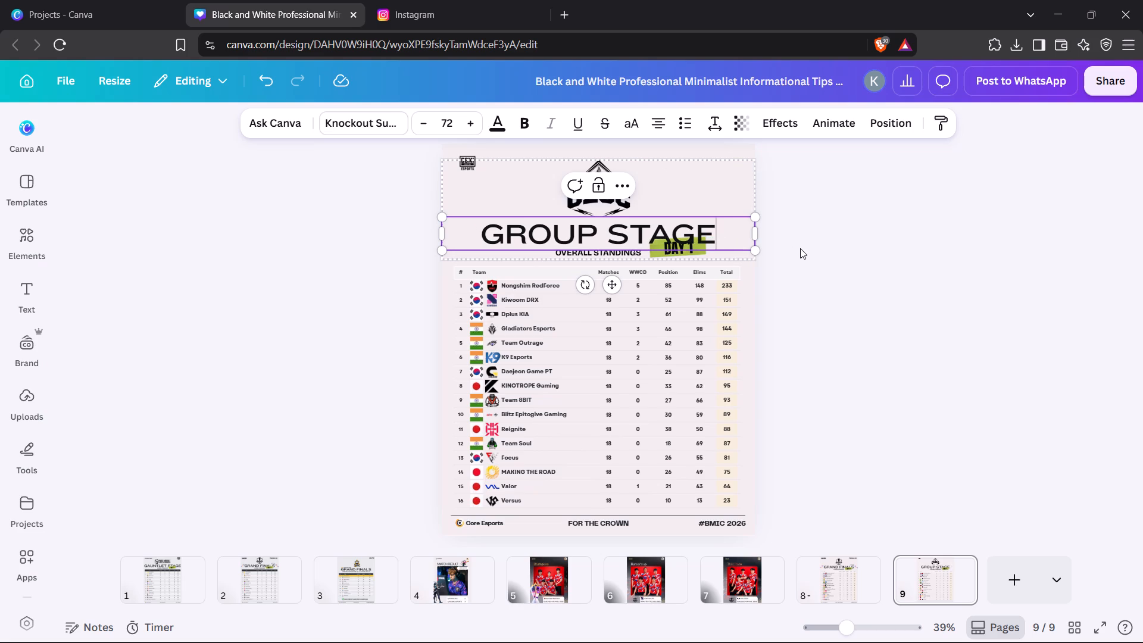
Duplicate the OVERALL STANDINGS text, place the copy just above the GROUP STAGE title and align its text right.
{"action": "left_click", "coordinate": [801, 248]}
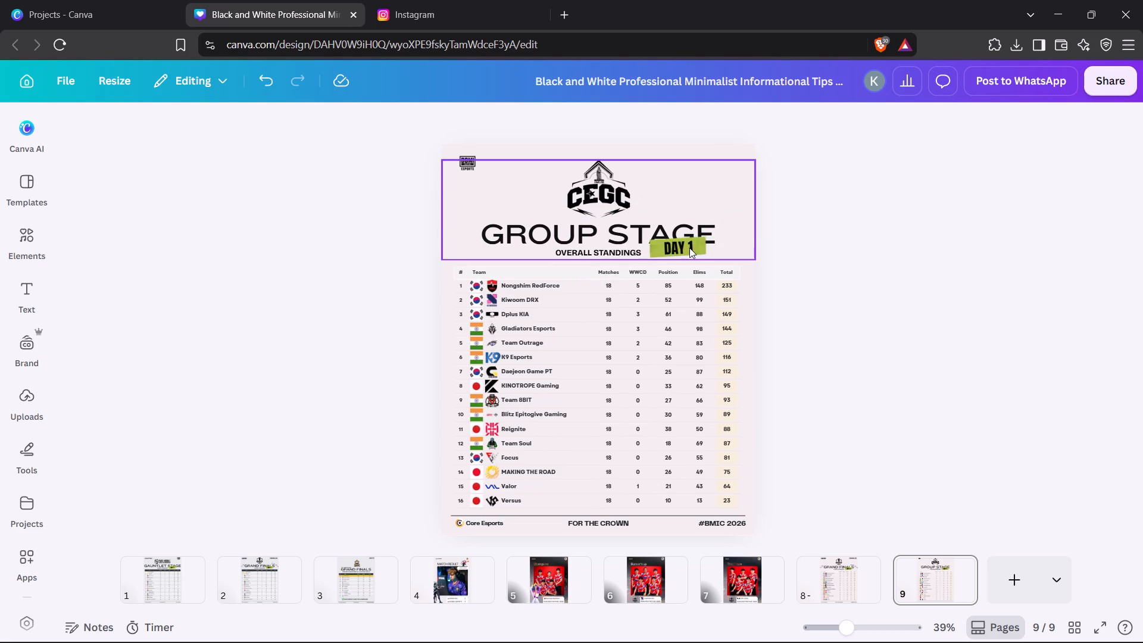
{"action": "left_click", "coordinate": [604, 254]}
{"action": "left_click", "coordinate": [604, 254]}
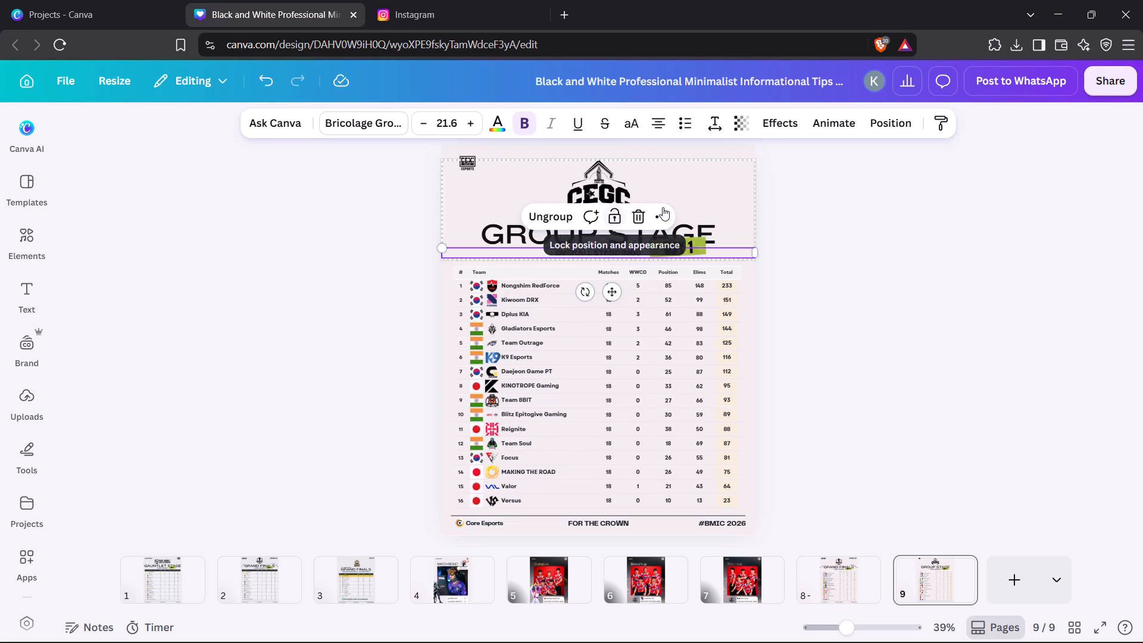
{"action": "left_click", "coordinate": [658, 215]}
{"action": "left_click", "coordinate": [711, 331]}
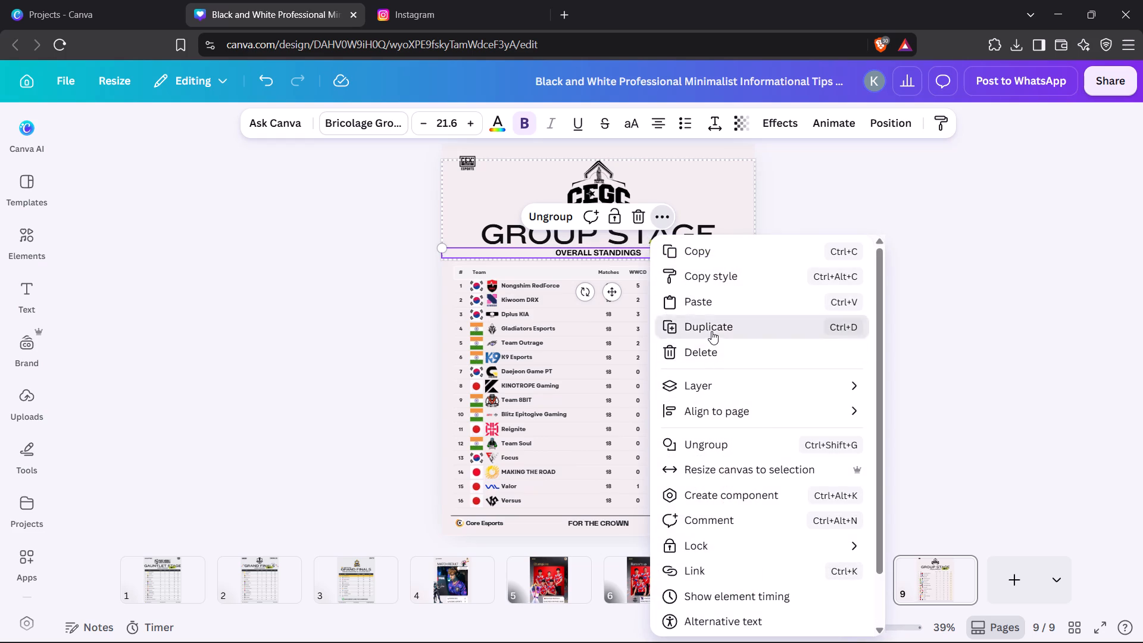
{"action": "left_click_drag", "start_coordinate": [618, 298], "coordinate": [667, 255]}
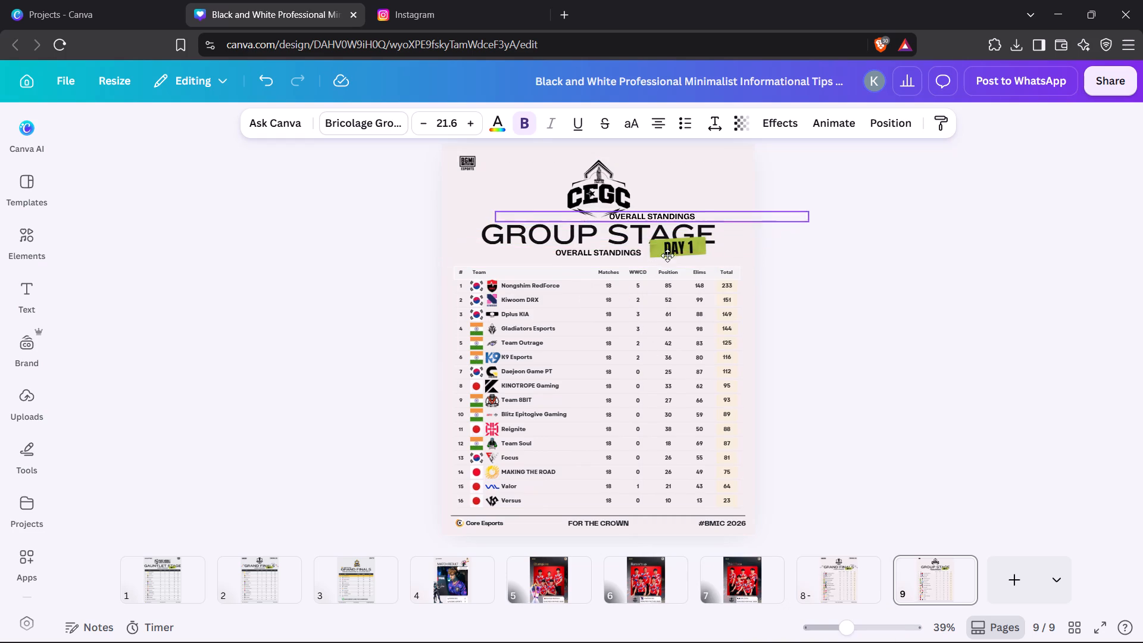
{"action": "left_click_drag", "start_coordinate": [667, 255], "coordinate": [610, 254]}
{"action": "left_click", "coordinate": [657, 128]}
{"action": "left_click", "coordinate": [657, 128]}
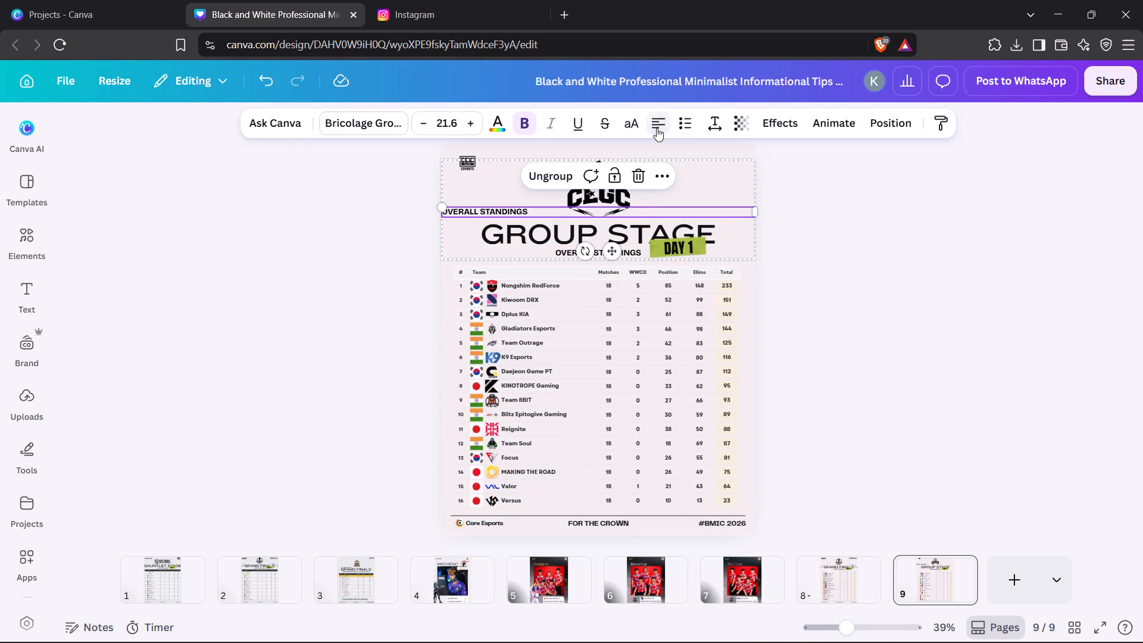
{"action": "left_click", "coordinate": [657, 128]}
{"action": "left_click", "coordinate": [814, 228]}
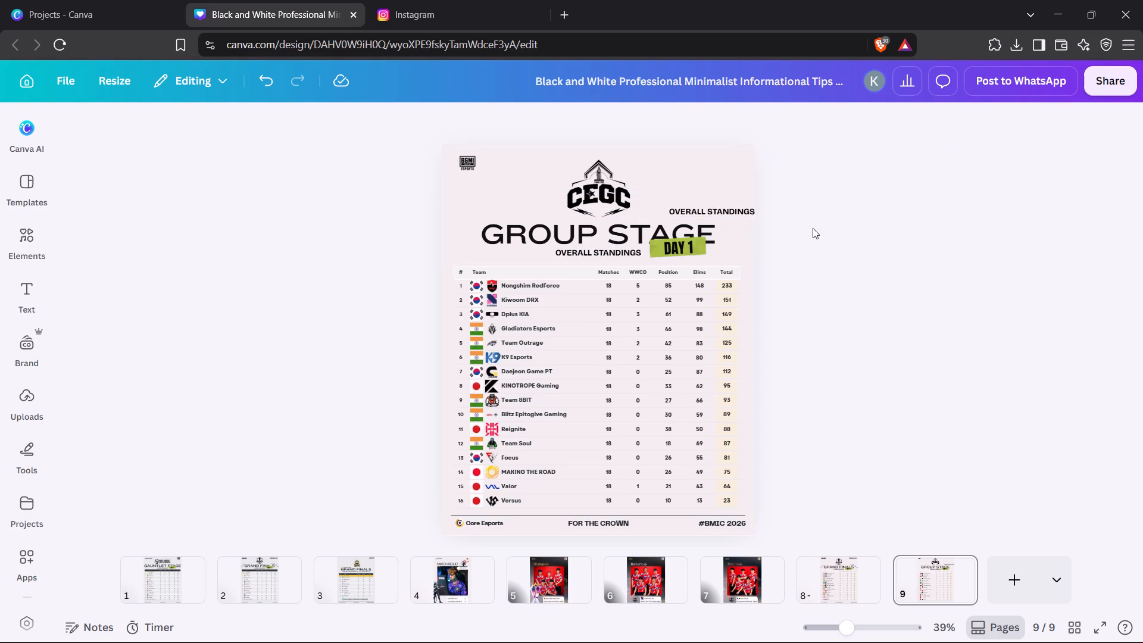
Replace the duplicated text above the title with NOV 3 - 13.
{"action": "double_click", "coordinate": [699, 210]}
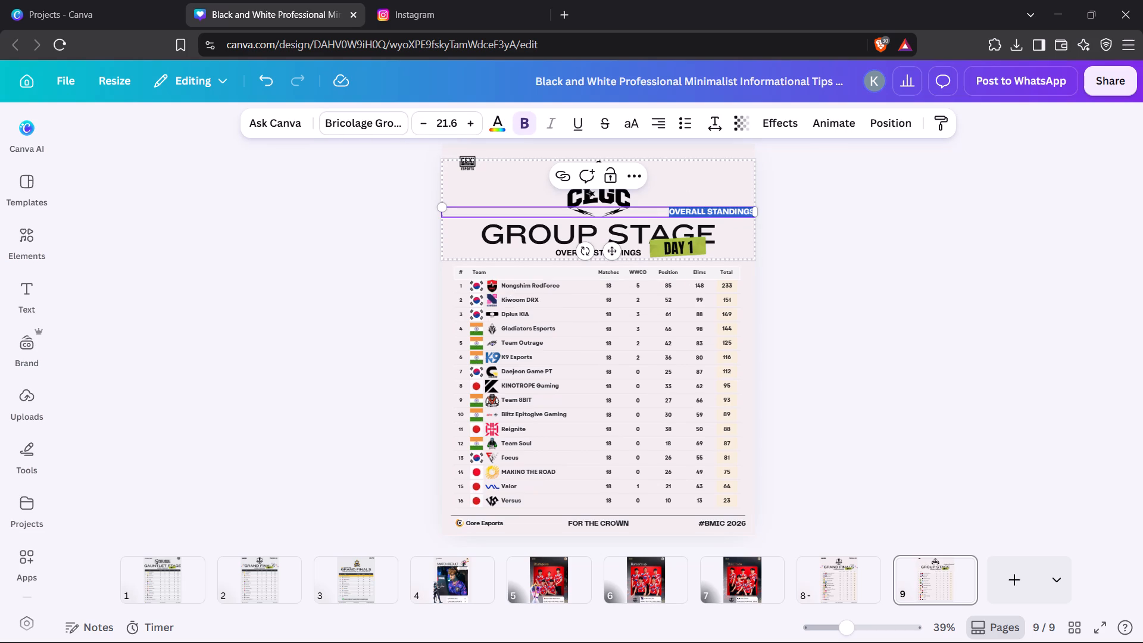
{"action": "type", "text": "NOV"}
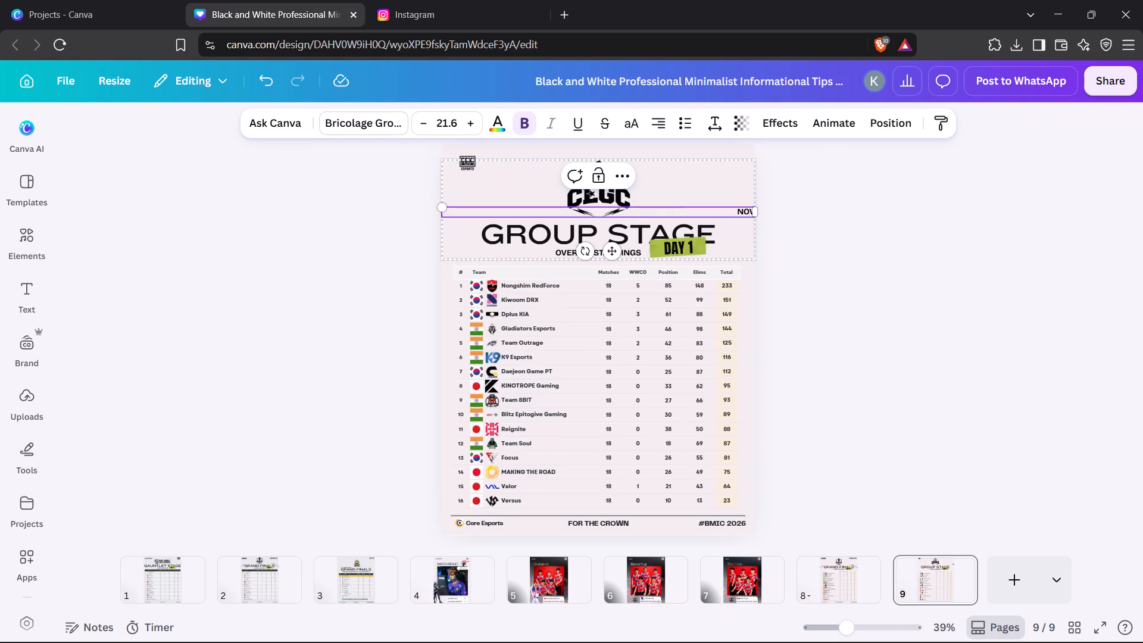
{"action": "key", "text": "space"}
{"action": "type", "text": "3"}
{"action": "key", "text": "space"}
{"action": "type", "text": "-"}
{"action": "key", "text": "space"}
{"action": "type", "text": "13"}
{"action": "key", "text": "space"}
Narrow the date's text box so that it closely fits NOV 3 - 13 on a single line.
{"action": "left_click_drag", "start_coordinate": [442, 203], "coordinate": [512, 213]}
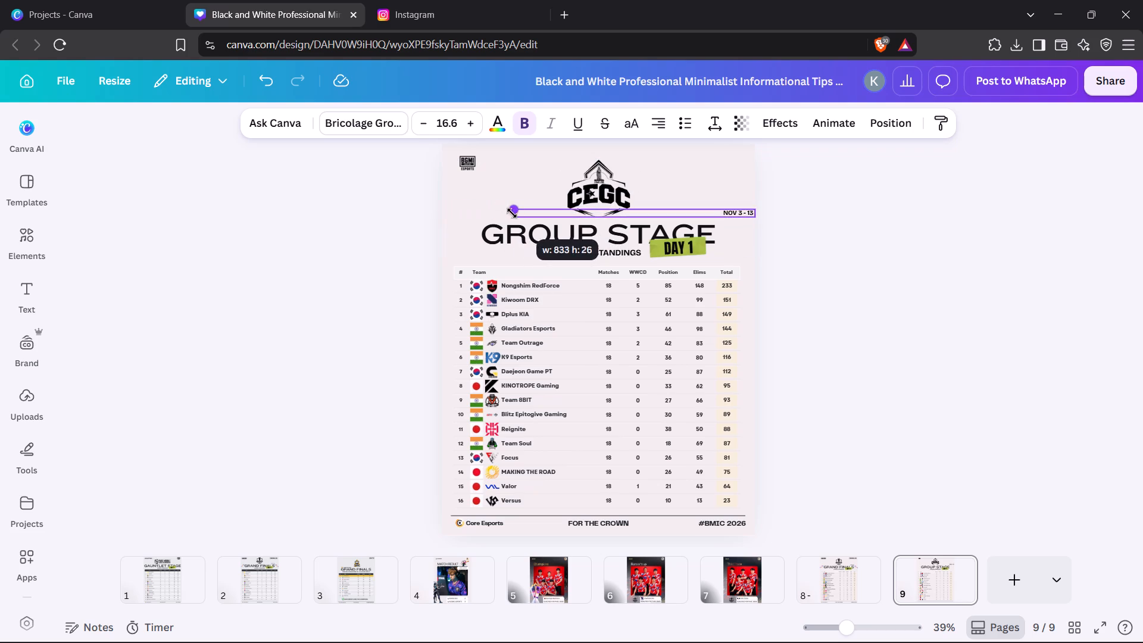
{"action": "left_click_drag", "start_coordinate": [512, 213], "coordinate": [440, 210]}
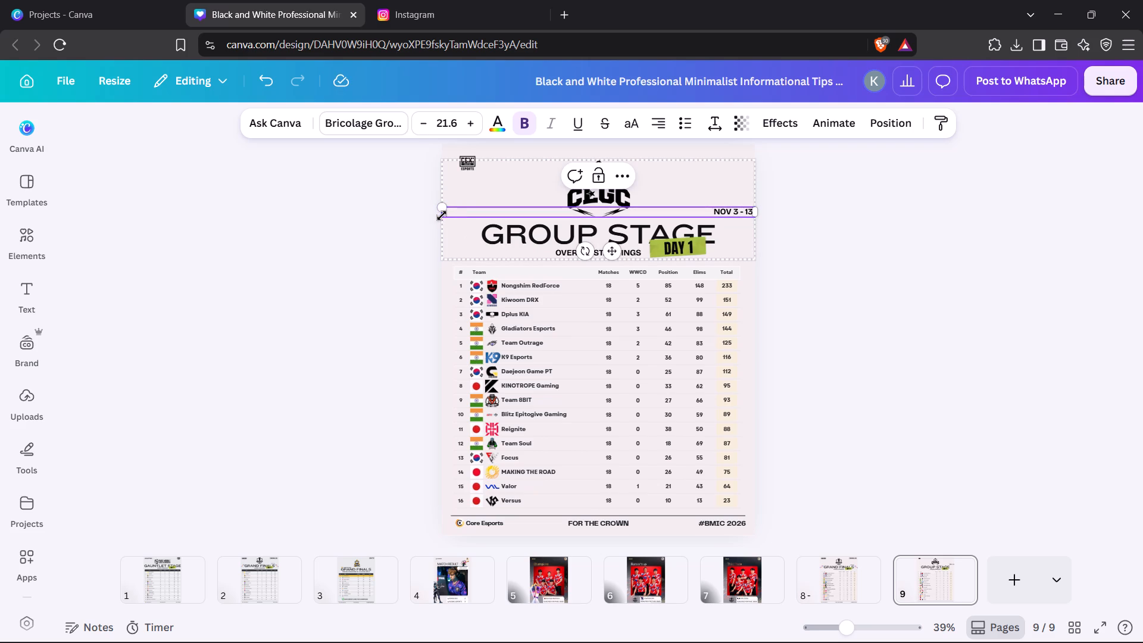
{"action": "left_click_drag", "start_coordinate": [756, 213], "coordinate": [742, 213]}
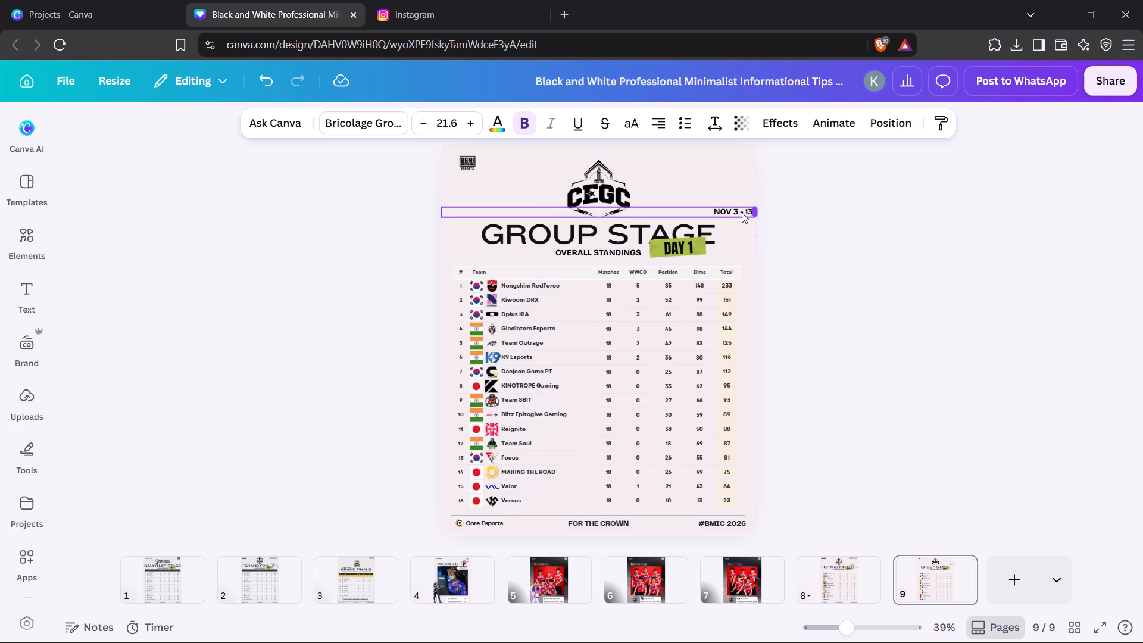
{"action": "left_click_drag", "start_coordinate": [742, 213], "coordinate": [480, 216]}
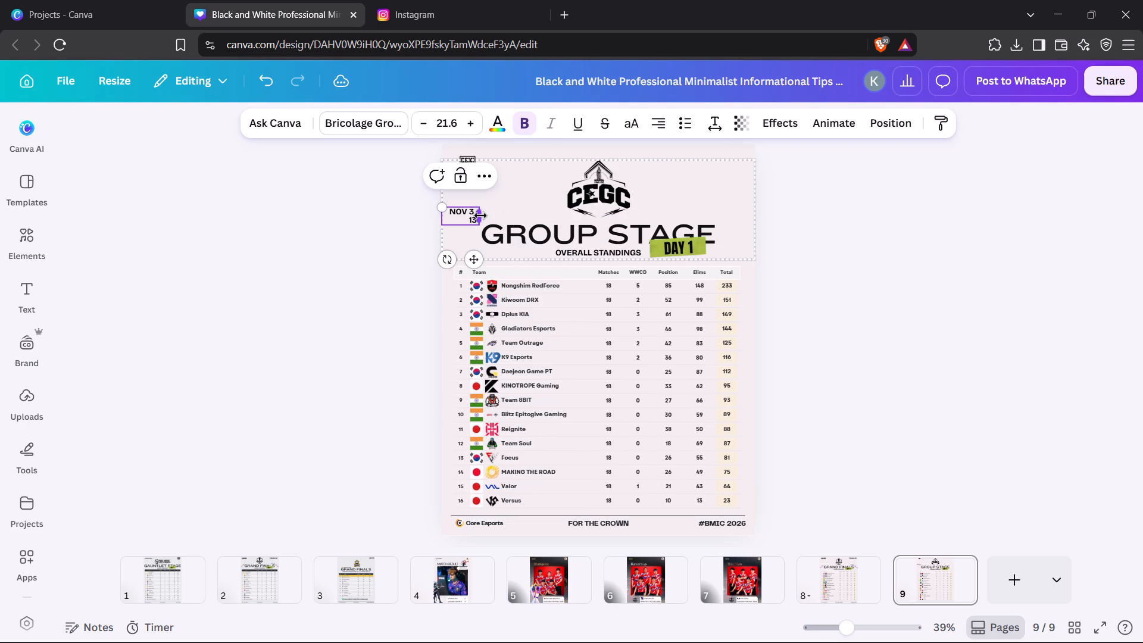
{"action": "left_click", "coordinate": [480, 216]}
{"action": "left_click_drag", "start_coordinate": [480, 216], "coordinate": [490, 216]}
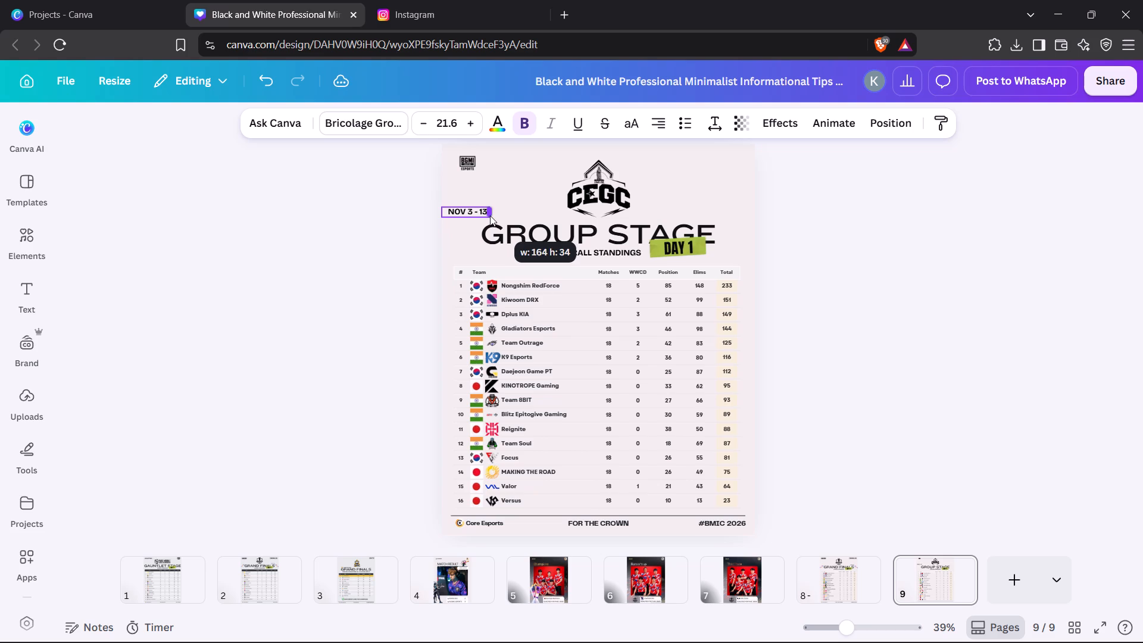
{"action": "left_click_drag", "start_coordinate": [490, 216], "coordinate": [486, 216]}
Move the NOV 3 - 13 date to just above the end of the GROUP STAGE title, over the DAY 1 tag.
{"action": "left_click_drag", "start_coordinate": [476, 250], "coordinate": [590, 255]}
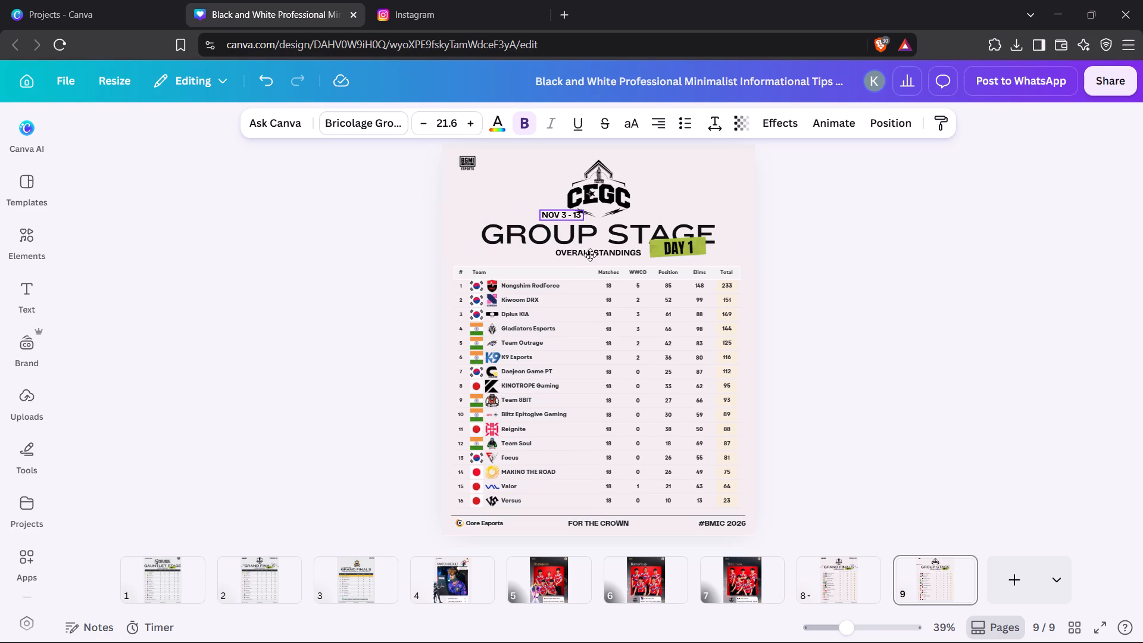
{"action": "left_click_drag", "start_coordinate": [590, 255], "coordinate": [711, 253]}
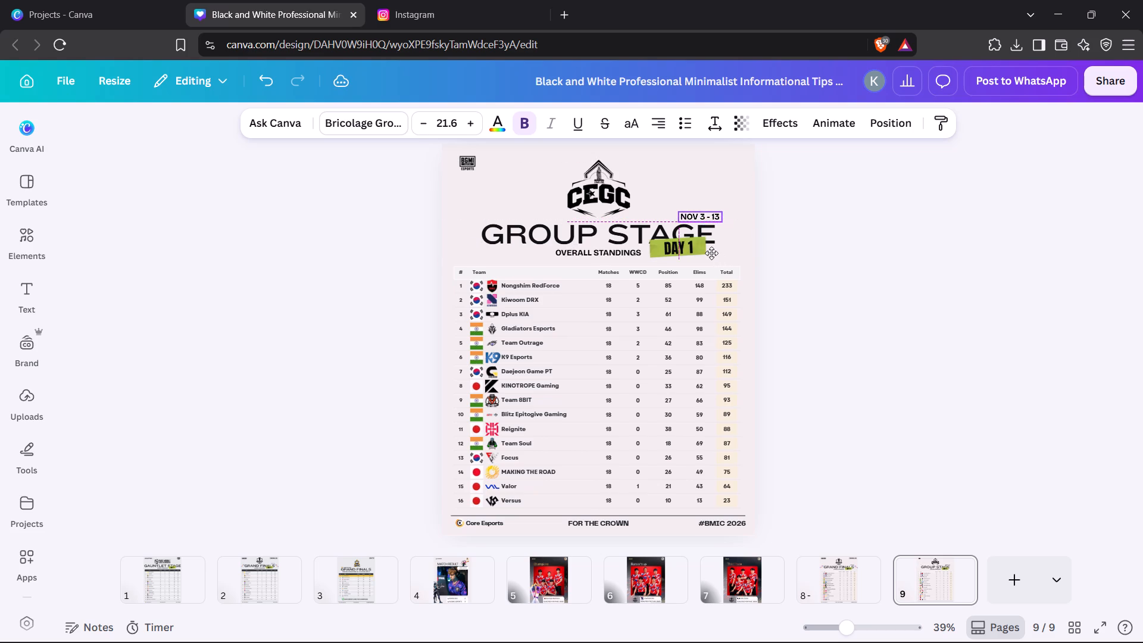
{"action": "left_click_drag", "start_coordinate": [711, 253], "coordinate": [708, 253]}
{"action": "left_click", "coordinate": [833, 235]}
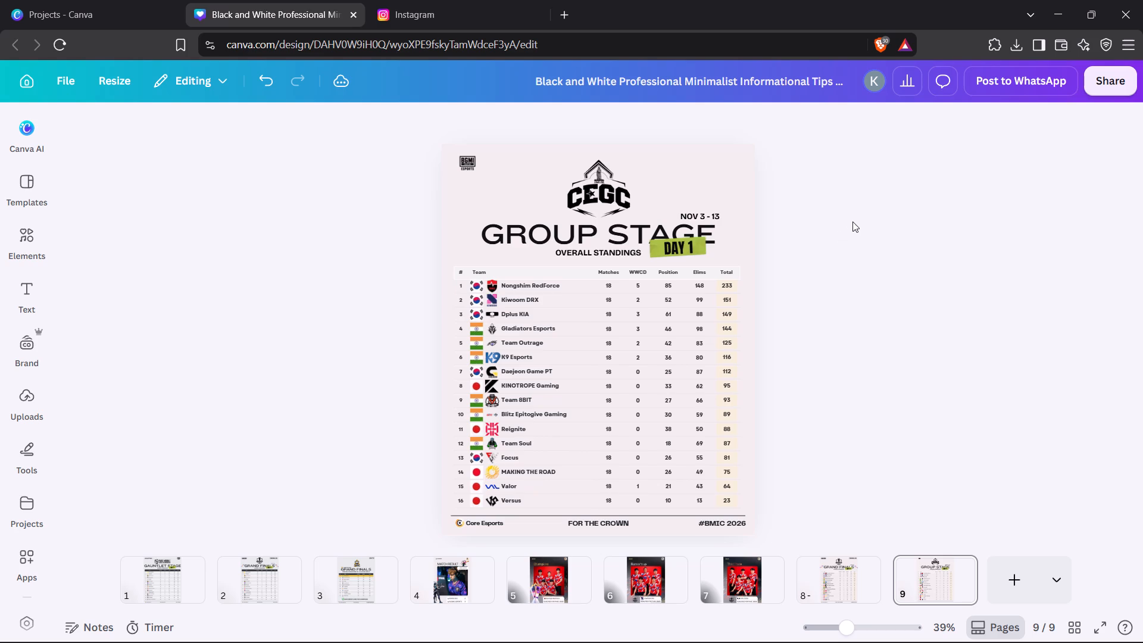
{"action": "left_click", "coordinate": [886, 210]}
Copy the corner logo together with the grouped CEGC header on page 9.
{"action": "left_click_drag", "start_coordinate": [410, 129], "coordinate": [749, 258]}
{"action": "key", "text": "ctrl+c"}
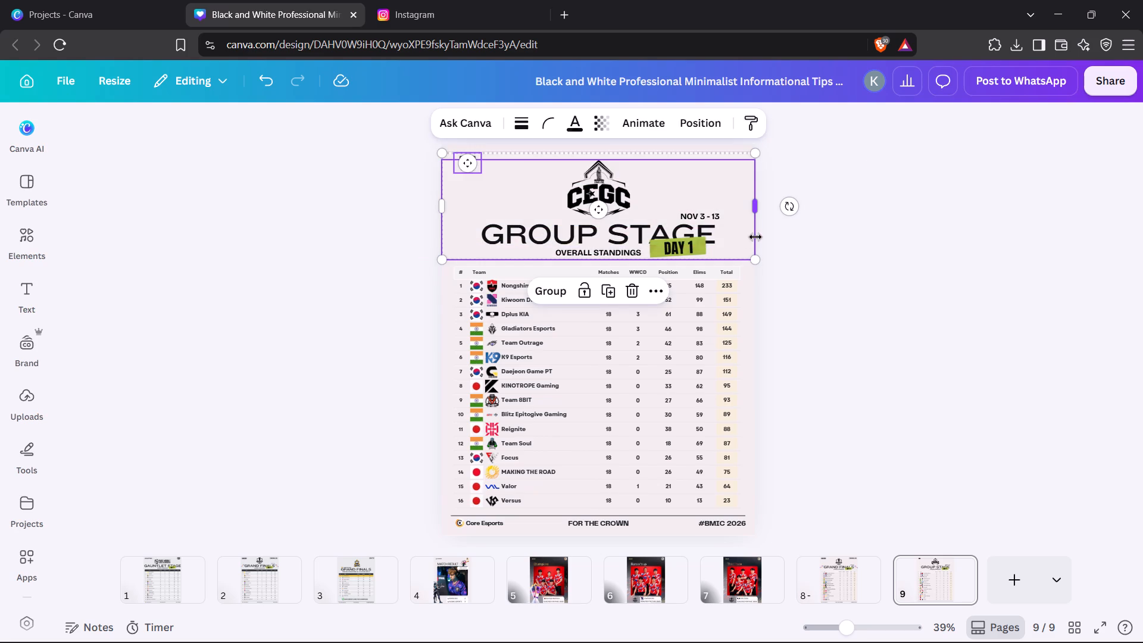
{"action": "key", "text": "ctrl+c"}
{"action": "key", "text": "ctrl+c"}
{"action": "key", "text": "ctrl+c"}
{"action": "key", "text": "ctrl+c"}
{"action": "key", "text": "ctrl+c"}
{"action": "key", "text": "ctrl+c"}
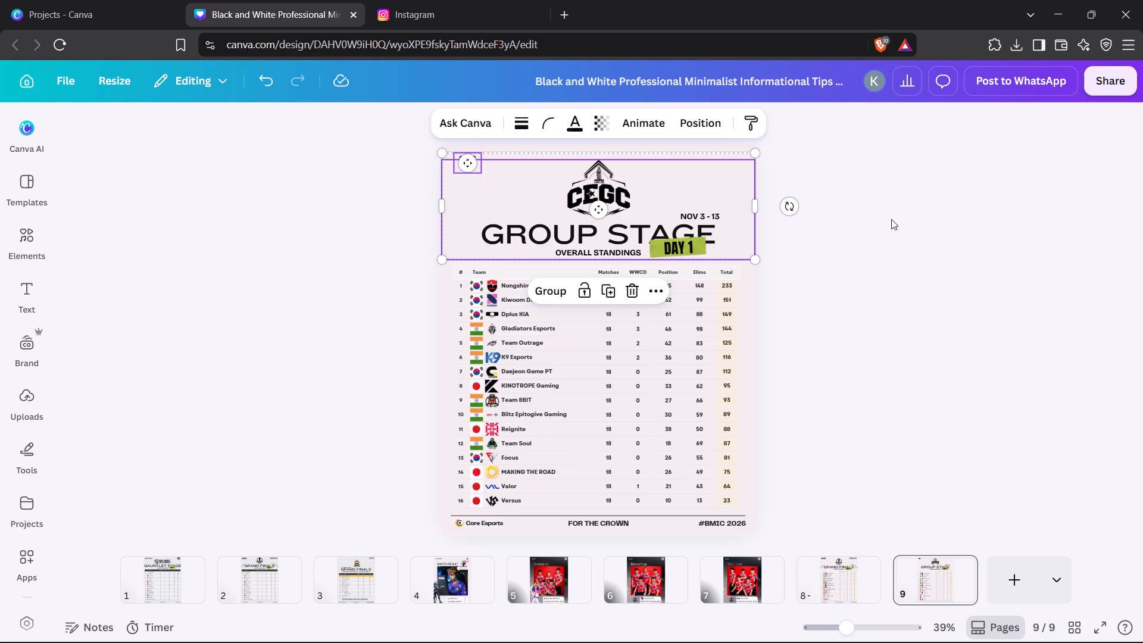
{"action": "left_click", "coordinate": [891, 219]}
Ungroup the header containing the CEGC logo, title, date, subtitle and DAY 1 tag.
{"action": "left_click", "coordinate": [574, 192]}
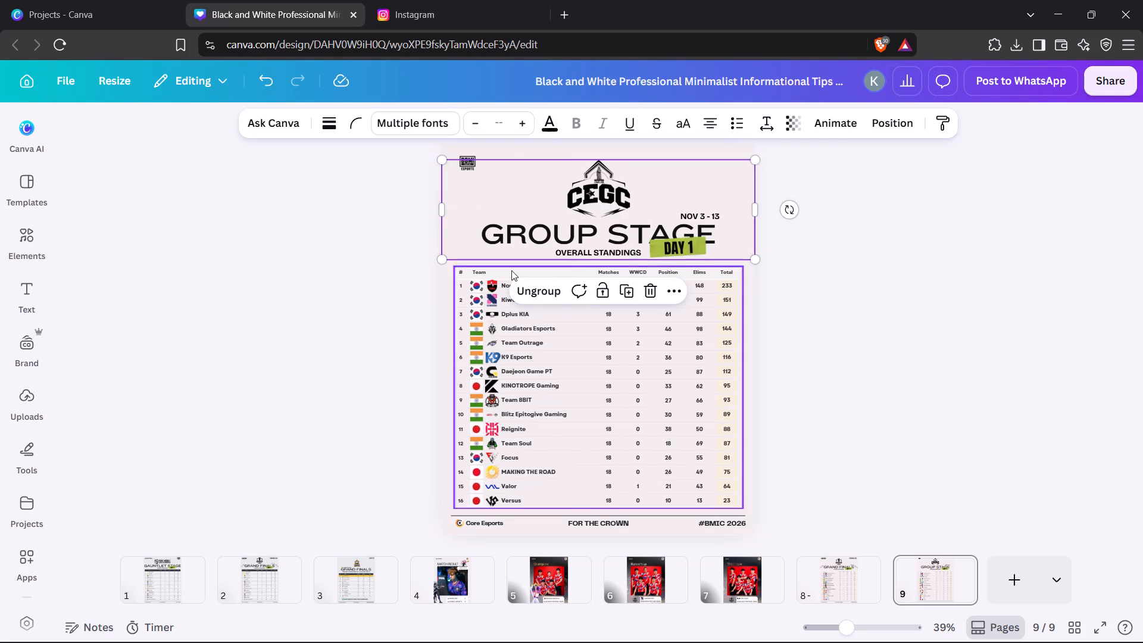
{"action": "left_click", "coordinate": [530, 287]}
{"action": "left_click", "coordinate": [882, 296]}
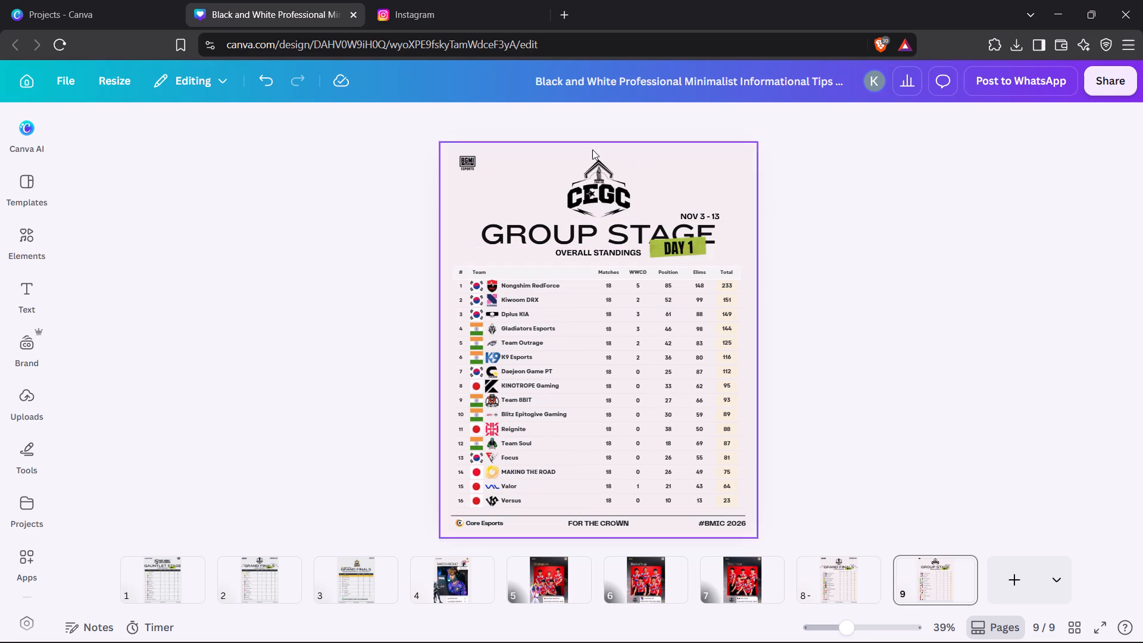
Copy all separate header elements on page 9, from the corner logo down to the OVERALL STANDINGS line.
{"action": "left_click_drag", "start_coordinate": [396, 127], "coordinate": [767, 258]}
{"action": "key", "text": "ctrl+c"}
{"action": "key", "text": "ctrl+c"}
{"action": "key", "text": "ctrl+c"}
{"action": "key", "text": "ctrl+c"}
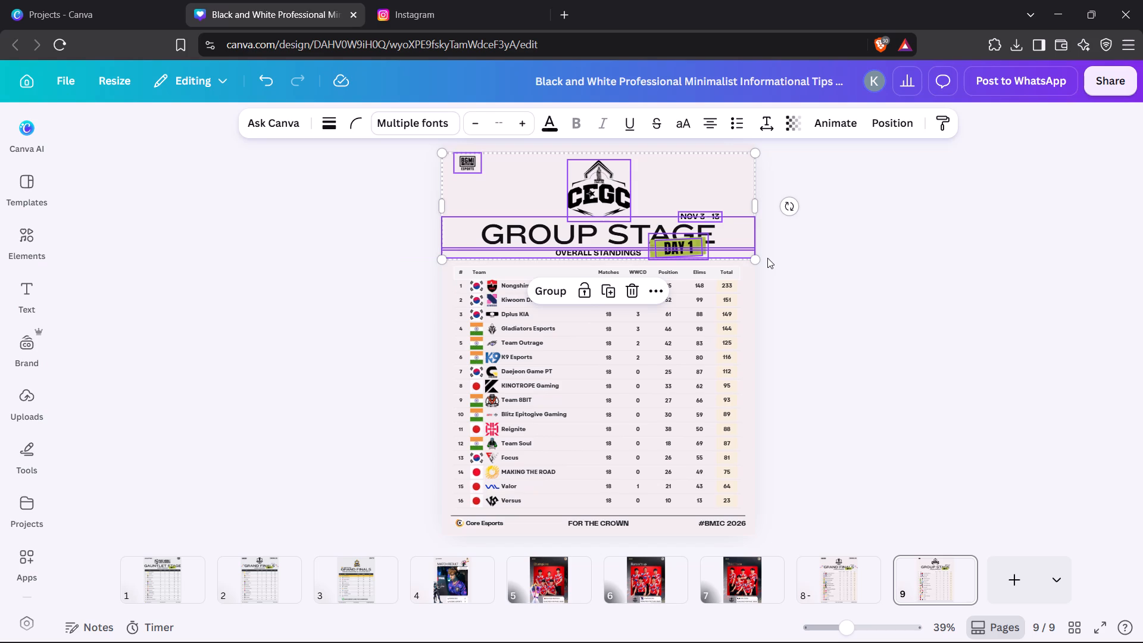
{"action": "key", "text": "ctrl+c"}
{"action": "left_click", "coordinate": [830, 270]}
On page 2, delete the GRAND FINALS title, the coloured streaks beside it, the OVERALL STANDINGS text and the DAY 1 tag.
{"action": "left_click", "coordinate": [255, 560]}
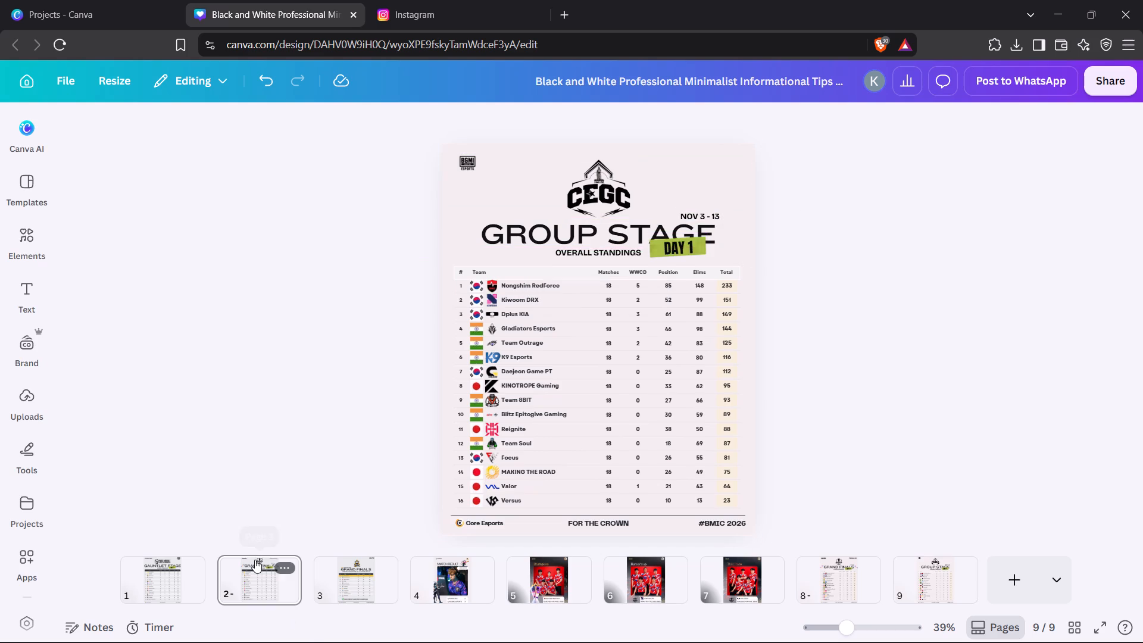
{"action": "left_click", "coordinate": [527, 200]}
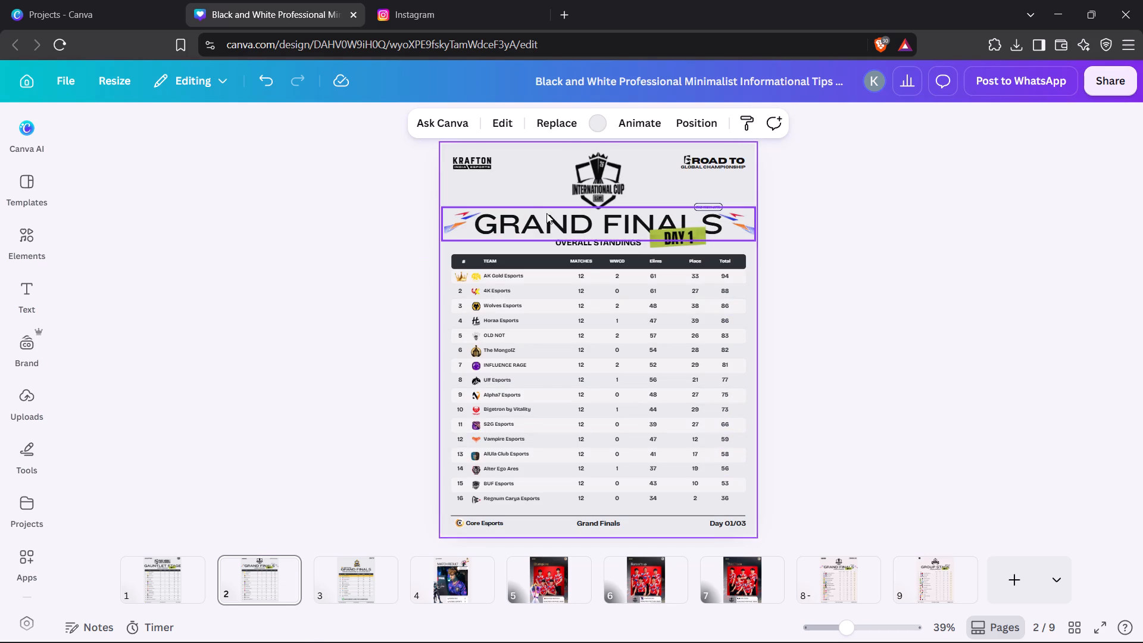
{"action": "left_click", "coordinate": [548, 213]}
{"action": "key", "text": "Delete"}
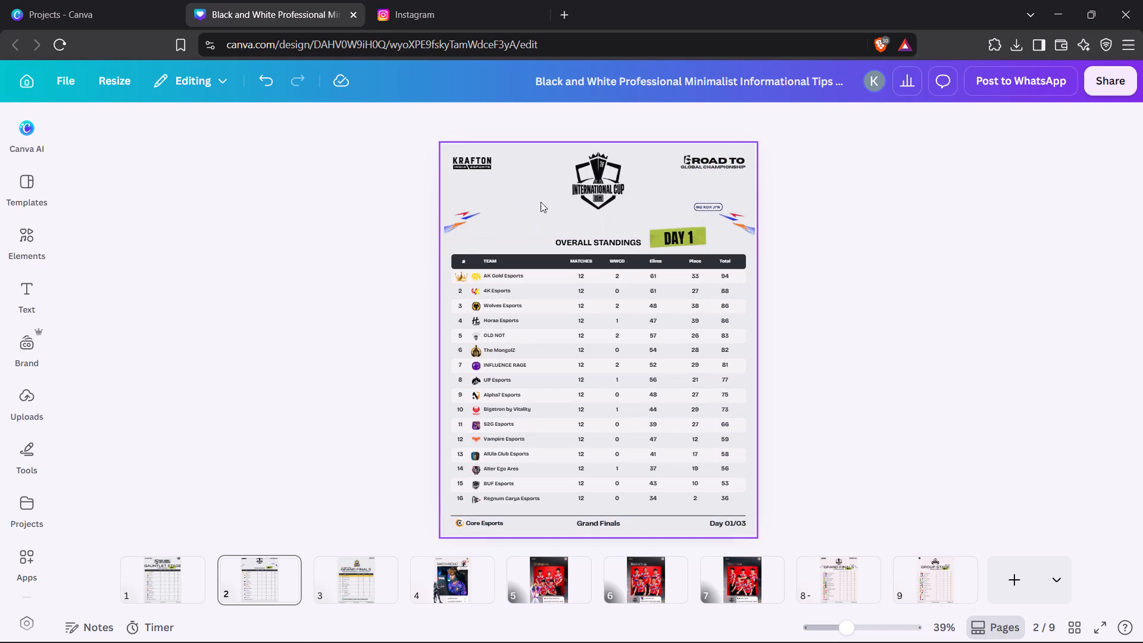
{"action": "left_click", "coordinate": [465, 220]}
{"action": "key", "text": "Delete"}
{"action": "key", "text": "Delete"}
{"action": "left_click", "coordinate": [596, 239]}
{"action": "key", "text": "Delete"}
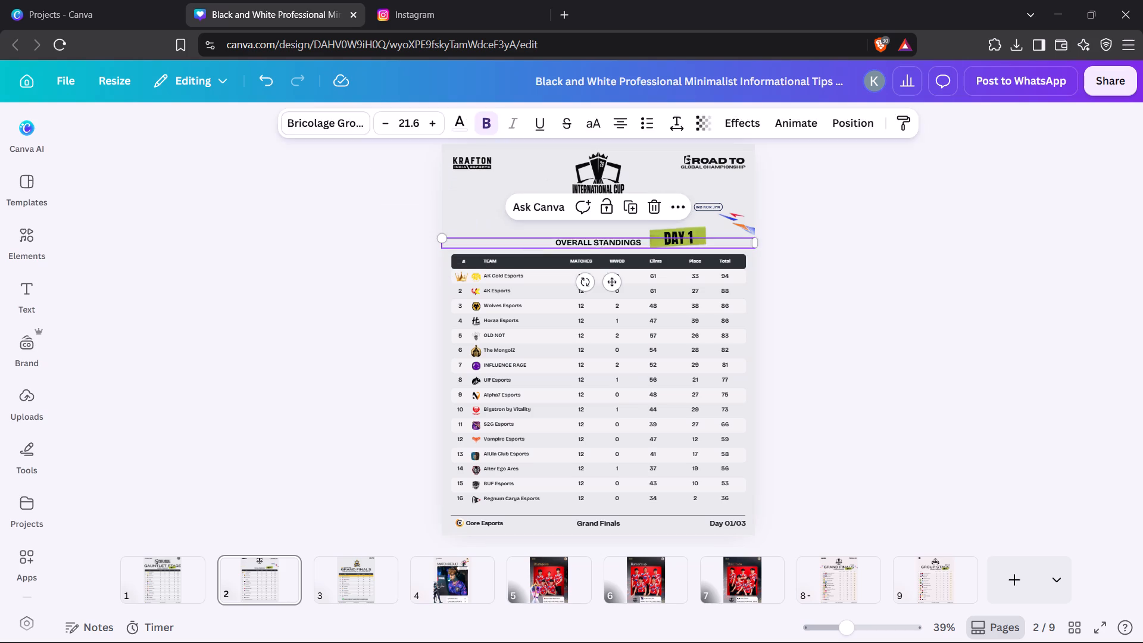
{"action": "left_click", "coordinate": [669, 248]}
{"action": "key", "text": "Delete"}
{"action": "left_click", "coordinate": [683, 233]}
{"action": "key", "text": "Delete"}
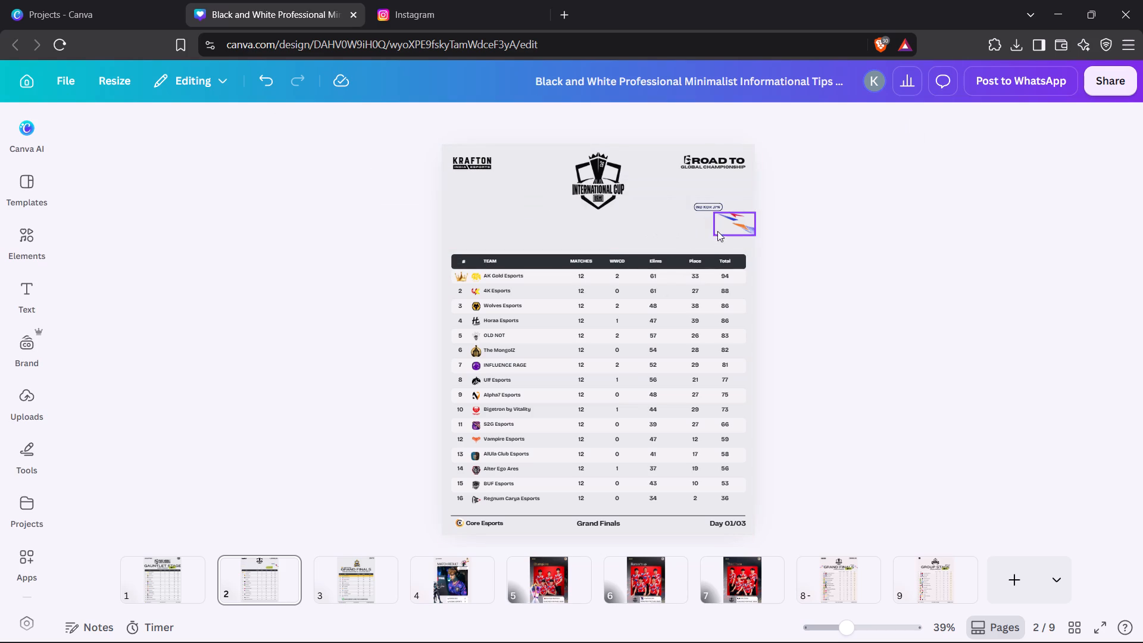
{"action": "left_click", "coordinate": [723, 227]}
{"action": "key", "text": "Delete"}
{"action": "key", "text": "Delete"}
Delete the International Cup, Road to Global Championship and Krafton logos from page 2's header.
{"action": "left_click", "coordinate": [606, 193]}
{"action": "key", "text": "Delete"}
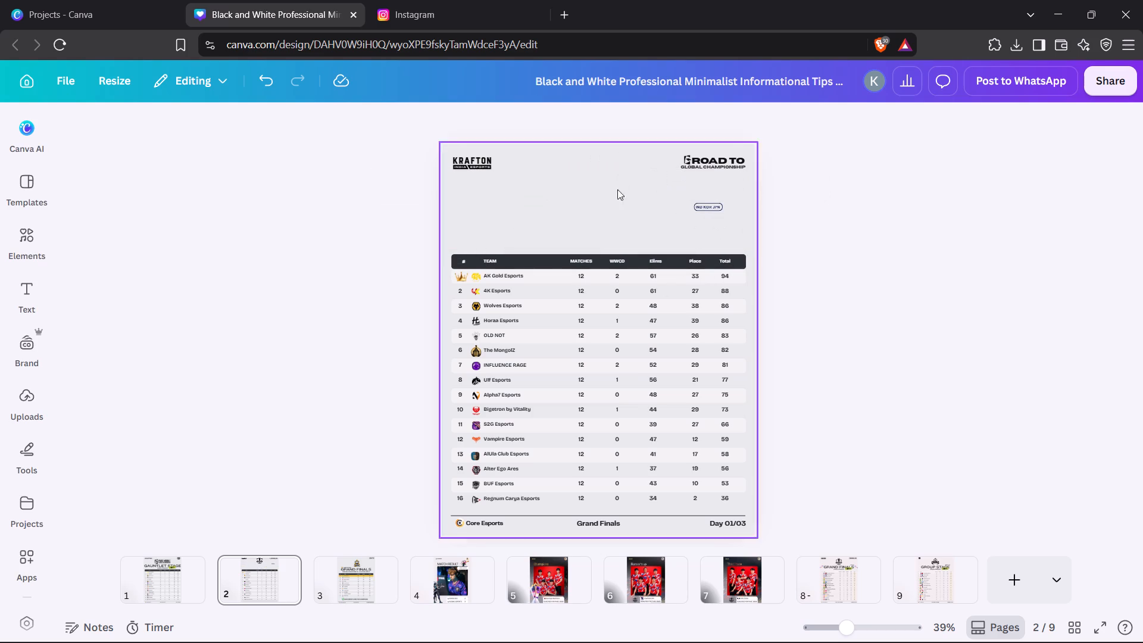
{"action": "left_click", "coordinate": [705, 160]}
{"action": "key", "text": "Delete"}
{"action": "left_click", "coordinate": [480, 170]}
{"action": "key", "text": "Delete"}
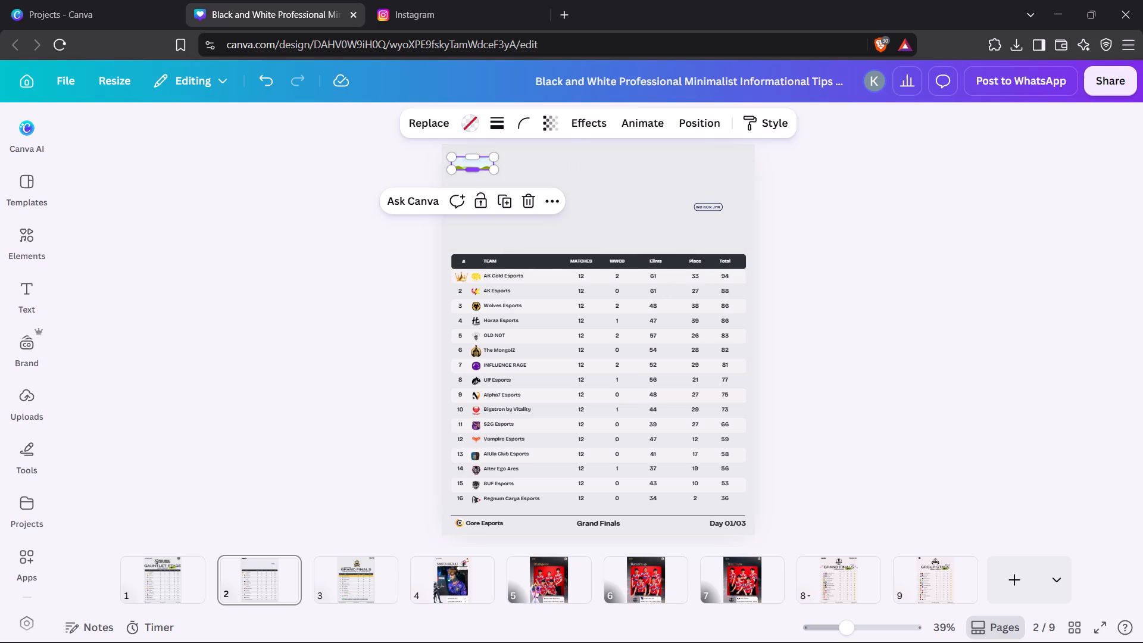
{"action": "key", "text": "Delete"}
Paste the copied CEGC GROUP STAGE header elements onto page 2.
{"action": "key", "text": "ctrl+v"}
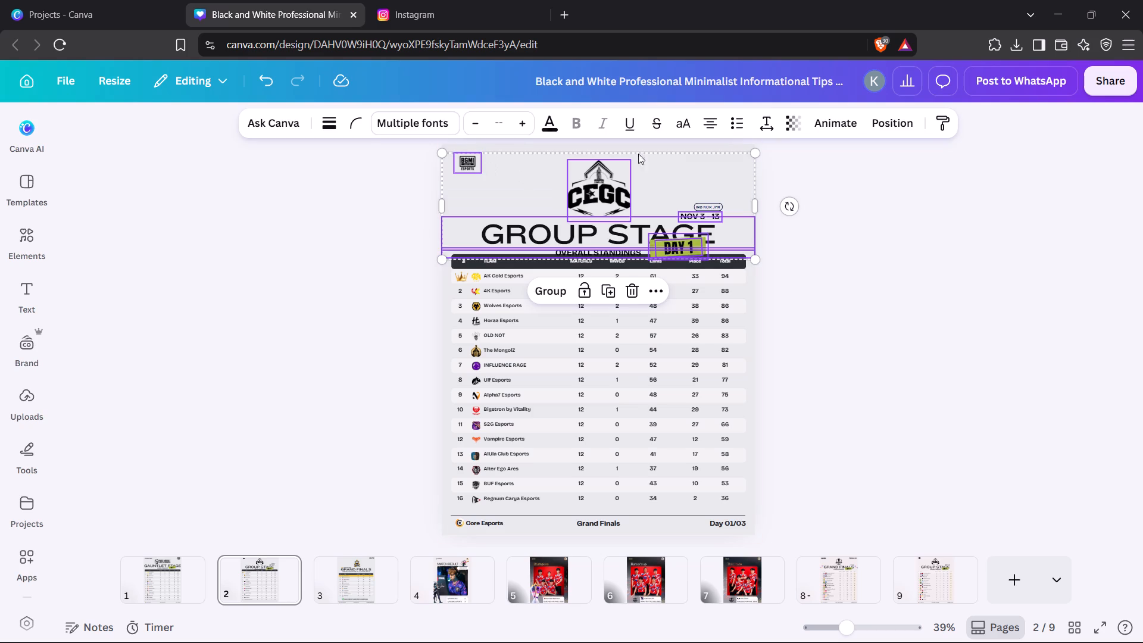
{"action": "left_click", "coordinate": [845, 264]}
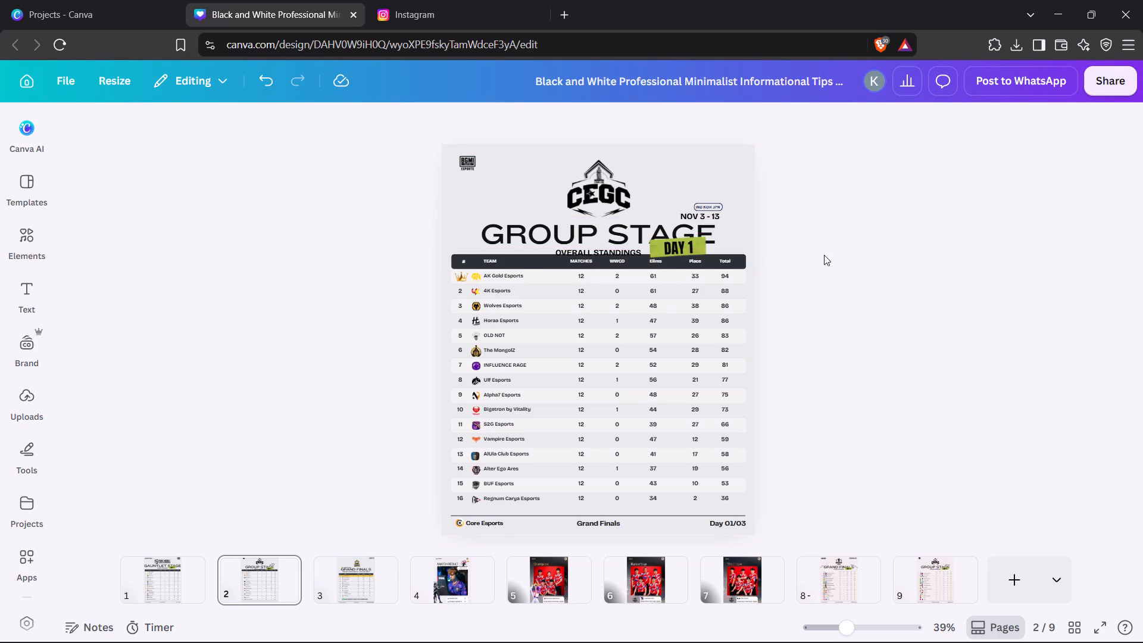
Delete the pasted NOV 3 - 13 date above the title on page 2.
{"action": "left_click", "coordinate": [698, 217]}
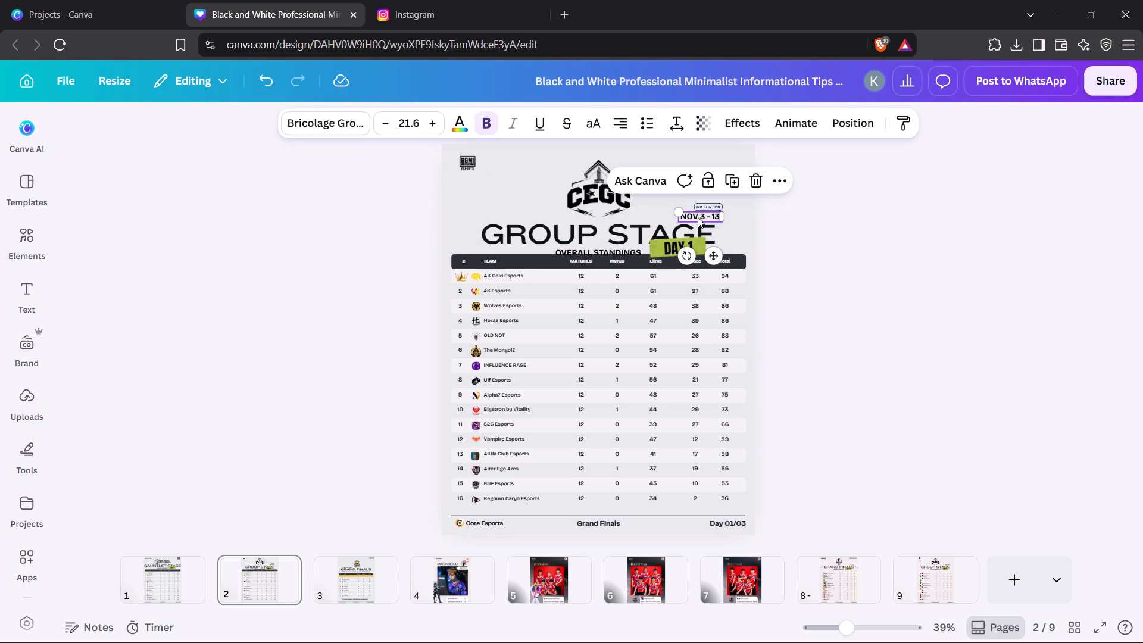
{"action": "key", "text": "Delete"}
Replace the IND KOR JPN text in page 2's small outlined label with NOV 3 - 13 and centre it.
{"action": "left_click", "coordinate": [708, 207]}
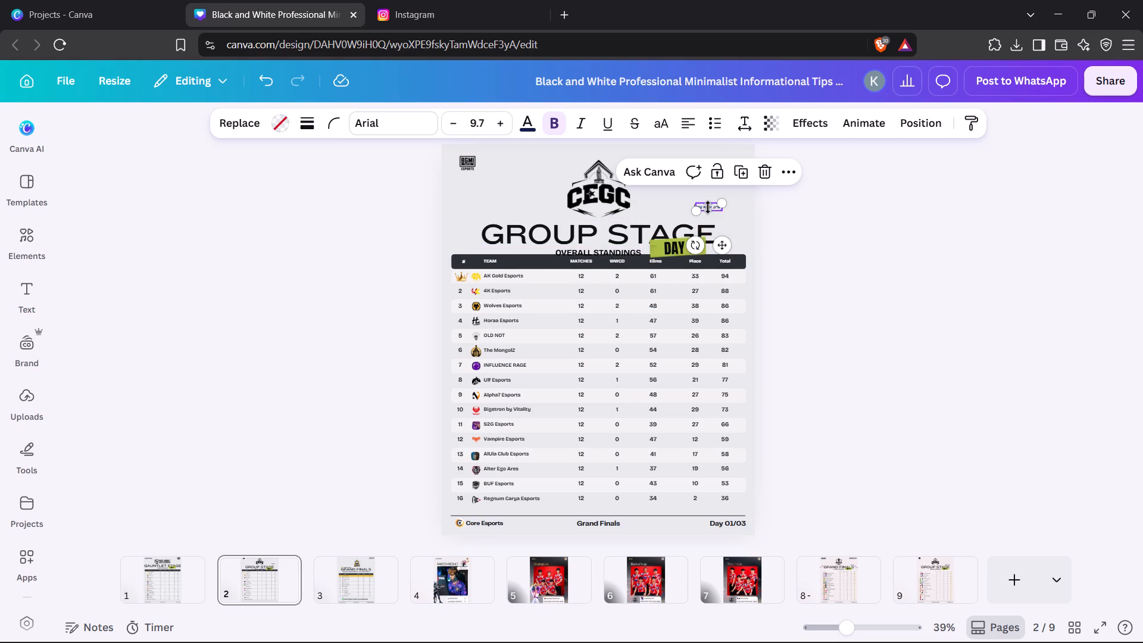
{"action": "left_click", "coordinate": [708, 207]}
{"action": "left_click_drag", "start_coordinate": [851, 632], "coordinate": [863, 633]}
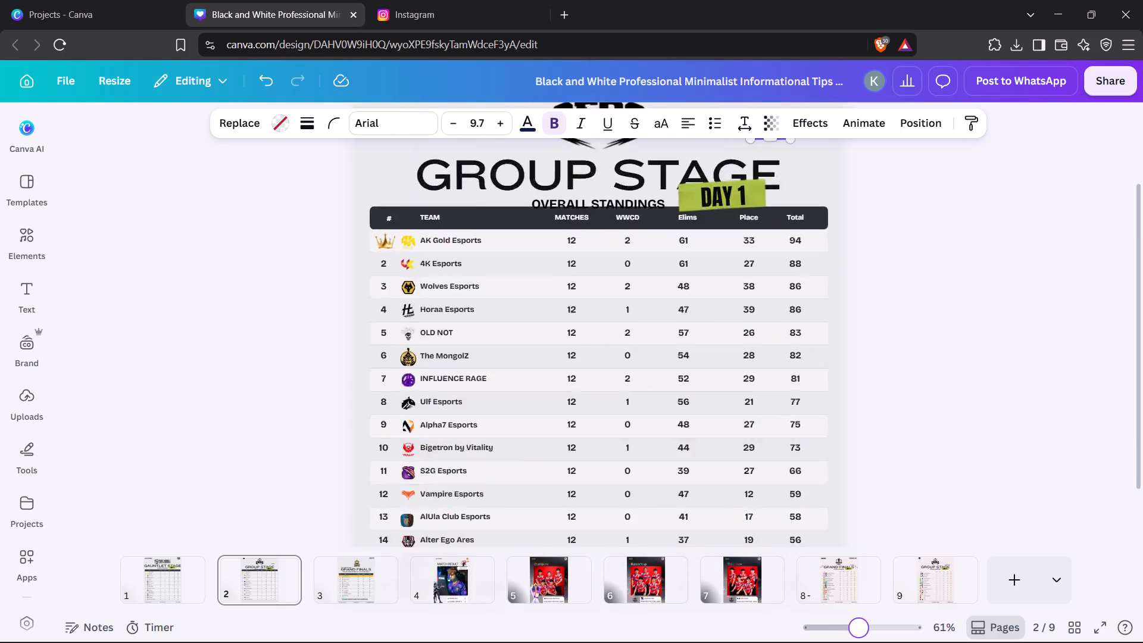
{"action": "left_click_drag", "start_coordinate": [863, 633], "coordinate": [876, 633]}
{"action": "scroll", "coordinate": [847, 479], "scroll_direction": "up", "scroll_amount": 4}
{"action": "double_click", "coordinate": [896, 246]}
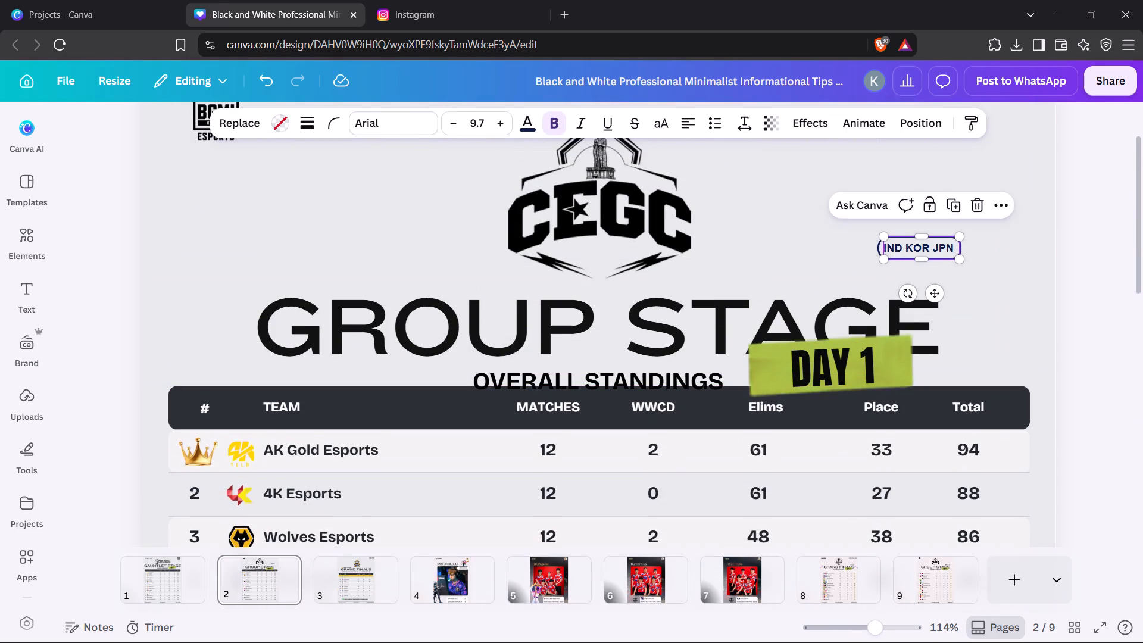
{"action": "key", "text": "ctrl+a"}
{"action": "type", "text": "NOV"}
{"action": "key", "text": "space"}
{"action": "type", "text": "3-"}
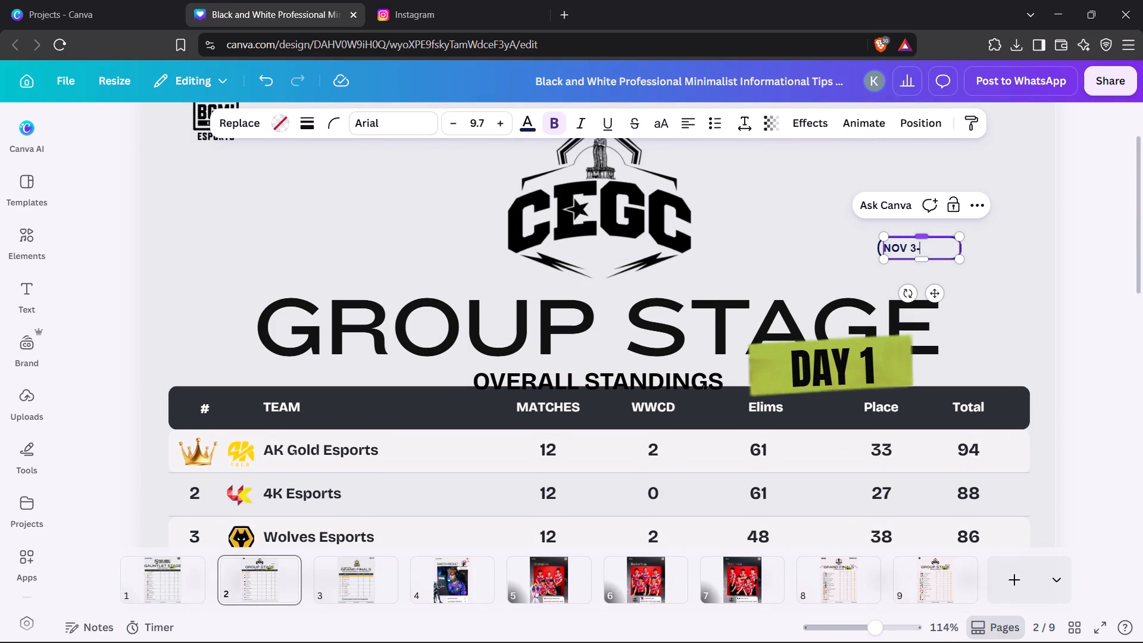
{"action": "key", "text": "BackSpace"}
{"action": "key", "text": "space"}
{"action": "type", "text": "- 13"}
{"action": "key", "text": "space"}
{"action": "left_click", "coordinate": [691, 124]}
{"action": "double_click", "coordinate": [1100, 288]}
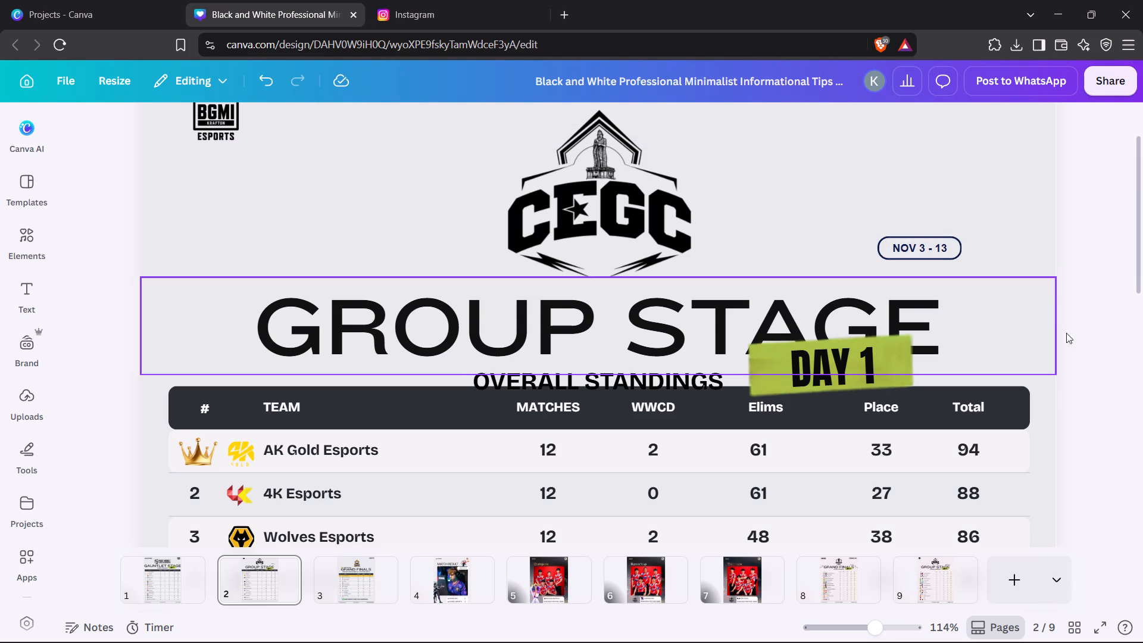
Move page 2's standings table down until its header row sits just below the OVERALL STANDINGS text.
{"action": "left_click_drag", "start_coordinate": [876, 632], "coordinate": [855, 636]}
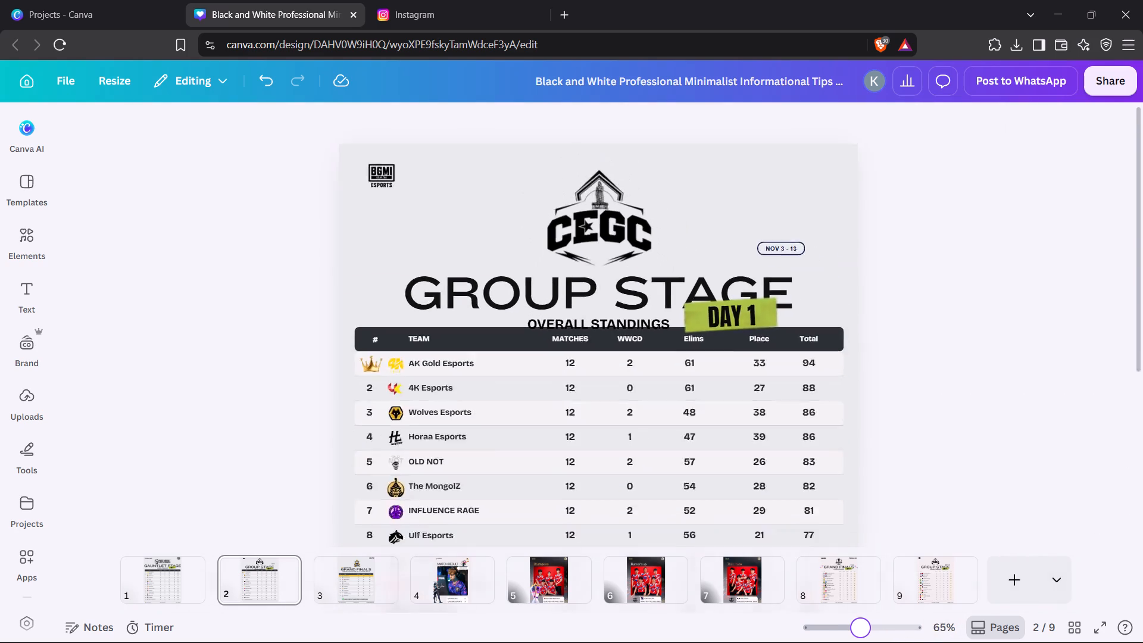
{"action": "left_click_drag", "start_coordinate": [855, 636], "coordinate": [841, 640]}
{"action": "left_click", "coordinate": [814, 475]}
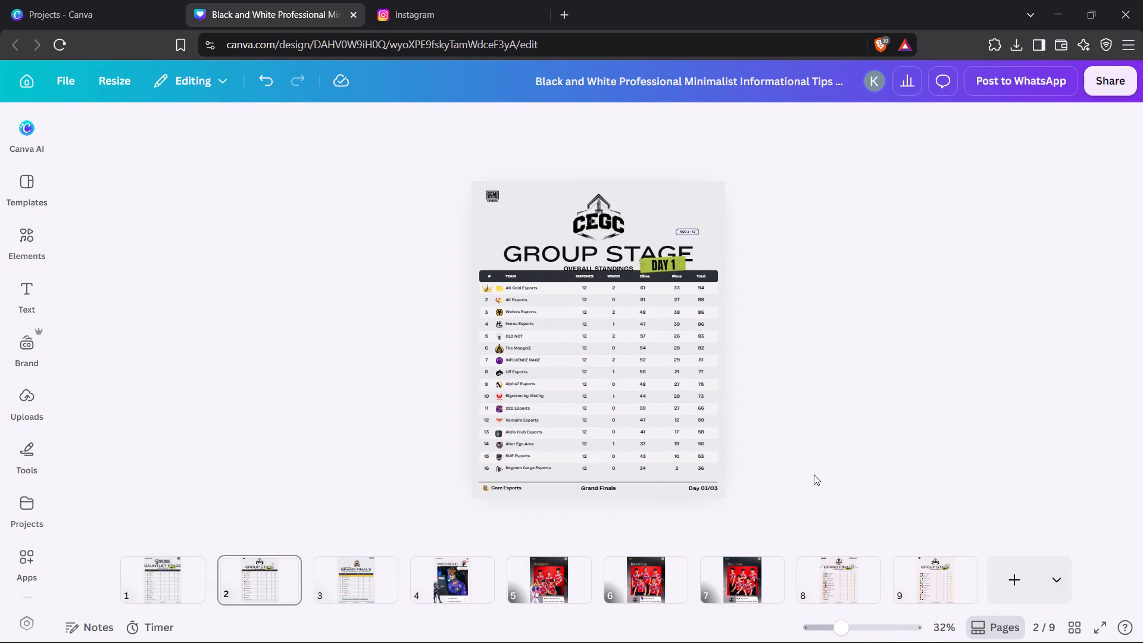
{"action": "left_click", "coordinate": [493, 277]}
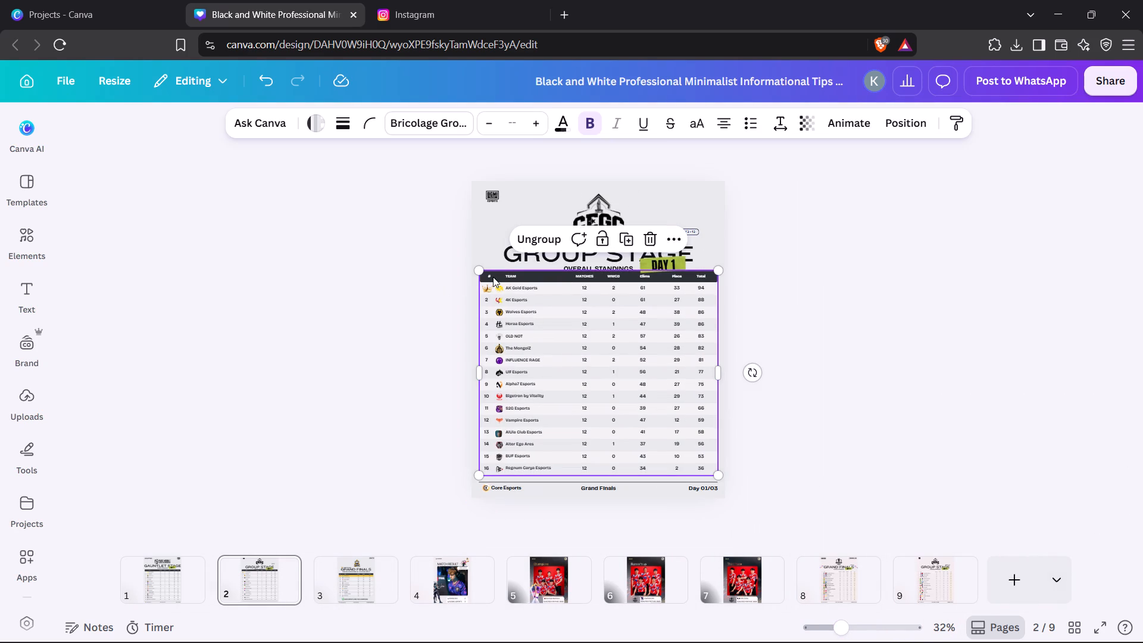
{"action": "key", "text": "Down"}
{"action": "key", "text": "Down"}
{"action": "key", "text": "Down"}
{"action": "key", "text": "Down"}
{"action": "key", "text": "Down"}
{"action": "key", "text": "Down"}
{"action": "key", "text": "Down"}
{"action": "key", "text": "Down"}
{"action": "key", "text": "Down"}
{"action": "key", "text": "Down"}
{"action": "key", "text": "Down"}
{"action": "key", "text": "Down"}
{"action": "key", "text": "Down"}
{"action": "key", "text": "Down"}
{"action": "key", "text": "Down"}
{"action": "key", "text": "Down"}
{"action": "key", "text": "Down"}
{"action": "key", "text": "Down"}
{"action": "key", "text": "Down"}
{"action": "key", "text": "Down"}
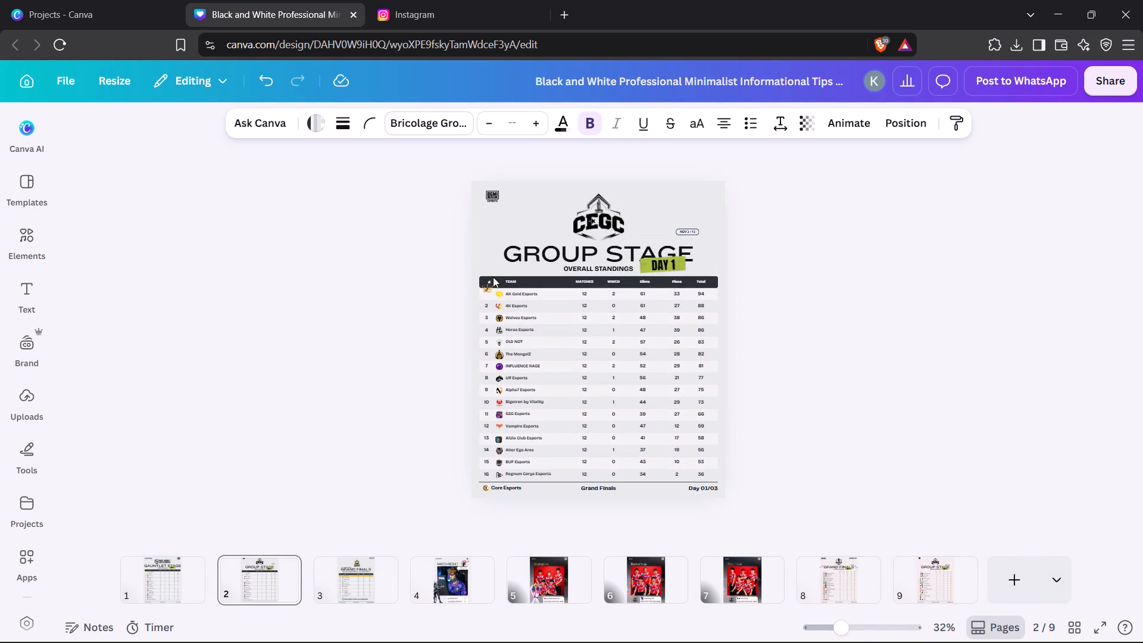
{"action": "key", "text": "Up"}
{"action": "key", "text": "Up"}
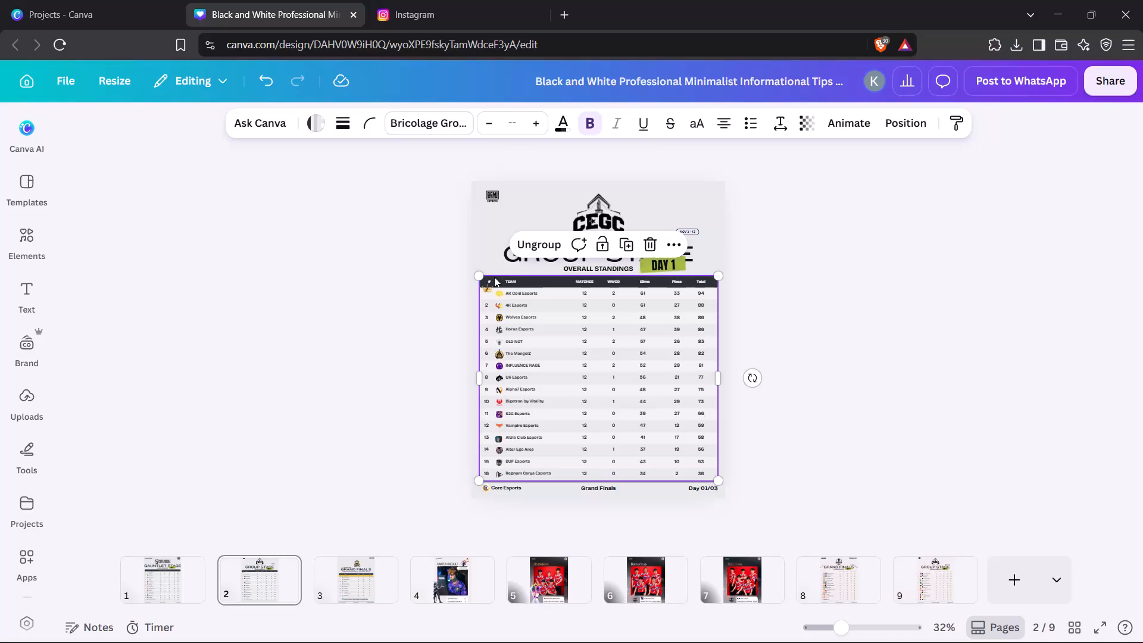
{"action": "double_click", "coordinate": [845, 321]}
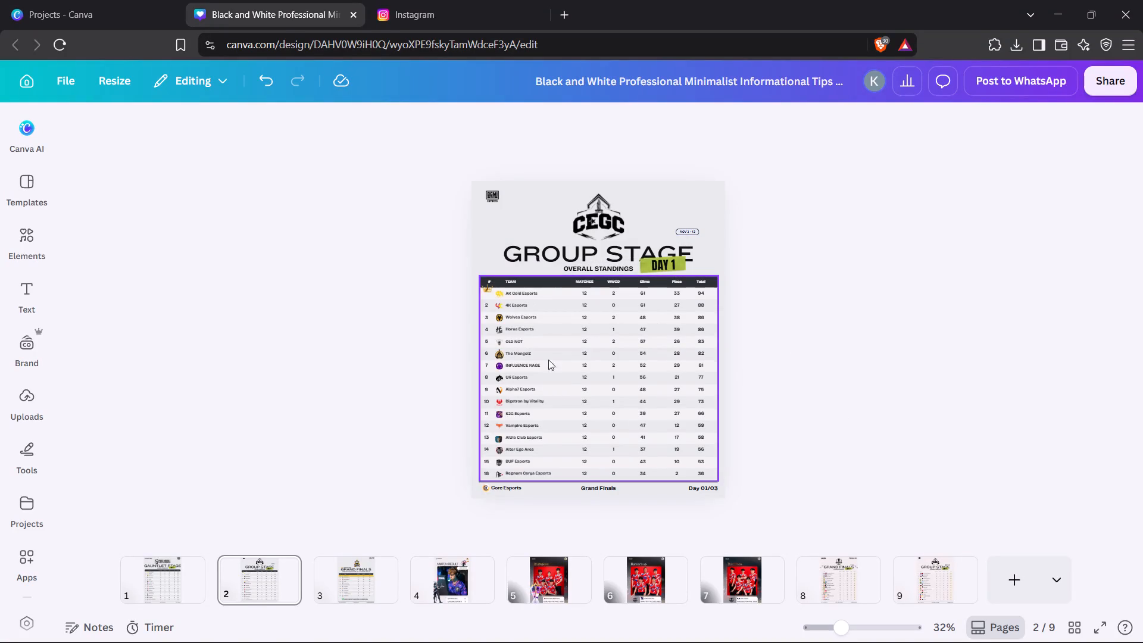
Delete the gold crown from the AK Gold Esports row on page 2.
{"action": "left_click", "coordinate": [488, 286]}
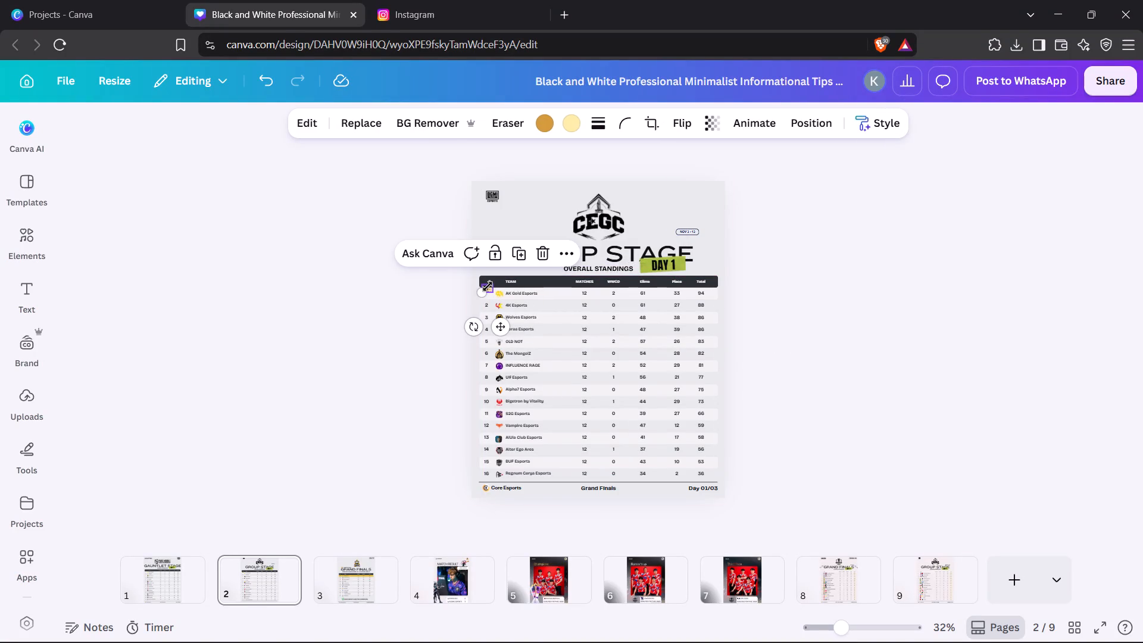
{"action": "key", "text": "Delete"}
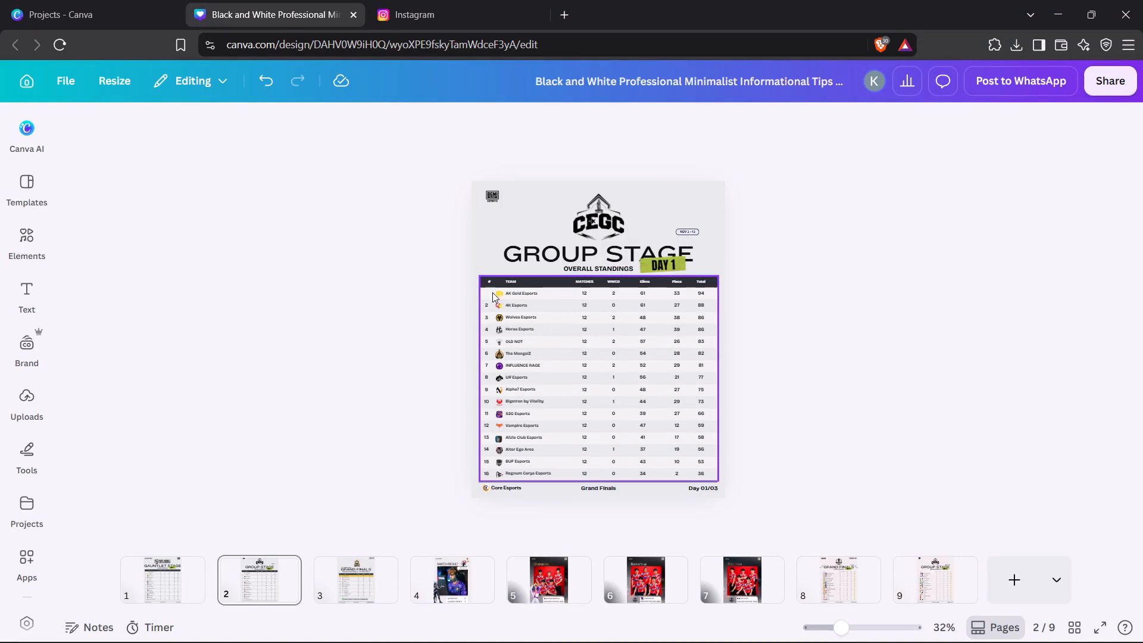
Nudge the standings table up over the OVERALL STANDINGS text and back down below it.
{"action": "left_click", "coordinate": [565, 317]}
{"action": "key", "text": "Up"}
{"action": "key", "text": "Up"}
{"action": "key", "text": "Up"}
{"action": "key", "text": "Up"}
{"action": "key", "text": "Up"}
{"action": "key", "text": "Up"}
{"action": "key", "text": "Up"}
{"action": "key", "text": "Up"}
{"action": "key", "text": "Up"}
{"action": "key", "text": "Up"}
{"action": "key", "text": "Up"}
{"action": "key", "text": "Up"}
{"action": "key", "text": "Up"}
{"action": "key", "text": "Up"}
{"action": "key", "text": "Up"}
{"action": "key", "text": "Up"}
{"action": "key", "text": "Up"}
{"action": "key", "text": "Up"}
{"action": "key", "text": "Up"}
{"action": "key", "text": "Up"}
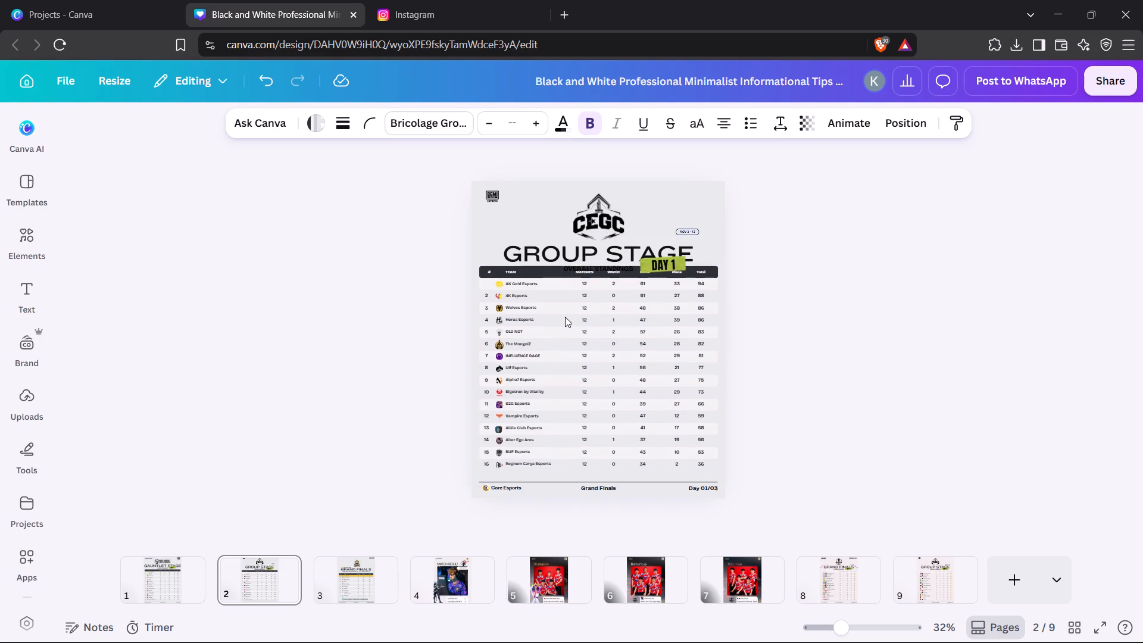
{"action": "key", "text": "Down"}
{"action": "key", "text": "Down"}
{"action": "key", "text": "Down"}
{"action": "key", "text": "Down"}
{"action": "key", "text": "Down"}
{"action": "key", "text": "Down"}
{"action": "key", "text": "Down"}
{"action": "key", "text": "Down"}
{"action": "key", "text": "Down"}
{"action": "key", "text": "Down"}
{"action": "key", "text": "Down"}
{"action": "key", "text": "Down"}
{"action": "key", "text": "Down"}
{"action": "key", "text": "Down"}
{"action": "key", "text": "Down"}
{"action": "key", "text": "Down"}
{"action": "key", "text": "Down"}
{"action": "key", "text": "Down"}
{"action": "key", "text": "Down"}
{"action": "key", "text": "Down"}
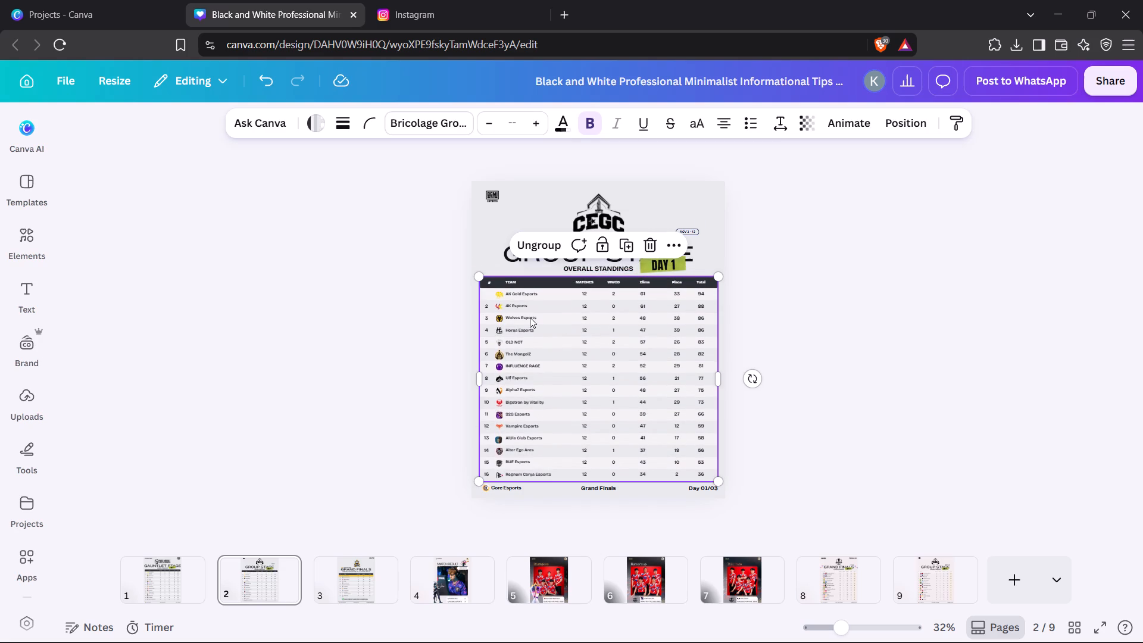
Duplicate the rank number 2 and place the copy in the # column of the AK Gold Esports row.
{"action": "left_click", "coordinate": [488, 307]}
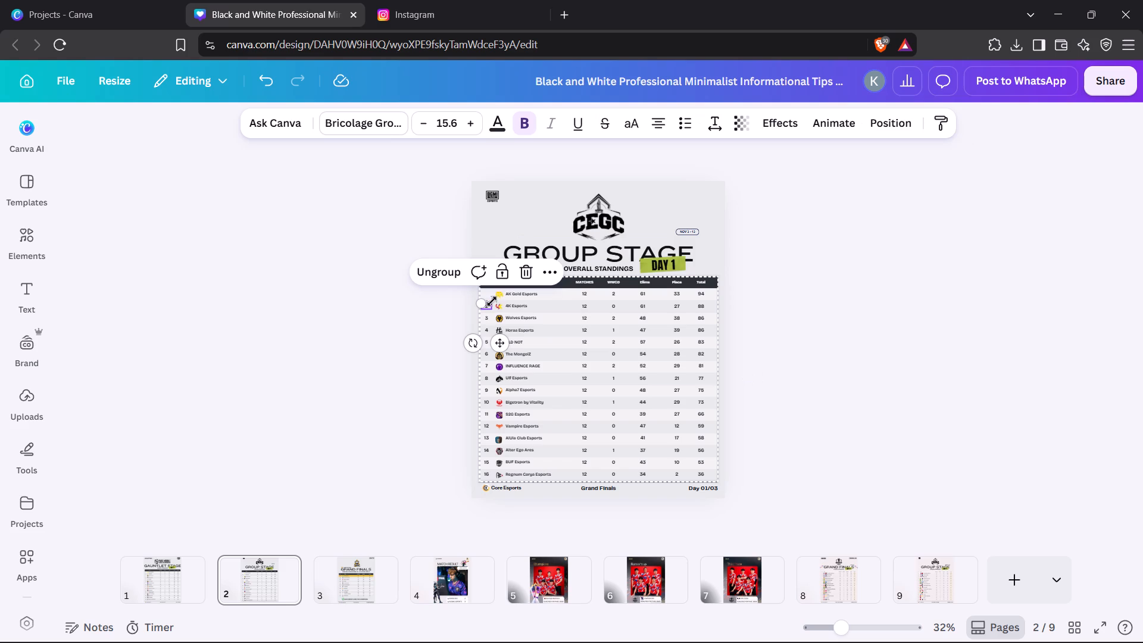
{"action": "left_click", "coordinate": [541, 274]}
{"action": "left_click", "coordinate": [596, 377]}
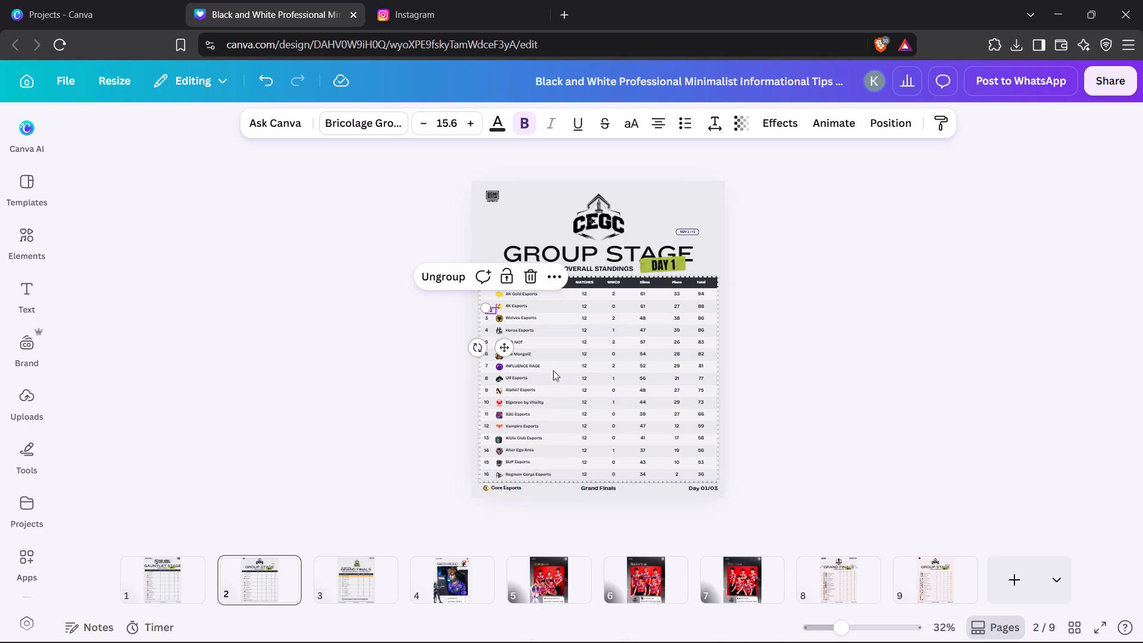
{"action": "left_click_drag", "start_coordinate": [502, 344], "coordinate": [499, 328]}
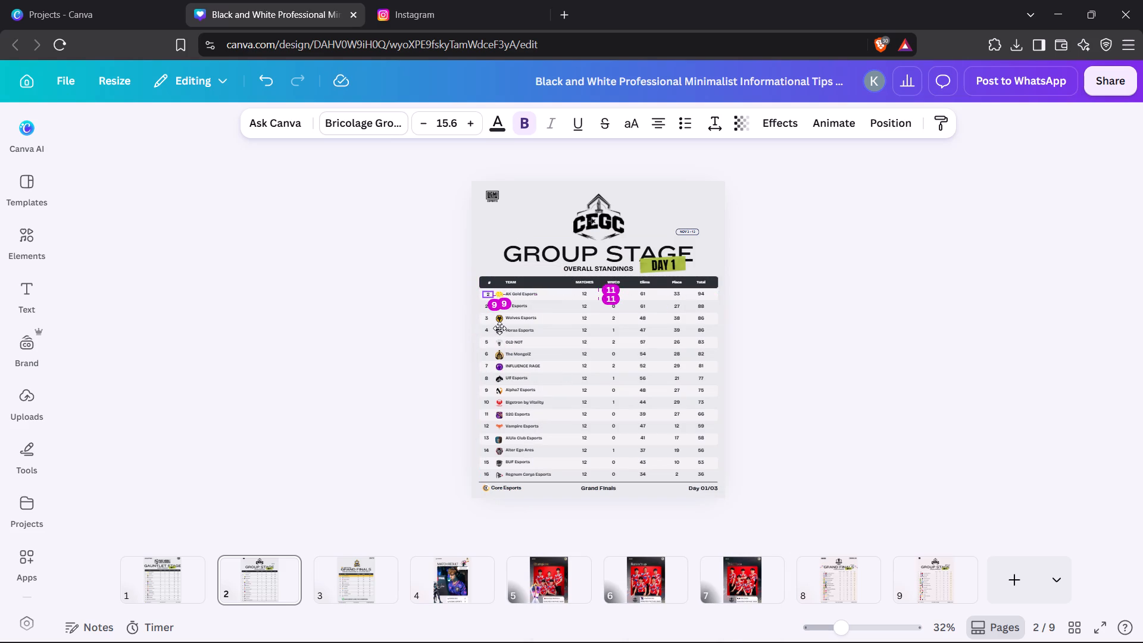
{"action": "left_click_drag", "start_coordinate": [499, 328], "coordinate": [497, 327]}
{"action": "left_click", "coordinate": [393, 364]}
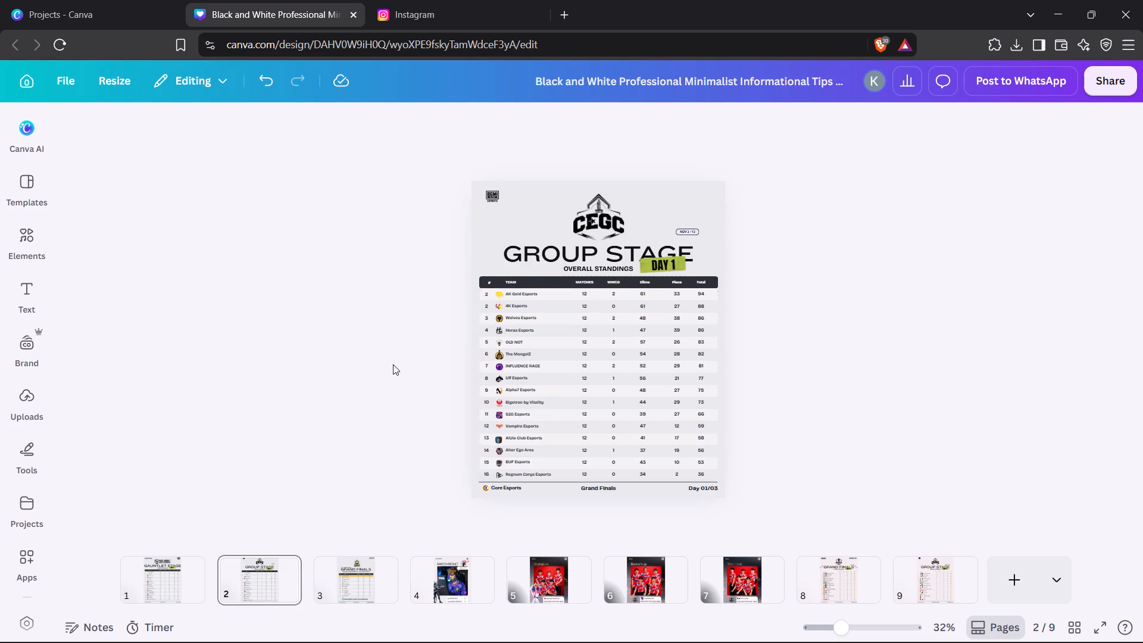
Change the rank number in the AK Gold Esports row to 1.
{"action": "left_click_drag", "start_coordinate": [840, 634], "coordinate": [858, 638]}
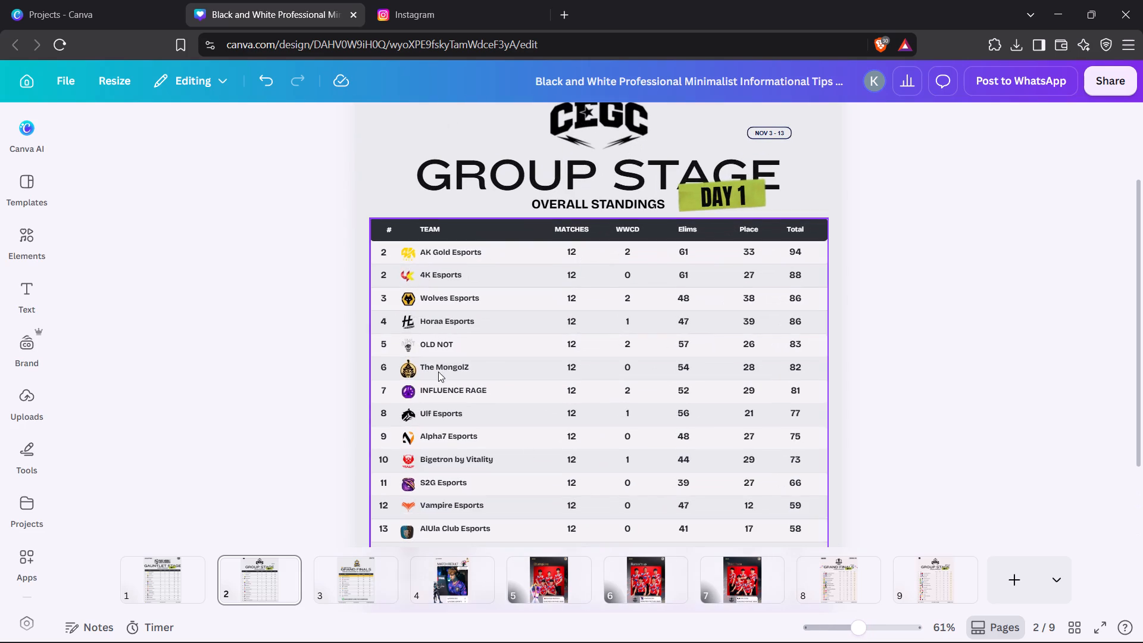
{"action": "scroll", "coordinate": [371, 339], "scroll_direction": "up", "scroll_amount": 1}
{"action": "left_click", "coordinate": [382, 321]}
{"action": "left_click", "coordinate": [382, 327]}
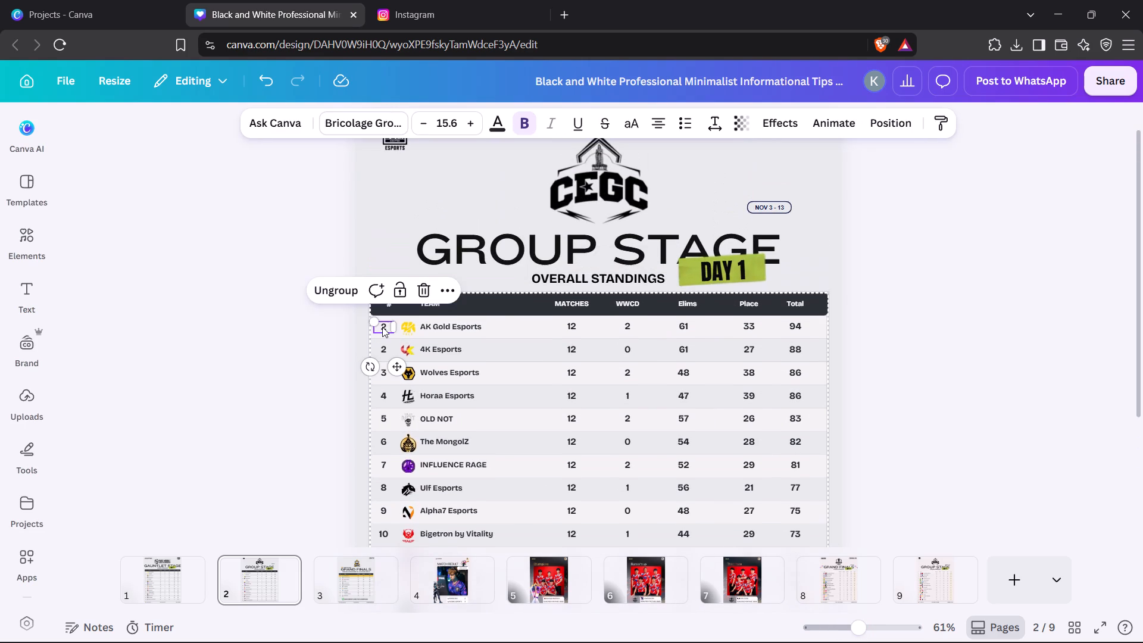
{"action": "left_click", "coordinate": [382, 327]}
{"action": "key", "text": "1"}
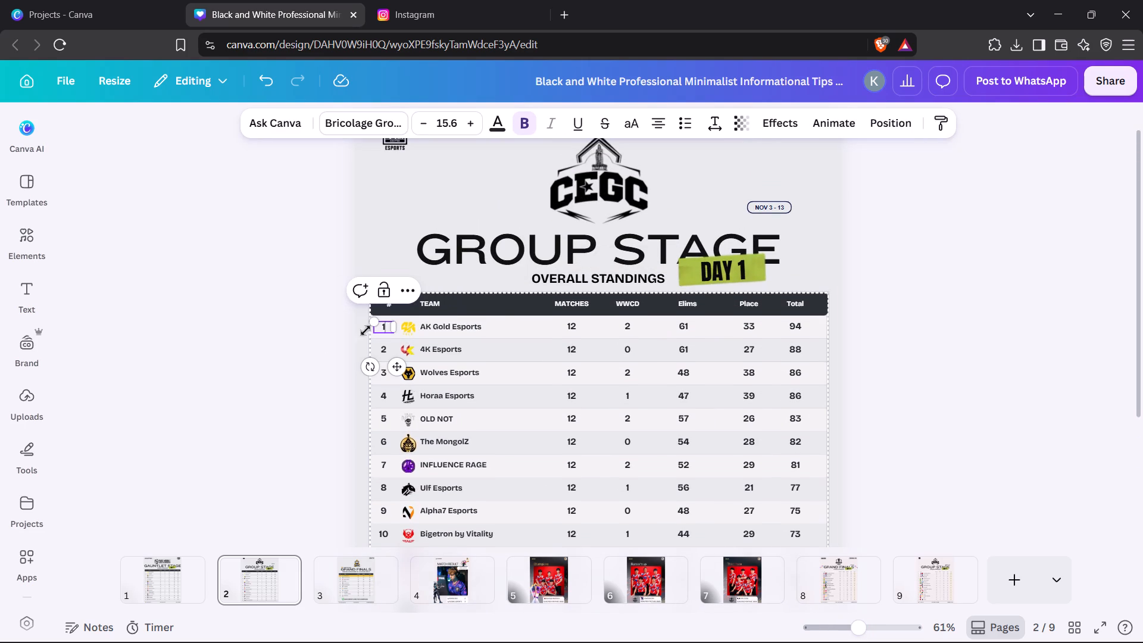
{"action": "left_click", "coordinate": [304, 343]}
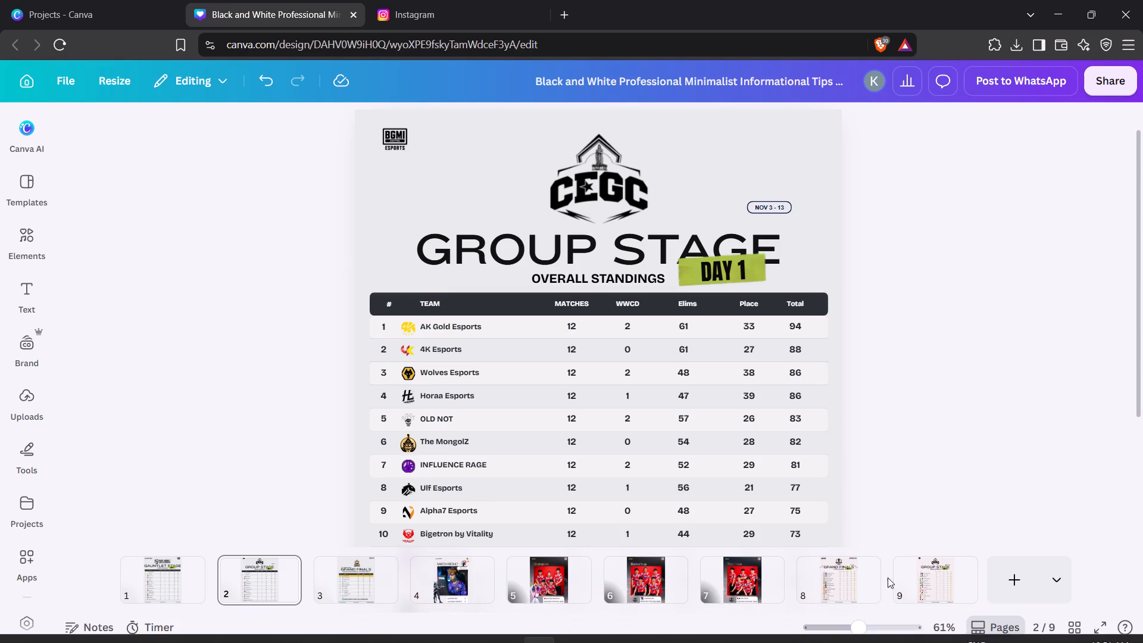
Group the NOV 3 - 13 text with its rounded outline on page 2.
{"action": "left_click", "coordinate": [864, 638]}
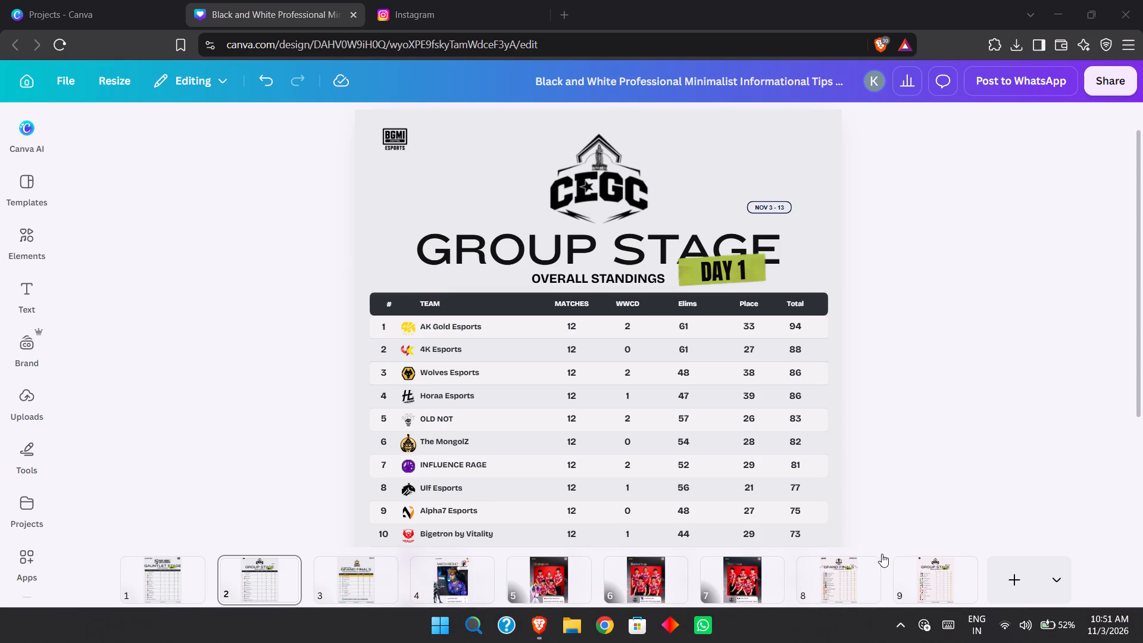
{"action": "left_click", "coordinate": [891, 501]}
{"action": "left_click", "coordinate": [891, 501]}
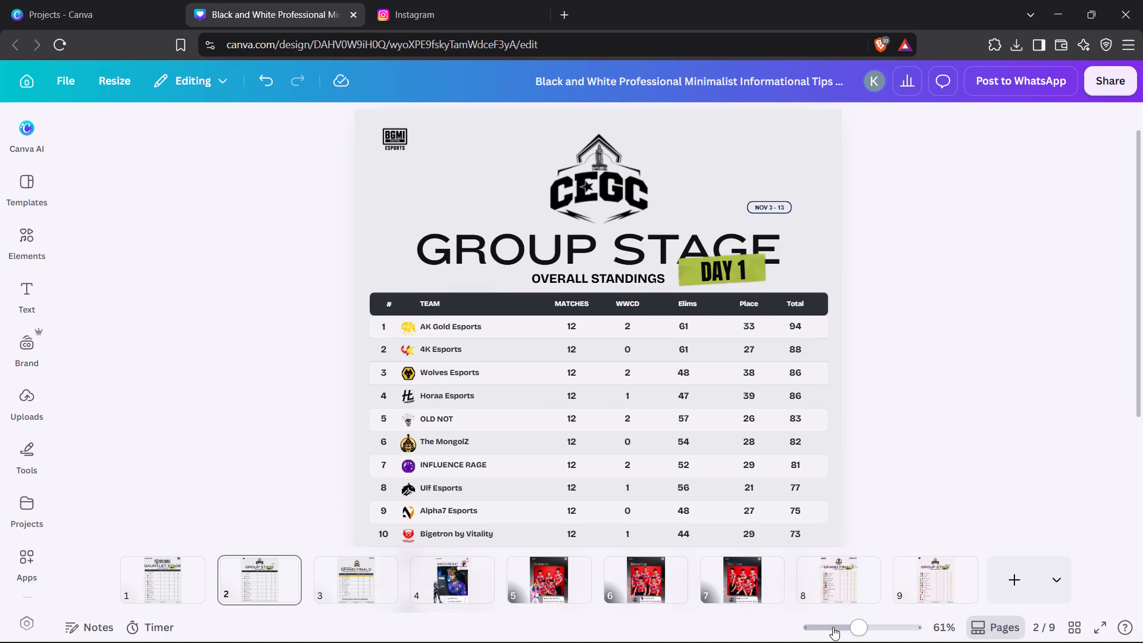
{"action": "left_click", "coordinate": [833, 627]}
{"action": "left_click_drag", "start_coordinate": [833, 627], "coordinate": [852, 623]}
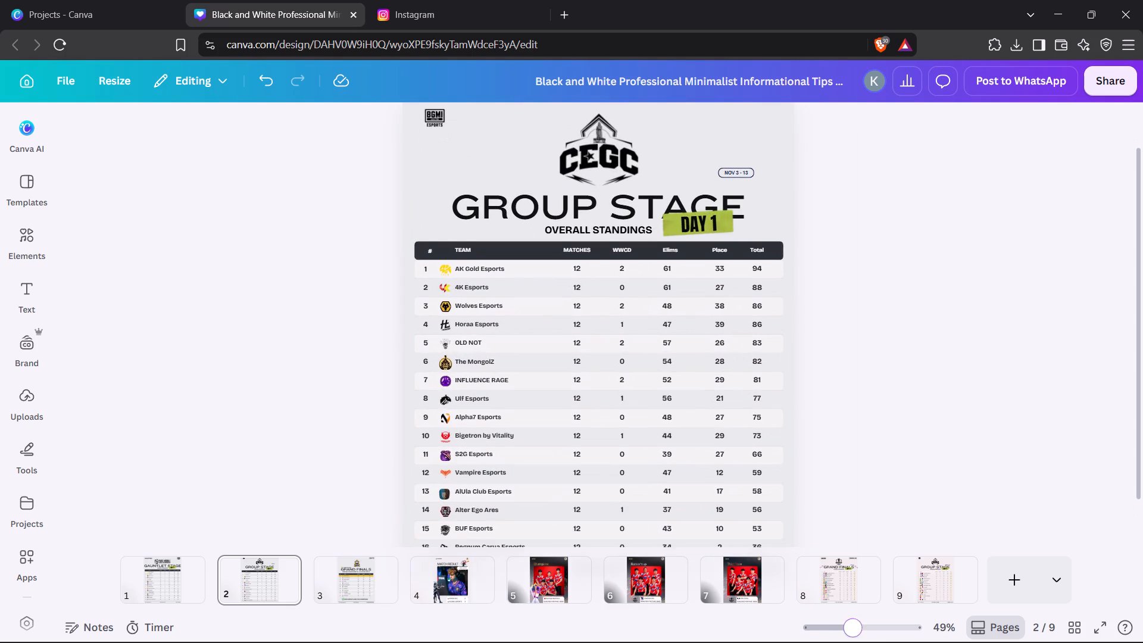
{"action": "scroll", "coordinate": [816, 395], "scroll_direction": "up", "scroll_amount": 1}
{"action": "scroll", "coordinate": [816, 395], "scroll_direction": "down", "scroll_amount": 1}
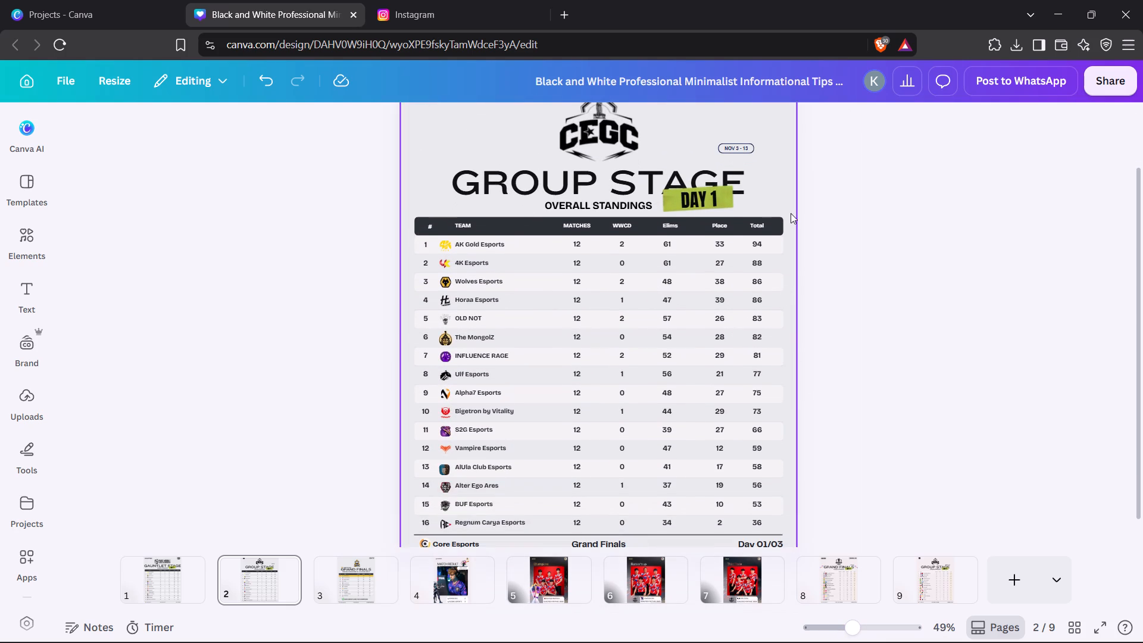
{"action": "left_click_drag", "start_coordinate": [716, 136], "coordinate": [724, 144]}
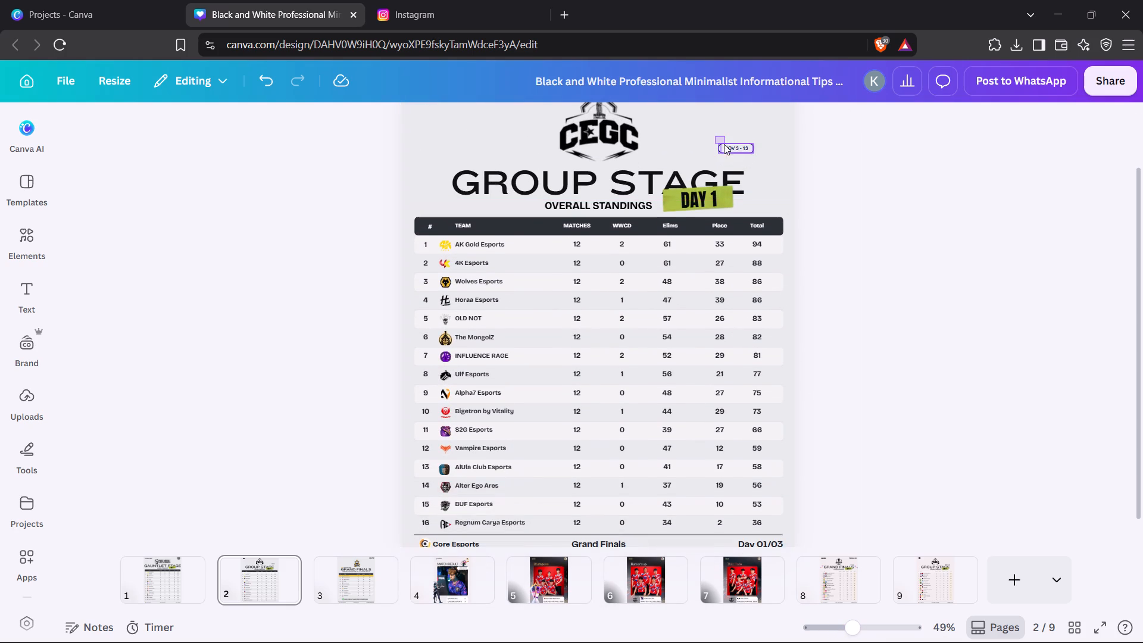
{"action": "left_click_drag", "start_coordinate": [724, 144], "coordinate": [747, 154]}
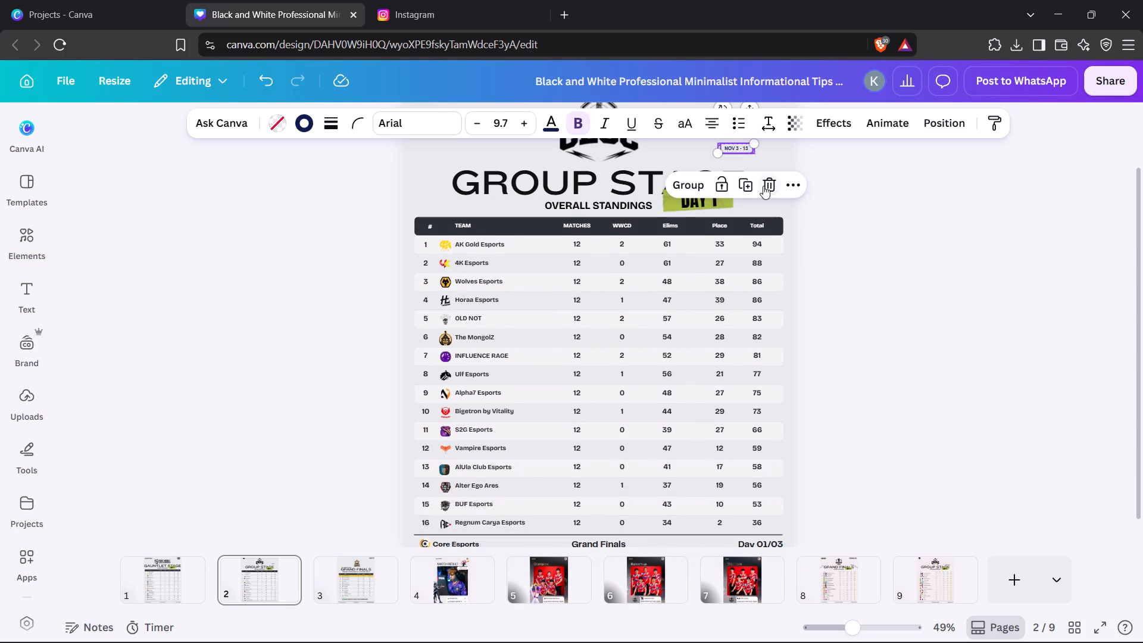
{"action": "left_click", "coordinate": [695, 186]}
{"action": "left_click", "coordinate": [842, 189]}
Move the grouped NOV 3 - 13 label down close above the last letters of the GROUP STAGE title.
{"action": "left_click_drag", "start_coordinate": [744, 151], "coordinate": [745, 151]}
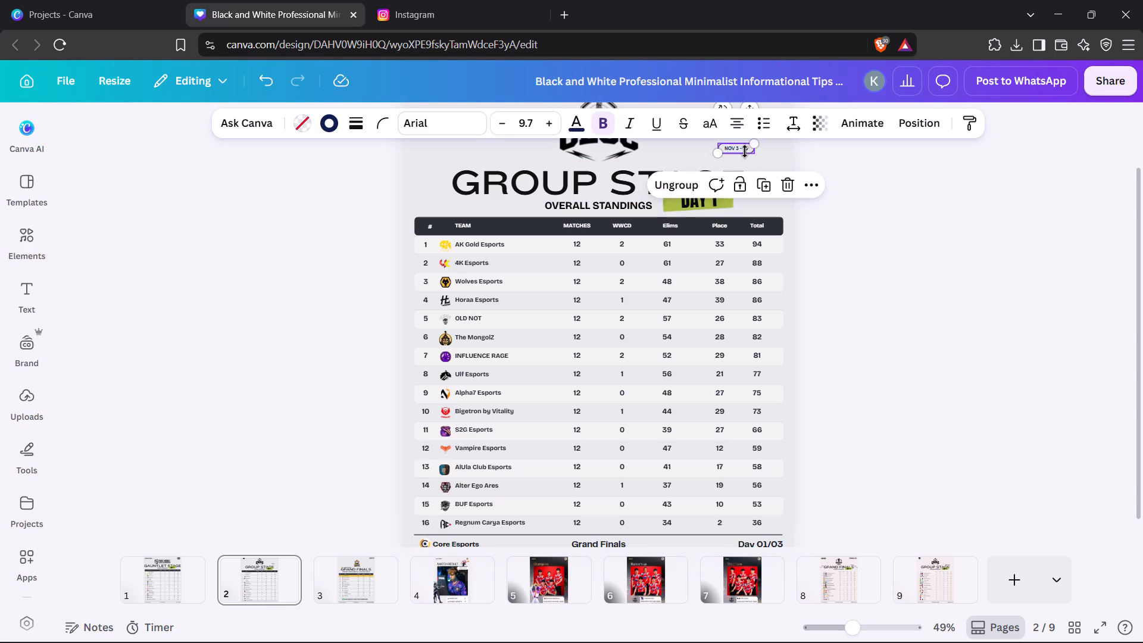
{"action": "left_click_drag", "start_coordinate": [745, 151], "coordinate": [734, 162]}
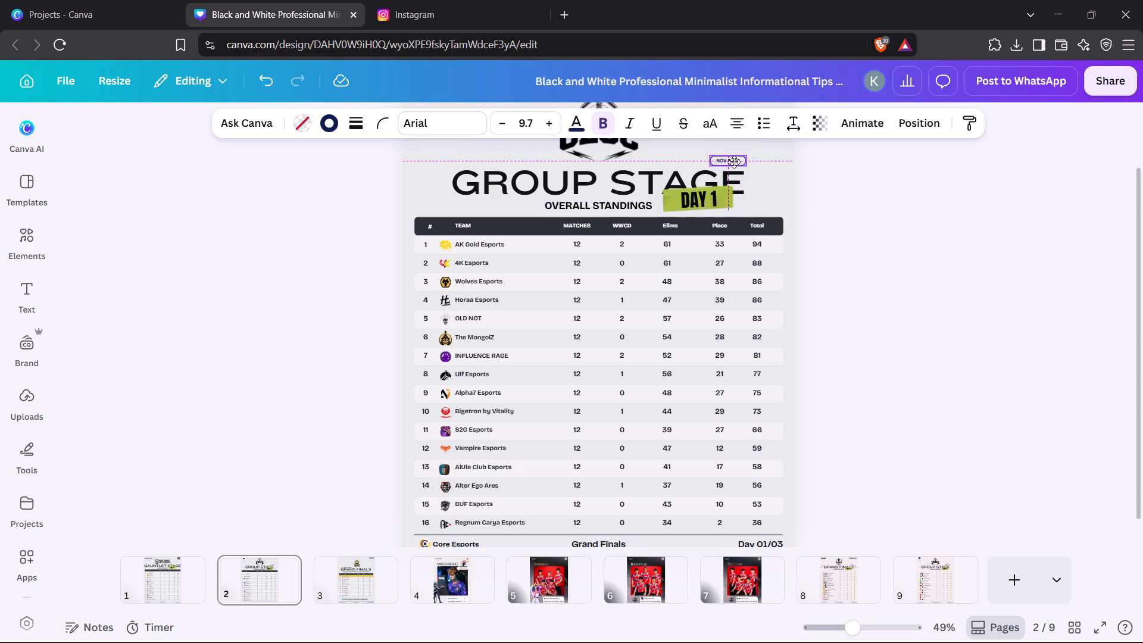
{"action": "left_click_drag", "start_coordinate": [734, 162], "coordinate": [735, 161]}
{"action": "left_click_drag", "start_coordinate": [735, 161], "coordinate": [732, 161]}
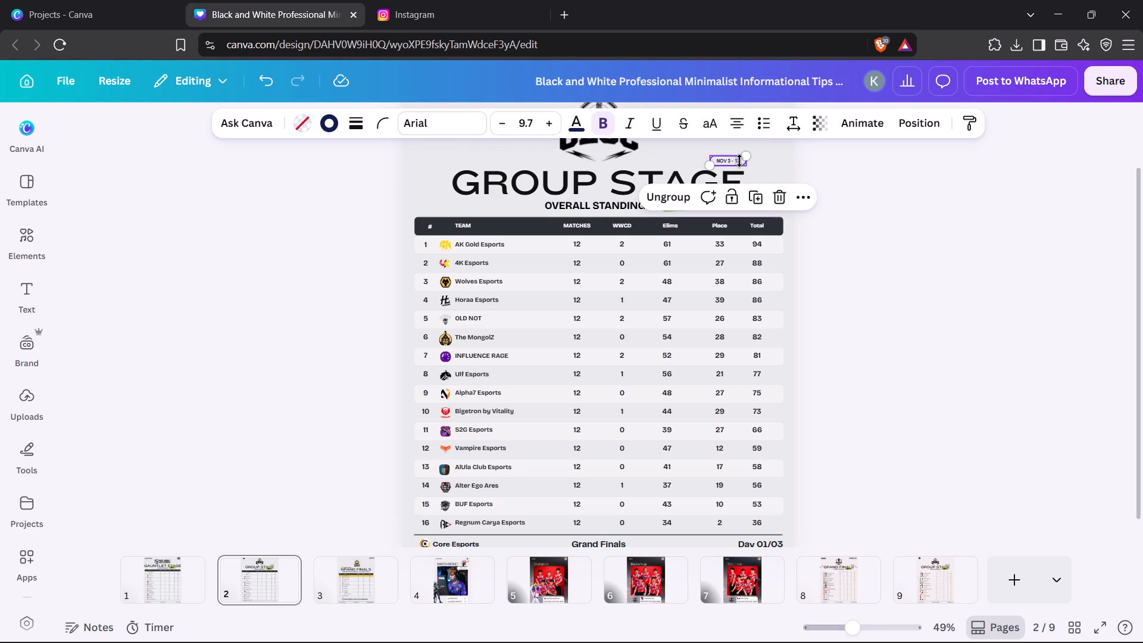
{"action": "left_click", "coordinate": [844, 185]}
{"action": "scroll", "coordinate": [844, 185], "scroll_direction": "down", "scroll_amount": 1}
{"action": "scroll", "coordinate": [844, 185], "scroll_direction": "up", "scroll_amount": 1}
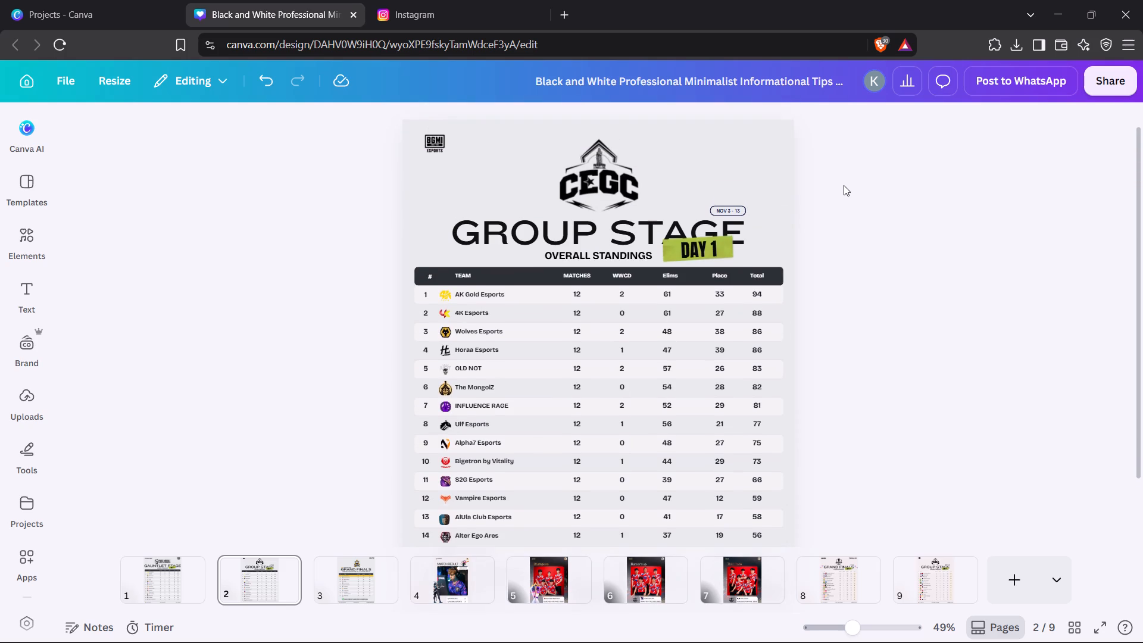
Copy the pale pink background from page 9 and paste it onto page 2 as its background.
{"action": "scroll", "coordinate": [844, 185], "scroll_direction": "up", "scroll_amount": 2}
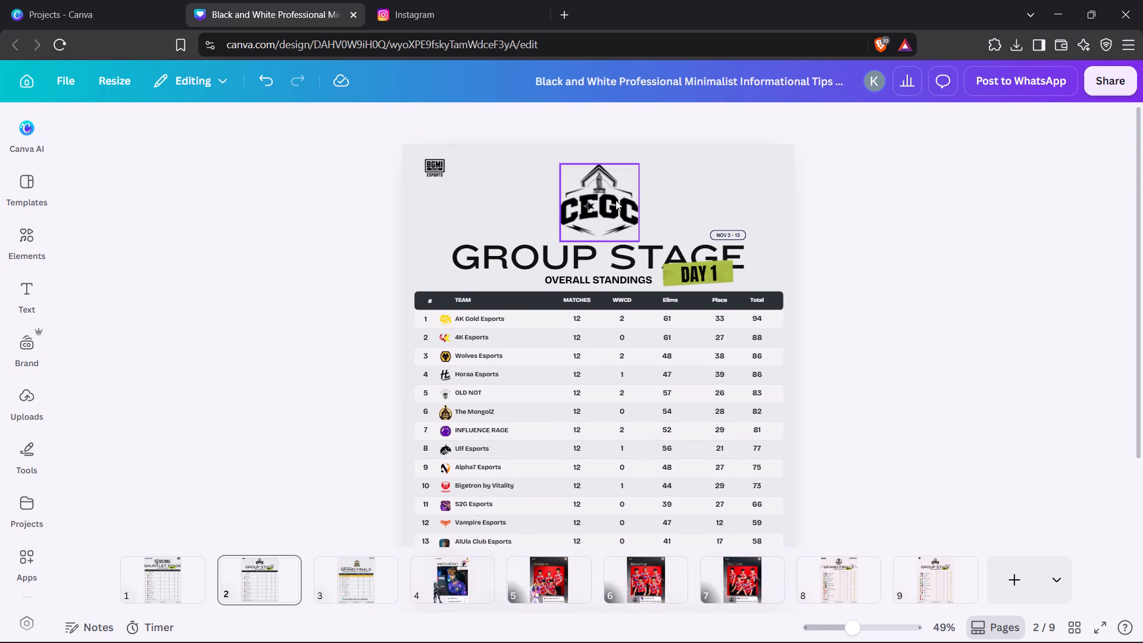
{"action": "left_click", "coordinate": [842, 226]}
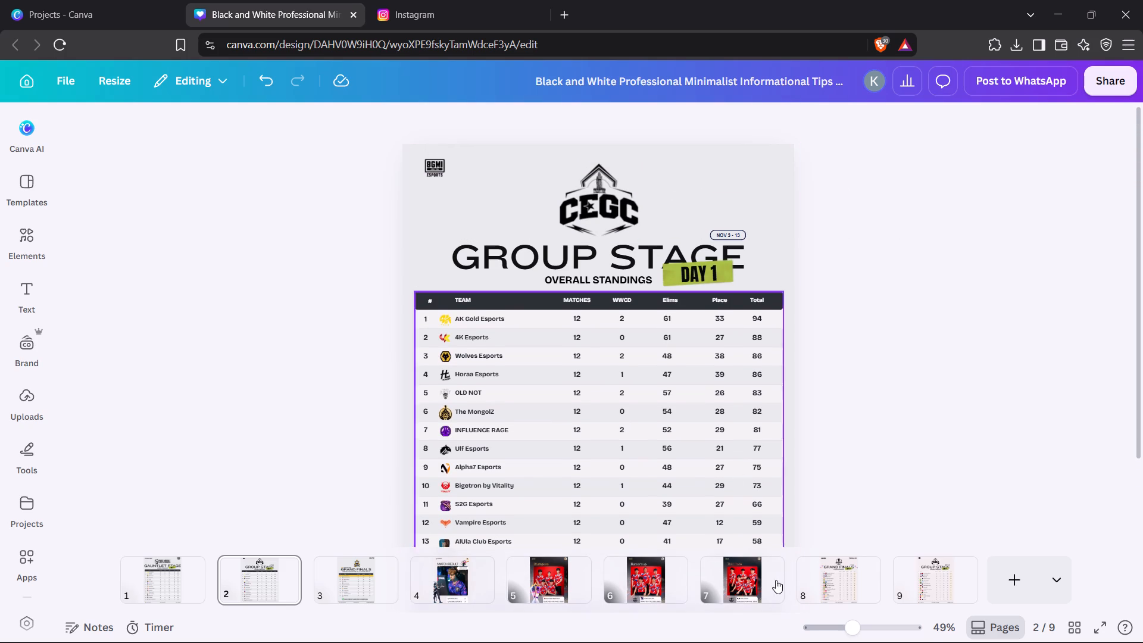
{"action": "left_click", "coordinate": [909, 590]}
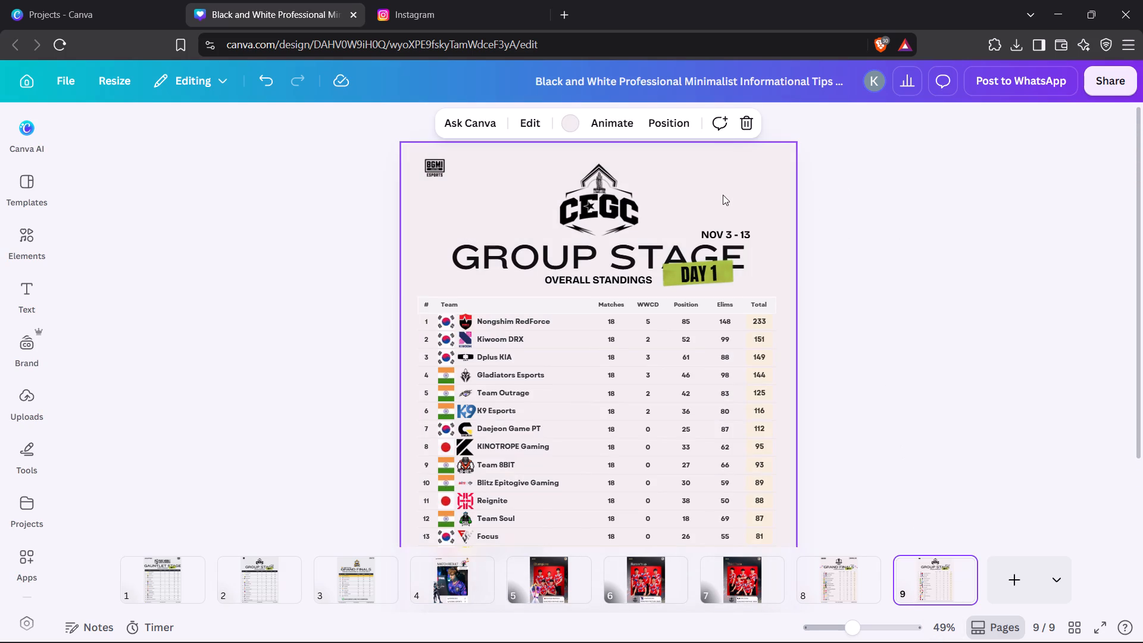
{"action": "left_click", "coordinate": [723, 191]}
{"action": "key", "text": "ctrl+c"}
{"action": "key", "text": "ctrl+c"}
{"action": "key", "text": "ctrl+c"}
{"action": "left_click", "coordinate": [986, 341]}
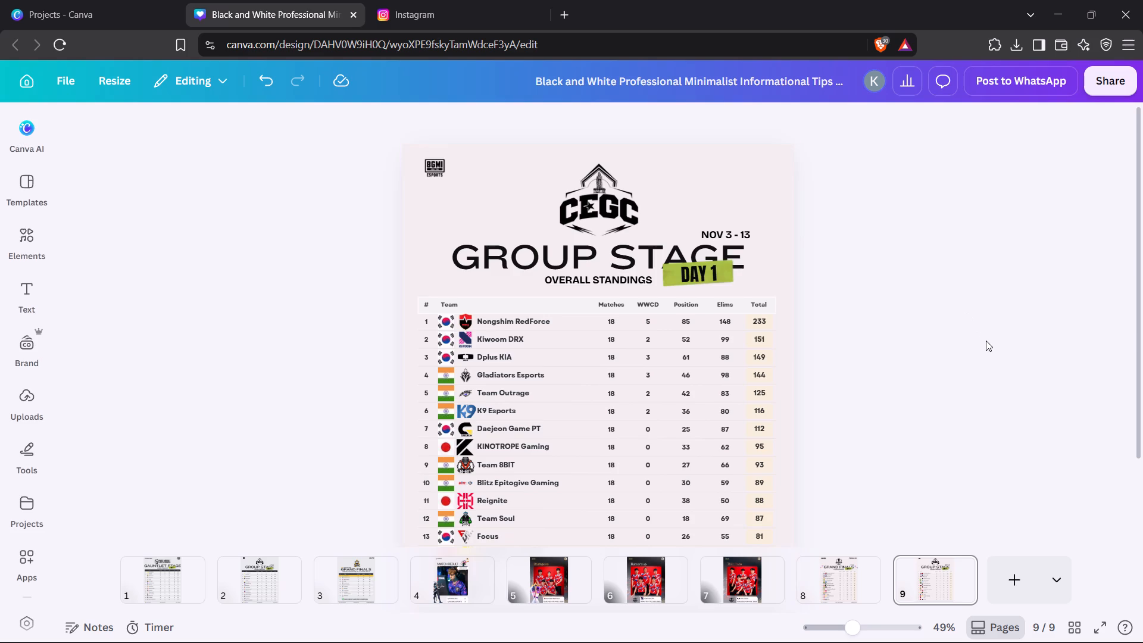
{"action": "left_click", "coordinate": [844, 592]}
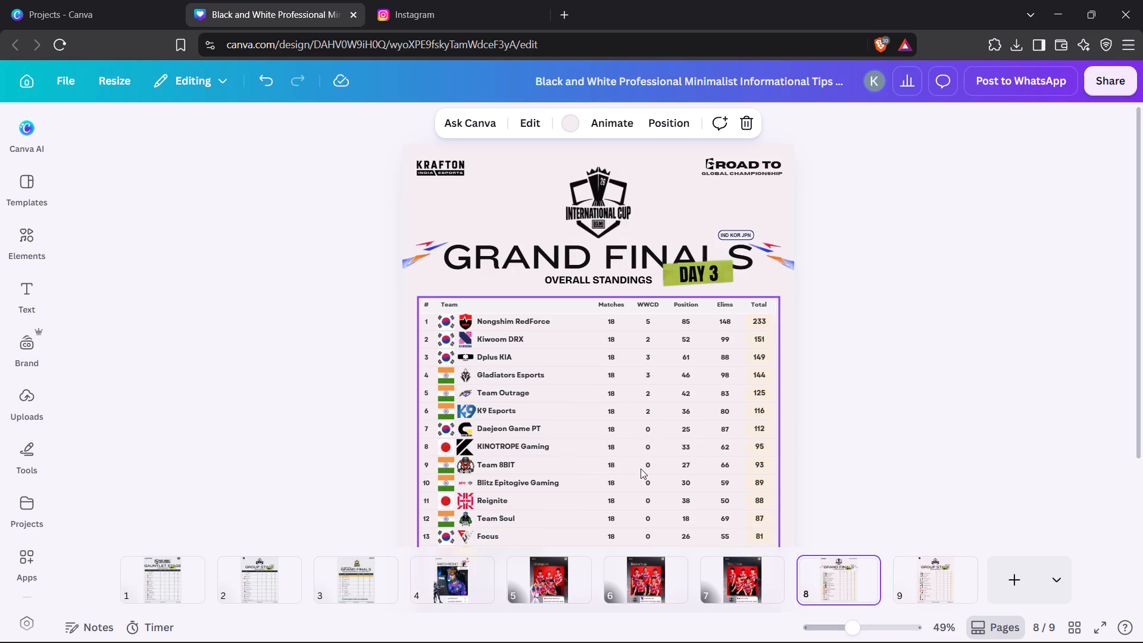
{"action": "left_click", "coordinate": [362, 572]}
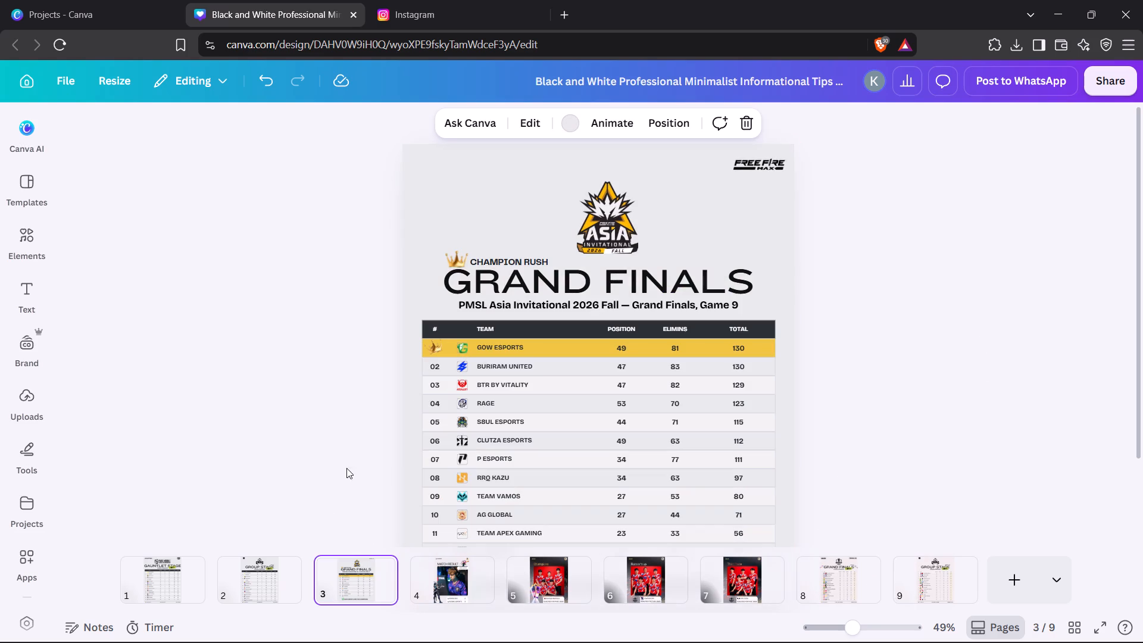
{"action": "left_click", "coordinate": [268, 578]}
{"action": "left_click", "coordinate": [460, 194]}
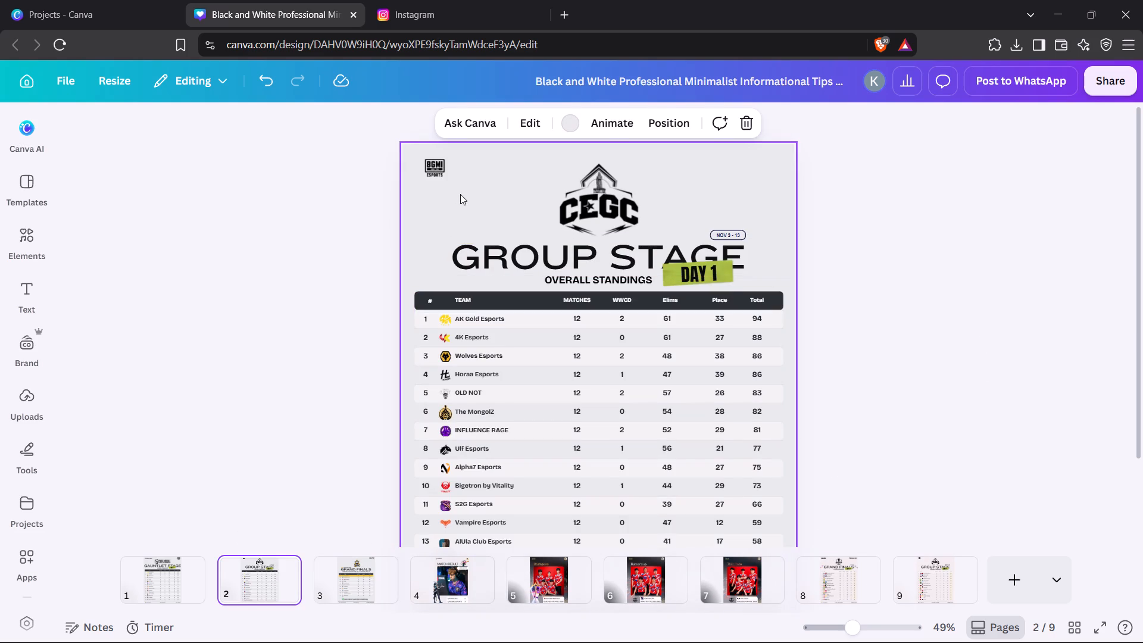
{"action": "key", "text": "ctrl+v"}
{"action": "left_click", "coordinate": [916, 347]}
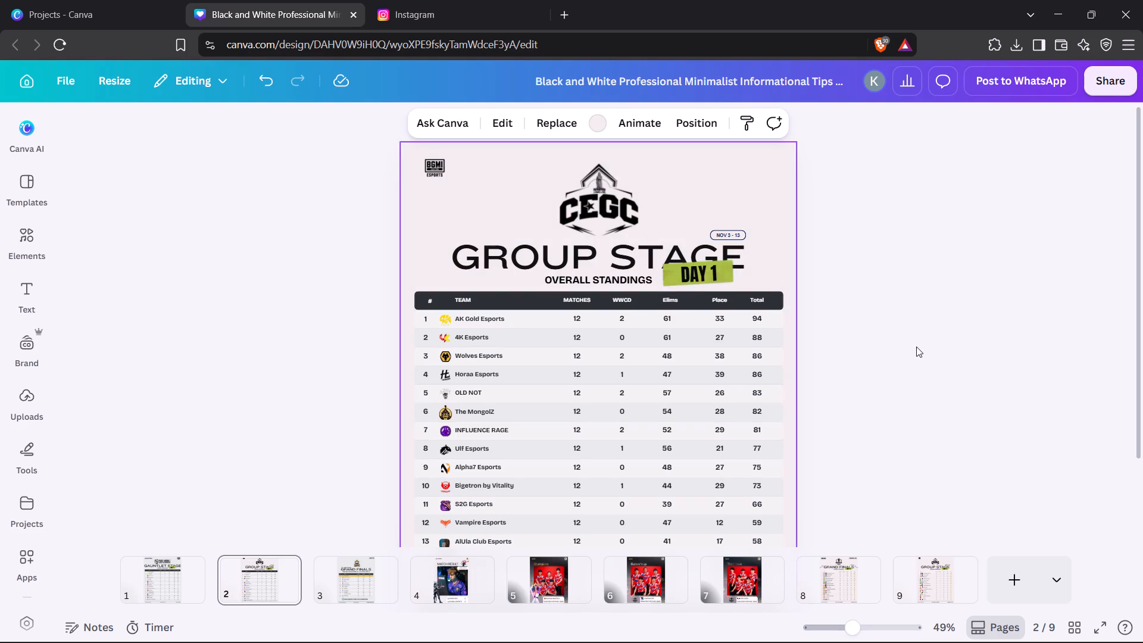
Compare the Total column styling of the standings tables on page 9 and page 2.
{"action": "scroll", "coordinate": [810, 344], "scroll_direction": "down", "scroll_amount": 2}
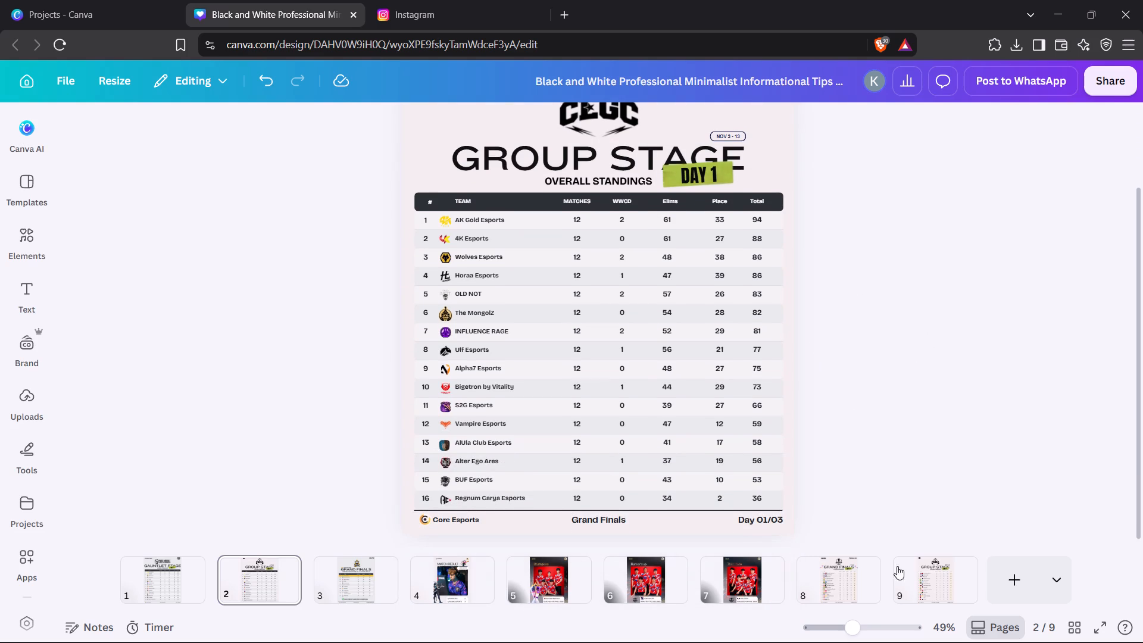
{"action": "left_click", "coordinate": [935, 591]}
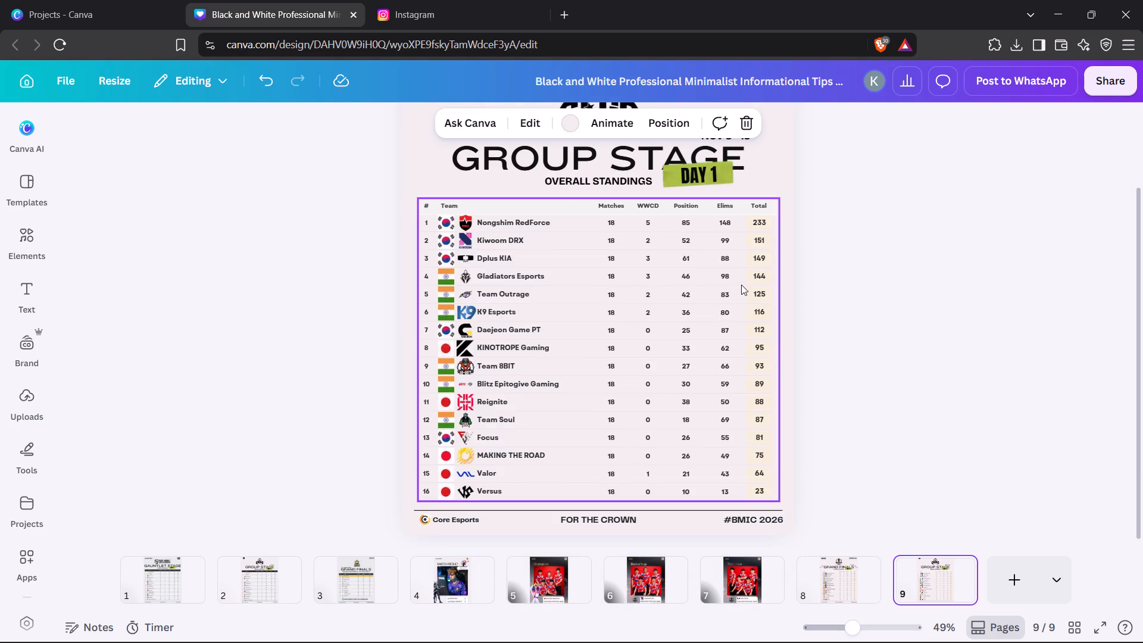
{"action": "left_click", "coordinate": [746, 283]}
{"action": "left_click", "coordinate": [888, 398]}
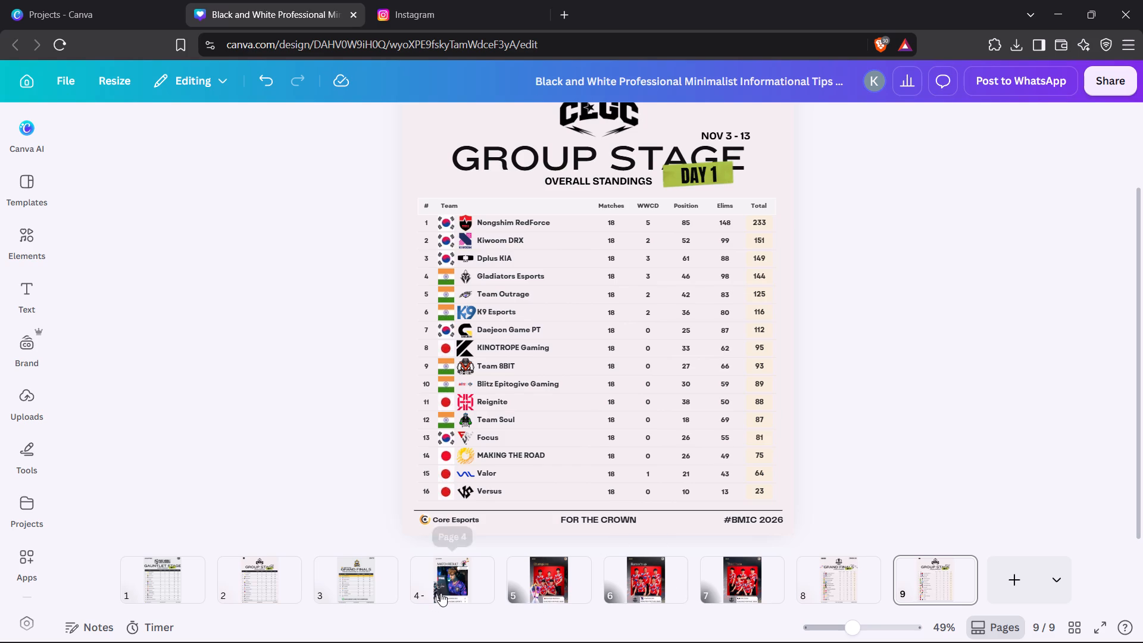
{"action": "left_click", "coordinate": [251, 576]}
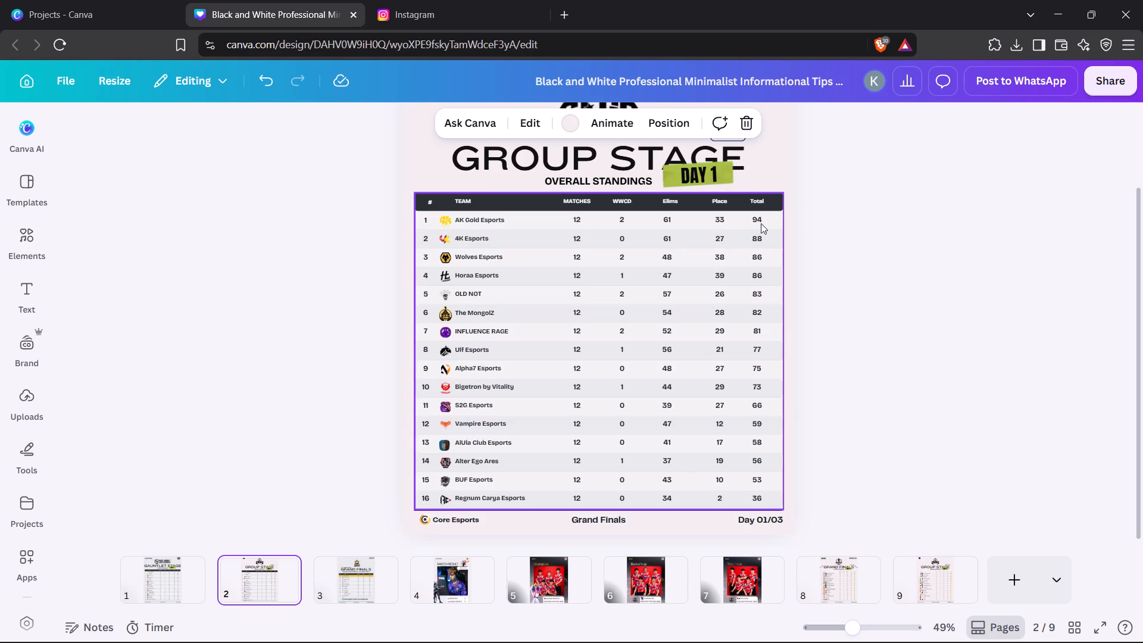
{"action": "left_click", "coordinate": [755, 214]}
{"action": "left_click", "coordinate": [753, 215]}
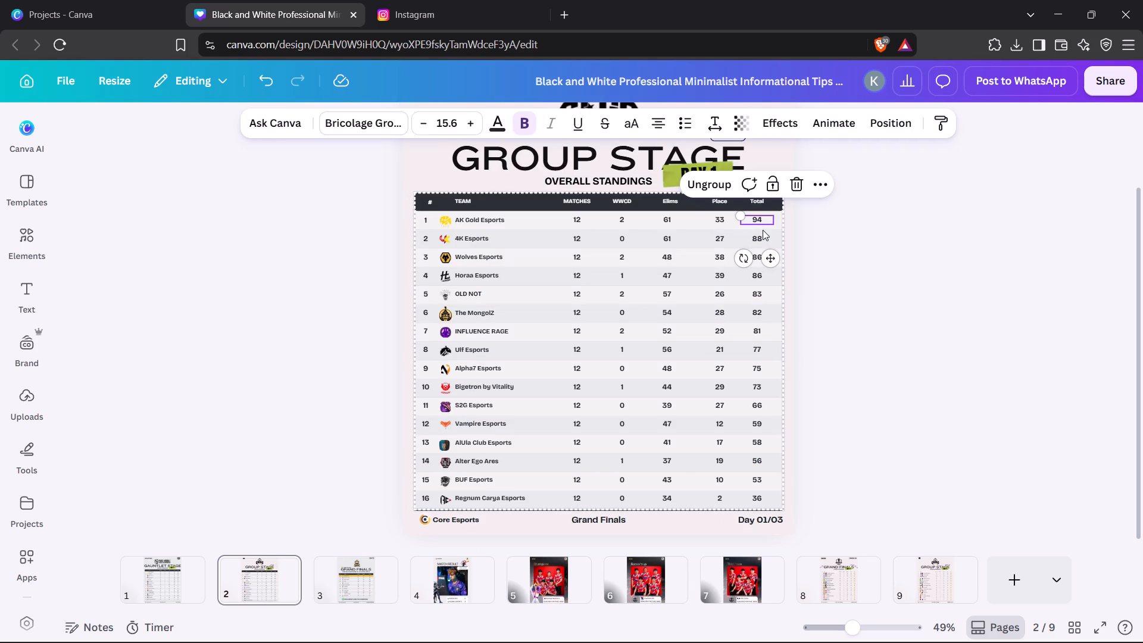
{"action": "left_click", "coordinate": [843, 320]}
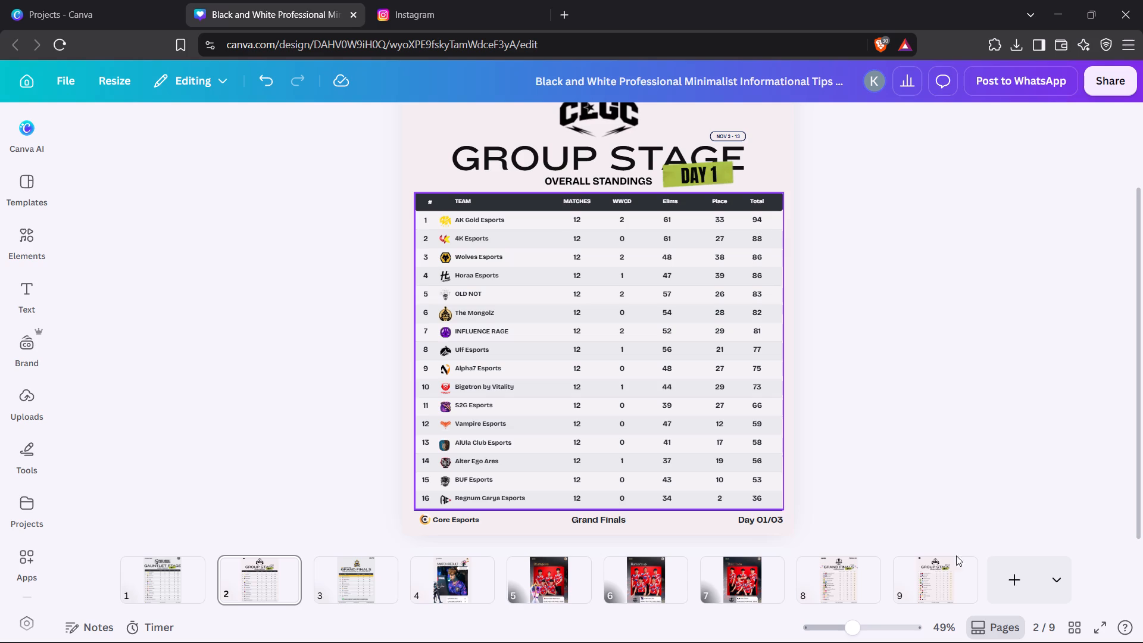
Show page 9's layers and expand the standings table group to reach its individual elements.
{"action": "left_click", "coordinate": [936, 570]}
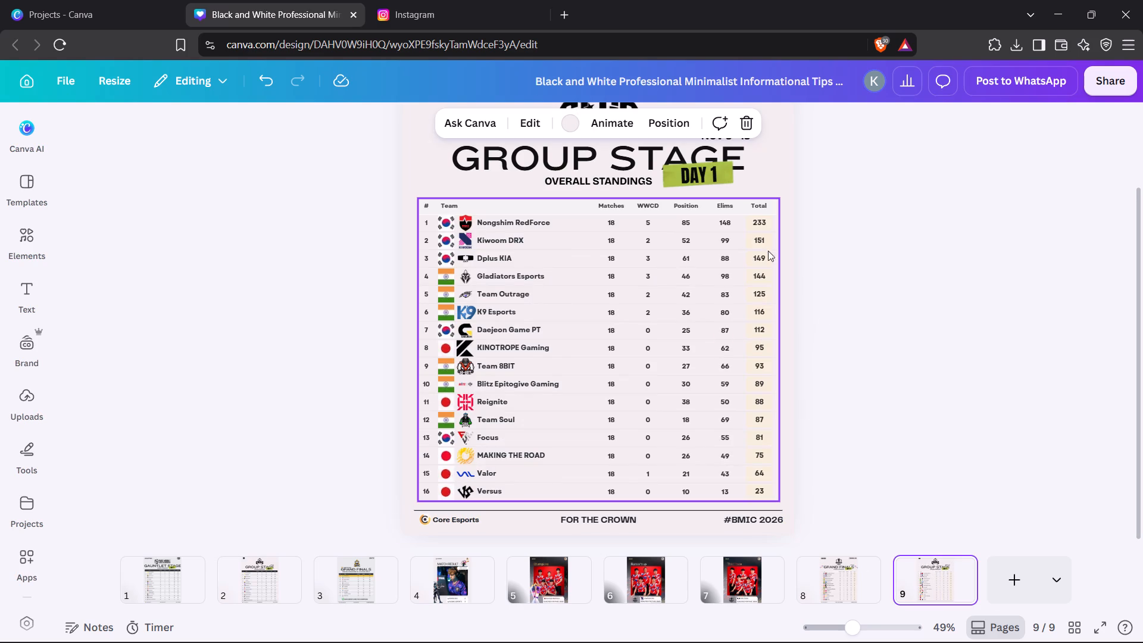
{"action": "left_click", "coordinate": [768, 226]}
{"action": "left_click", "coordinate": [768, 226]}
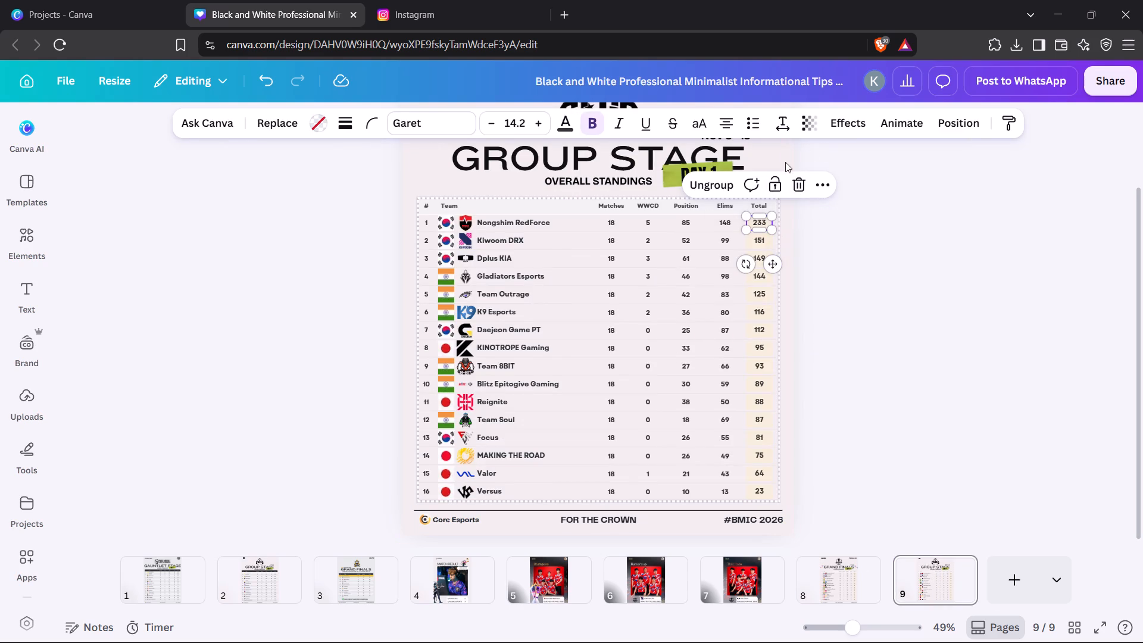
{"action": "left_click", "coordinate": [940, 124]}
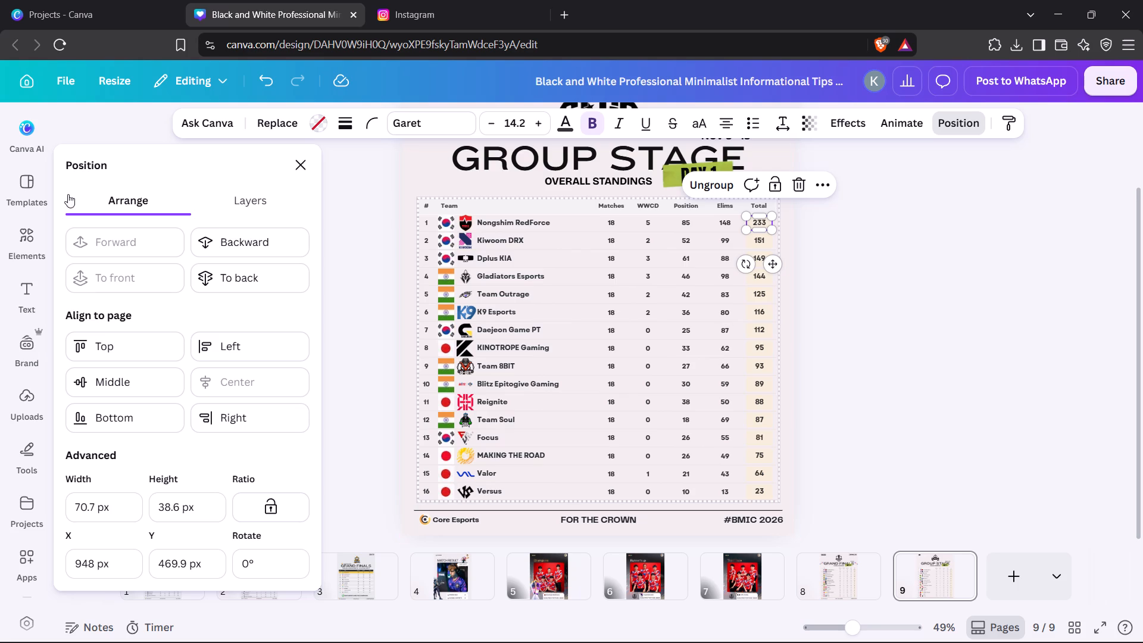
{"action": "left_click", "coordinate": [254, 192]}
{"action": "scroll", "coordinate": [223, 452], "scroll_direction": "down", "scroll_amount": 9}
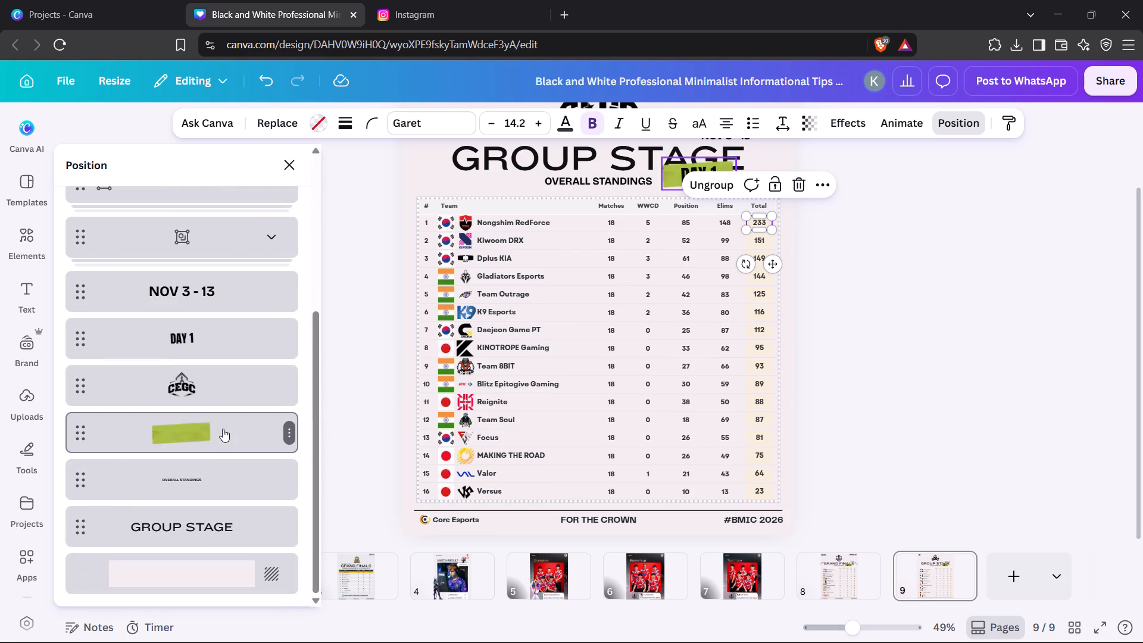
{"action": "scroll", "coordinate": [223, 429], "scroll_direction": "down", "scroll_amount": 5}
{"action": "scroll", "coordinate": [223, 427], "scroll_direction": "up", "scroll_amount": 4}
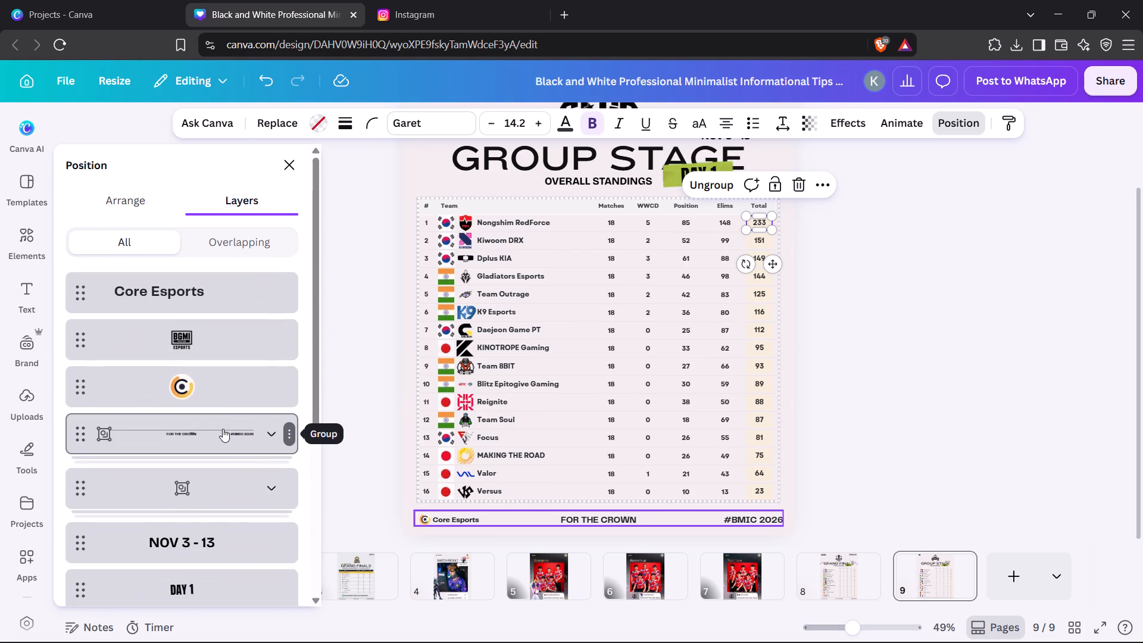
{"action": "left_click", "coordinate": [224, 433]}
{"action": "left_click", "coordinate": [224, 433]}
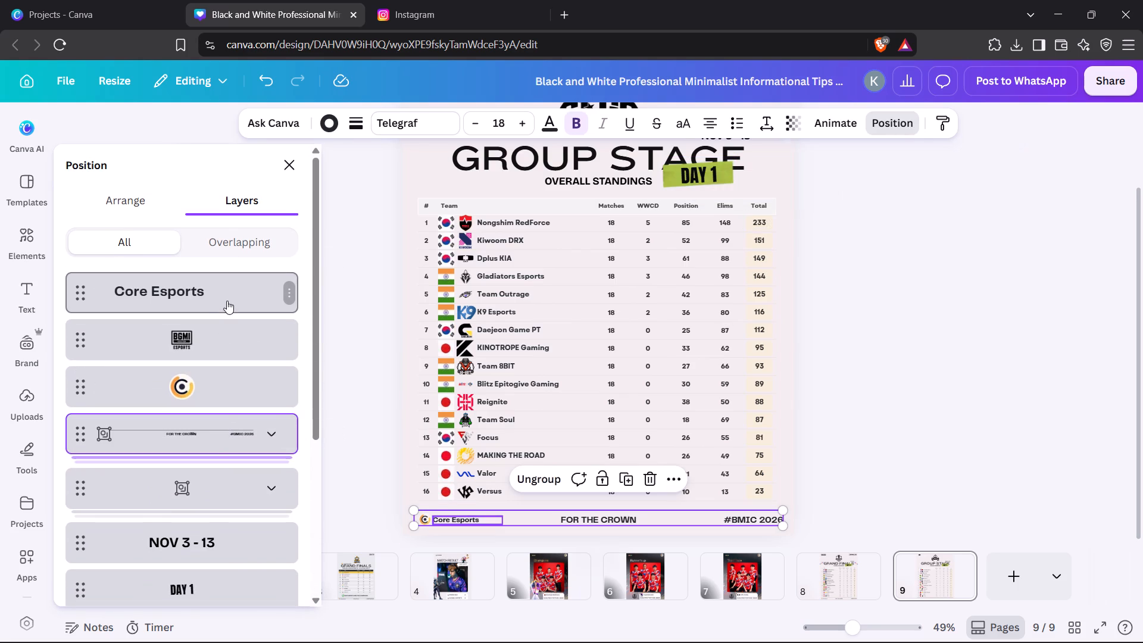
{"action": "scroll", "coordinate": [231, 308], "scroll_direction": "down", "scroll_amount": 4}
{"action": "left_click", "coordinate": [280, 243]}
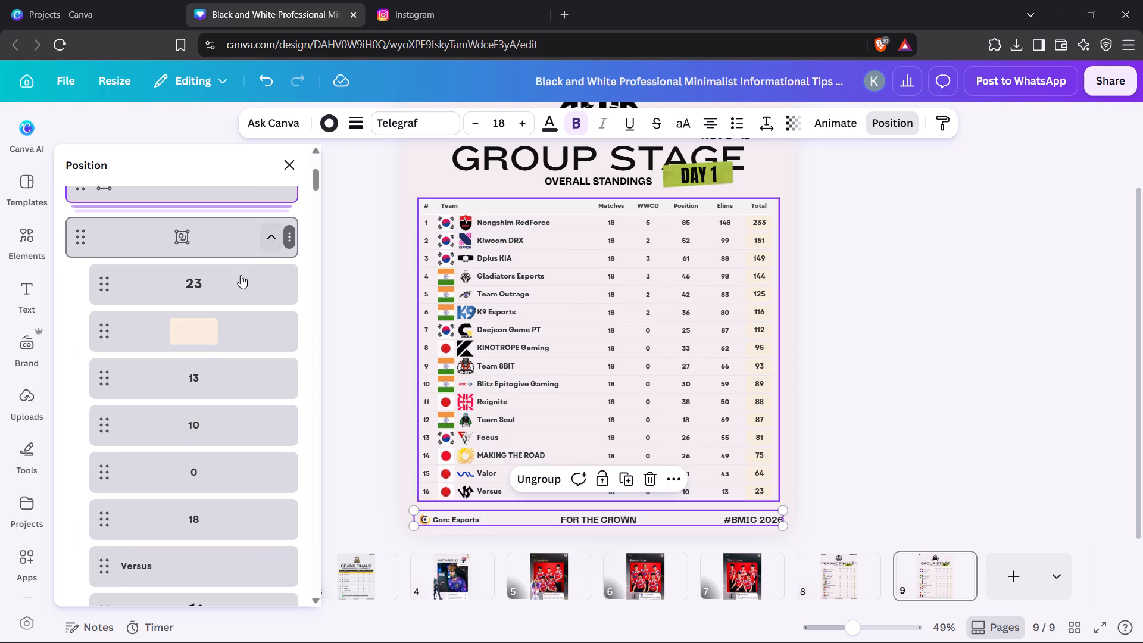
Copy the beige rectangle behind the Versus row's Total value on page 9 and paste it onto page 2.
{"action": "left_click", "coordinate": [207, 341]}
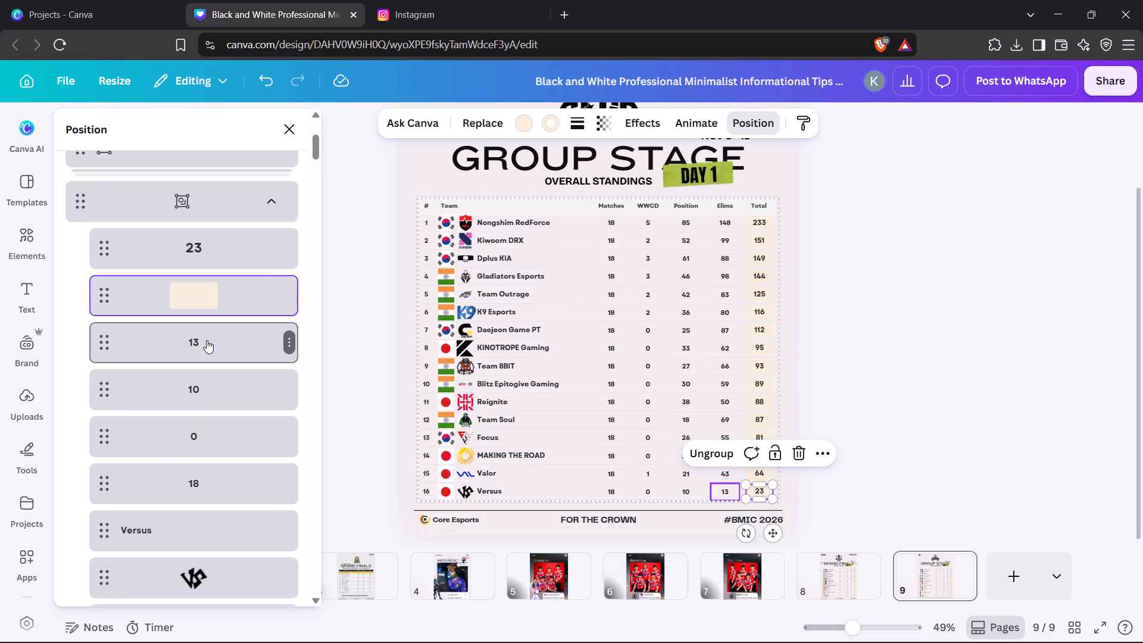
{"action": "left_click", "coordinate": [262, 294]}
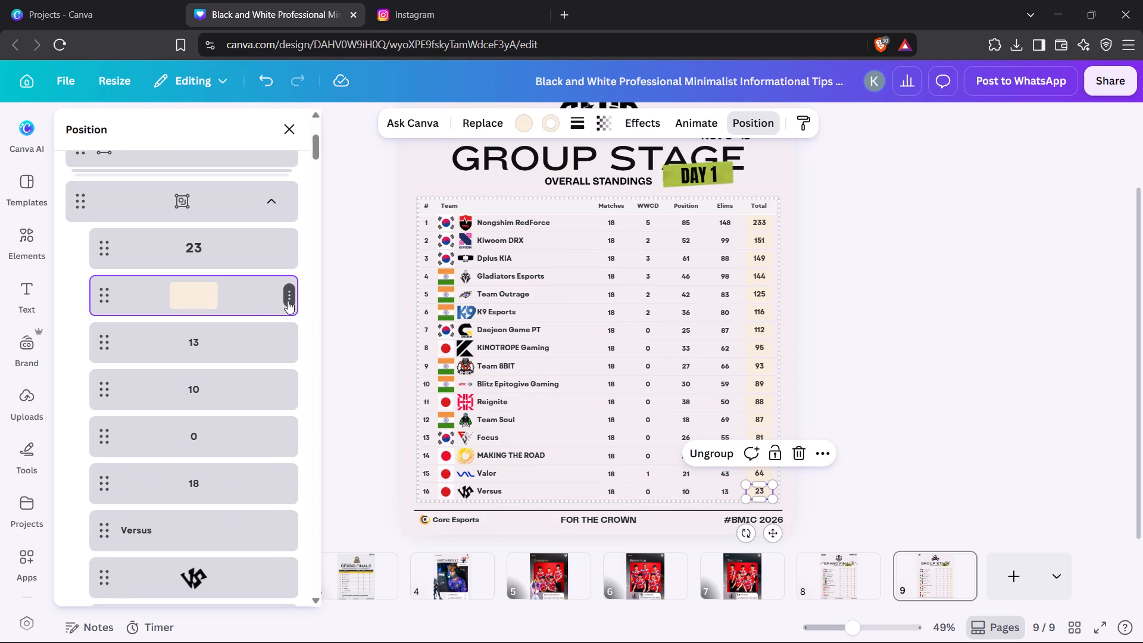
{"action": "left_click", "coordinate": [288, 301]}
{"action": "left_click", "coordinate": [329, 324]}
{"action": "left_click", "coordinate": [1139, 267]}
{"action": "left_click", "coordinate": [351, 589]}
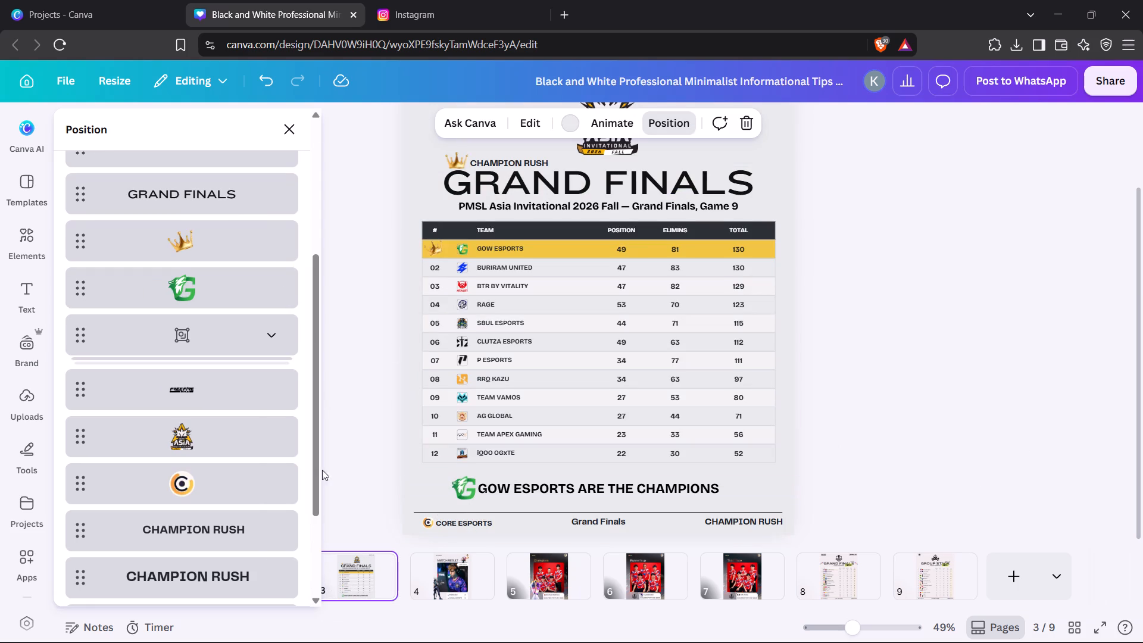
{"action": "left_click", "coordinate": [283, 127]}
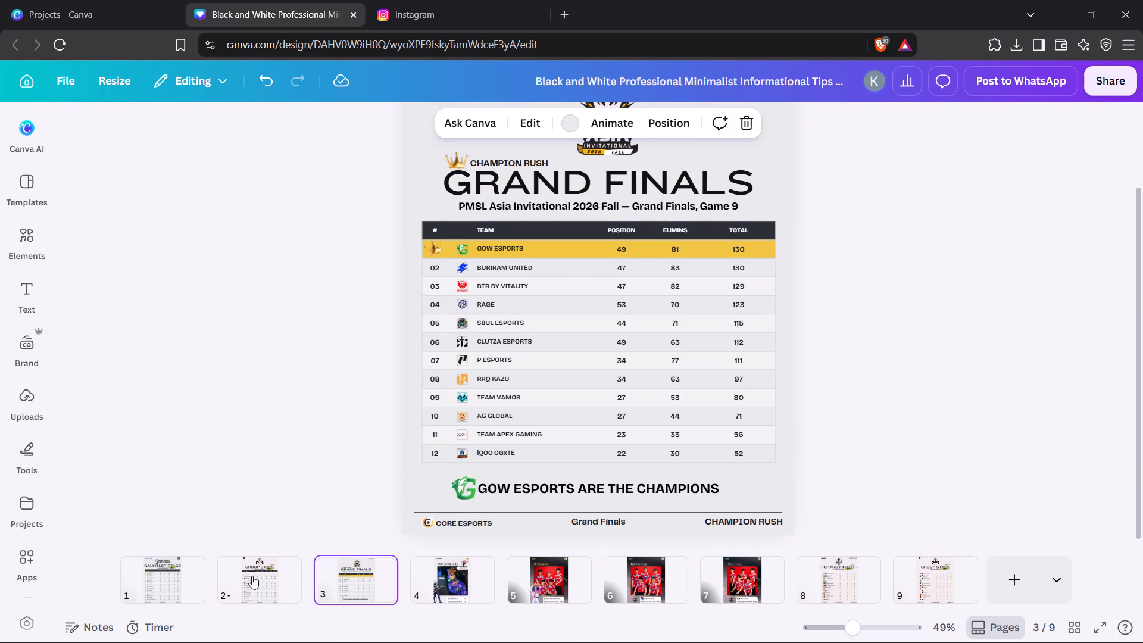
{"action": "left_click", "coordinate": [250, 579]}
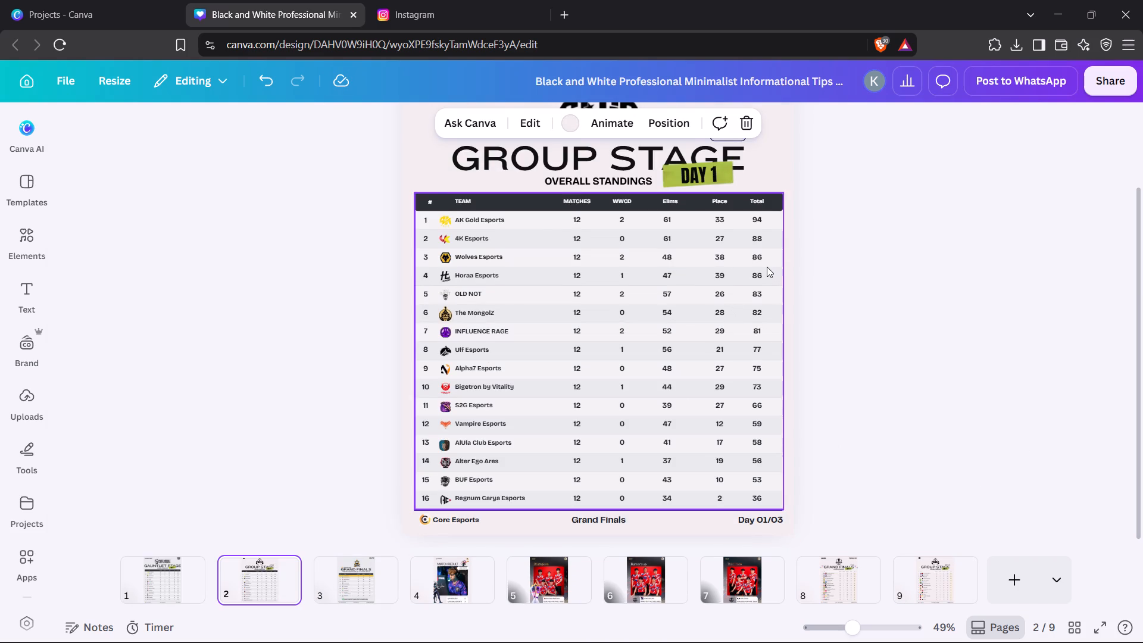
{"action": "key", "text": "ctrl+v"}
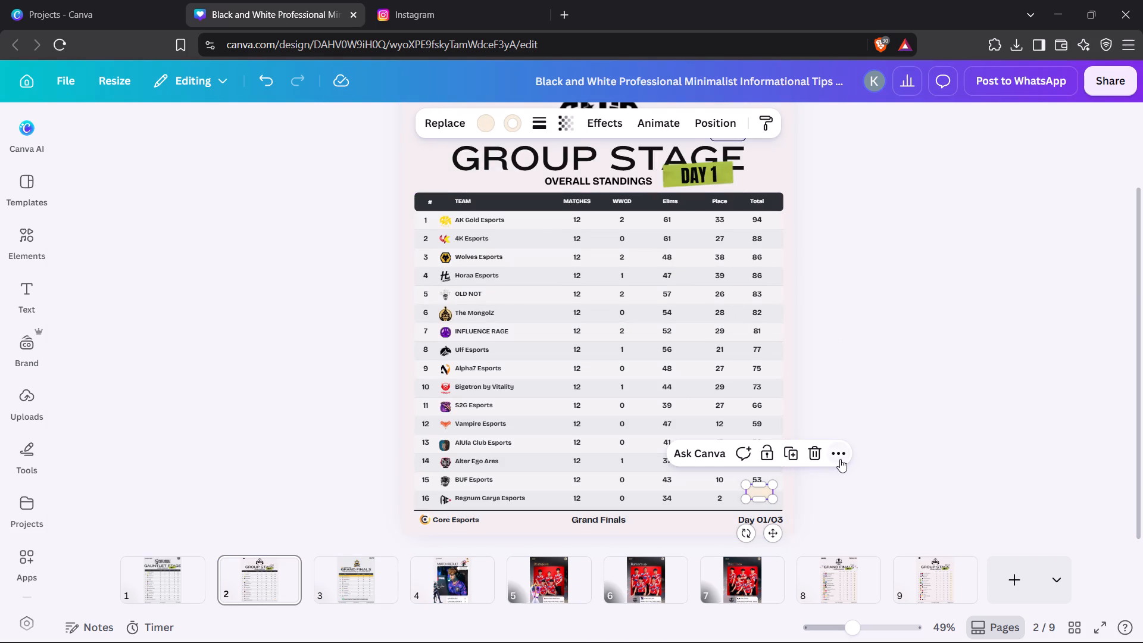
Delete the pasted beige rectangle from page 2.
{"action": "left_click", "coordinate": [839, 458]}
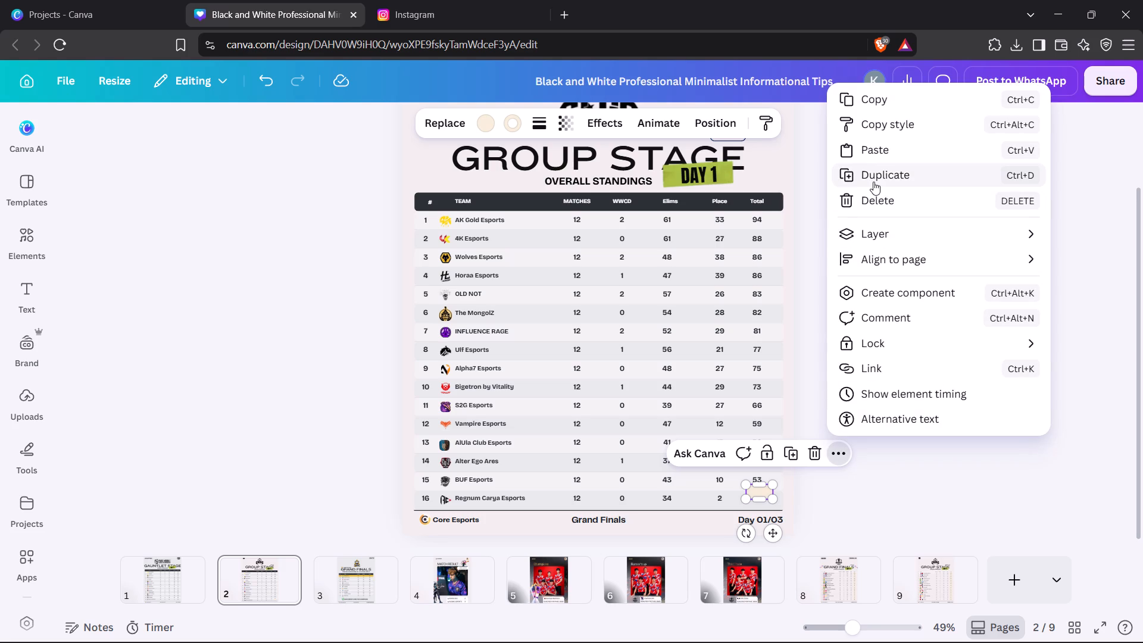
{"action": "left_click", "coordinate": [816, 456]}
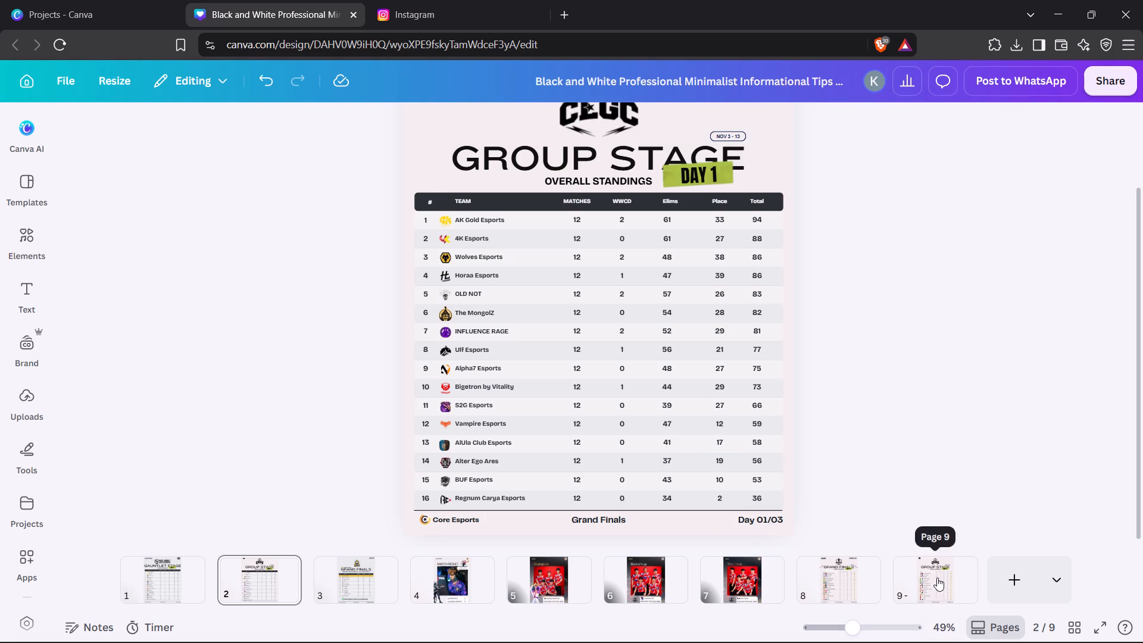
Add a new page 10 and paste in a copy of page 8's Grand Finals standings table.
{"action": "left_click", "coordinate": [826, 590]}
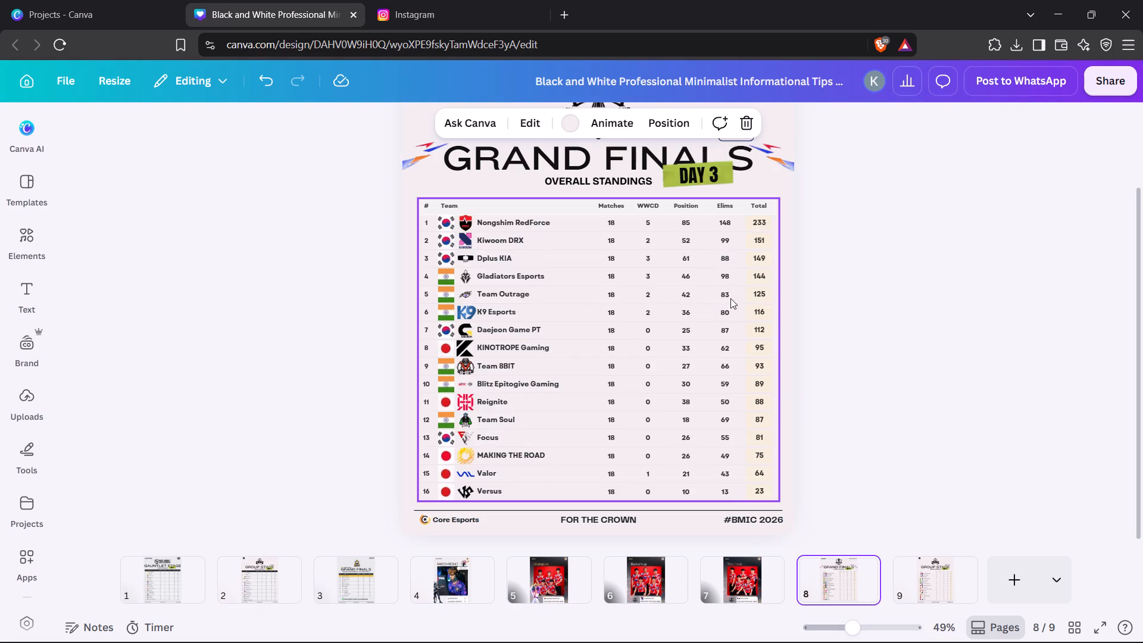
{"action": "scroll", "coordinate": [708, 257], "scroll_direction": "up", "scroll_amount": 2}
{"action": "left_click", "coordinate": [588, 342]}
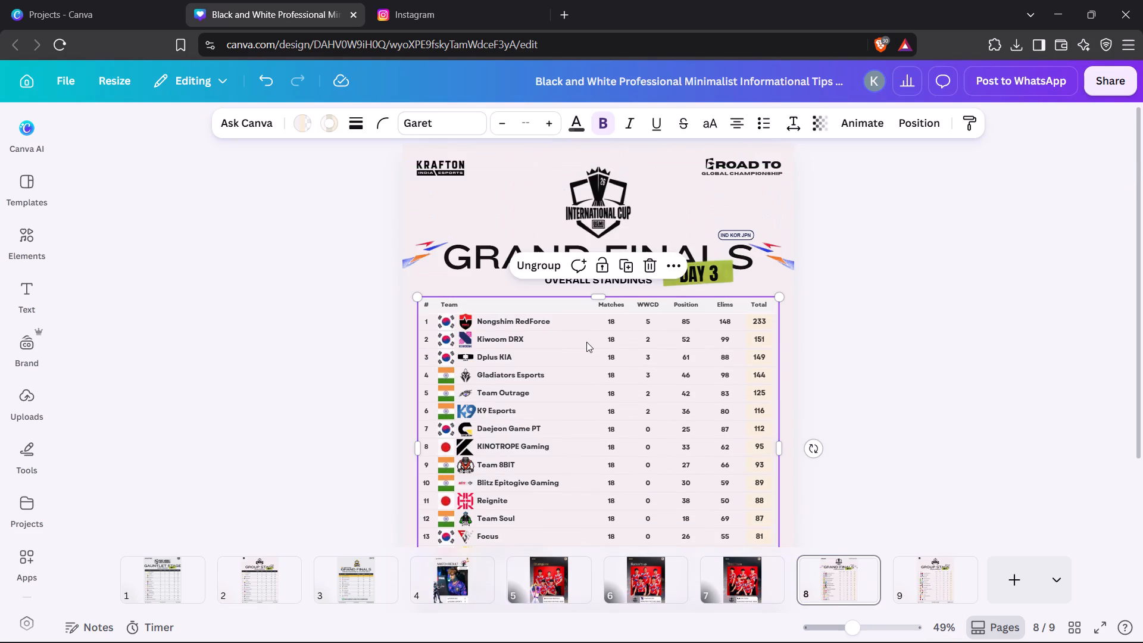
{"action": "key", "text": "ctrl+c"}
{"action": "key", "text": "ctrl+c"}
{"action": "left_click", "coordinate": [1018, 588]}
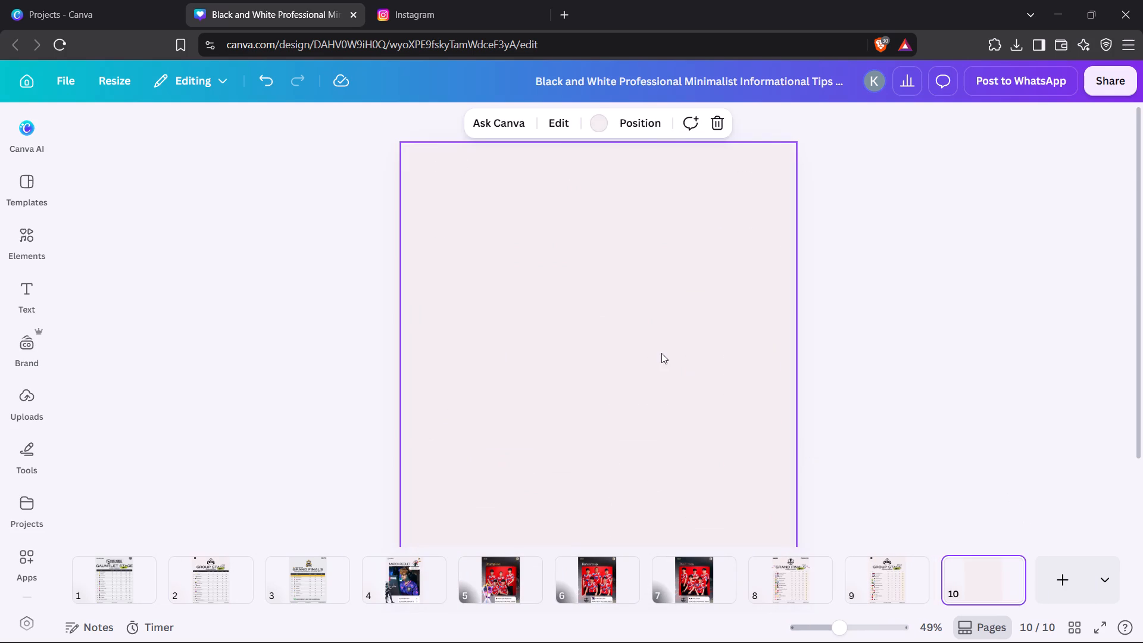
{"action": "left_click", "coordinate": [657, 351]}
{"action": "key", "text": "ctrl+v"}
{"action": "scroll", "coordinate": [785, 308], "scroll_direction": "down", "scroll_amount": 2}
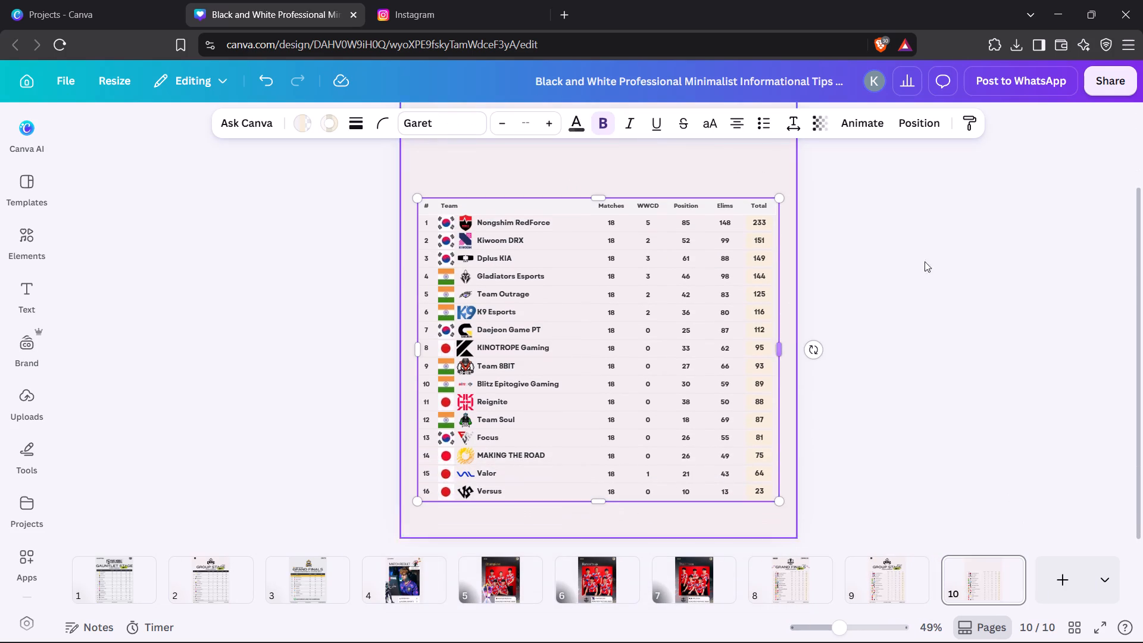
{"action": "left_click", "coordinate": [1072, 225]}
Ungroup the pasted table on page 10 and delete its rank, flag, logo and team name columns together with the row lines.
{"action": "left_click", "coordinate": [498, 208]}
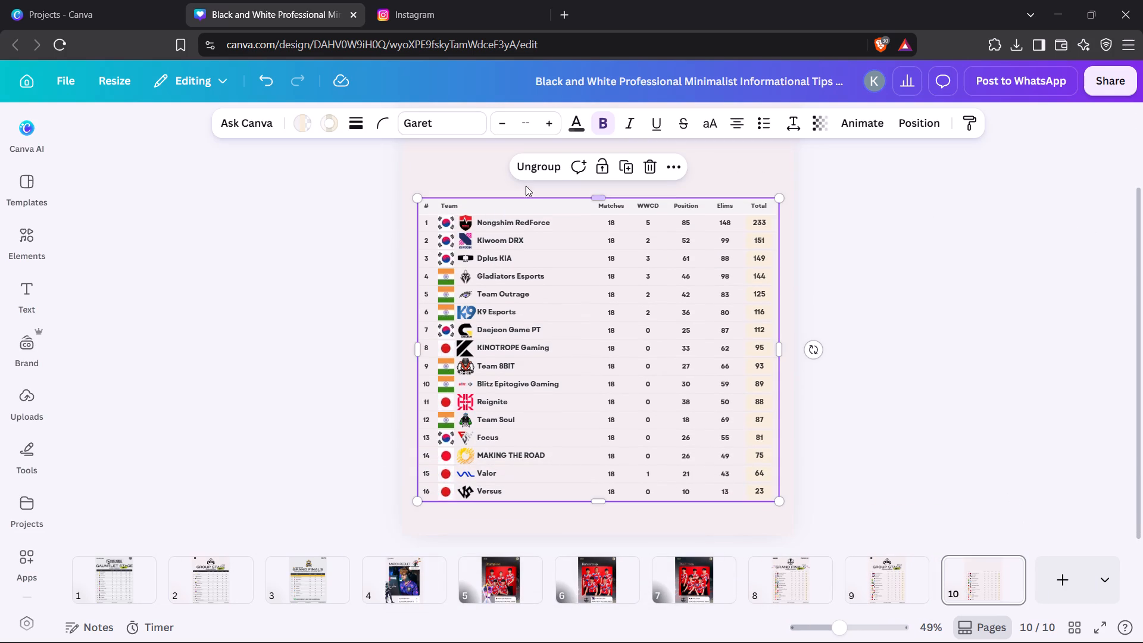
{"action": "left_click", "coordinate": [527, 168]}
{"action": "left_click", "coordinate": [933, 246]}
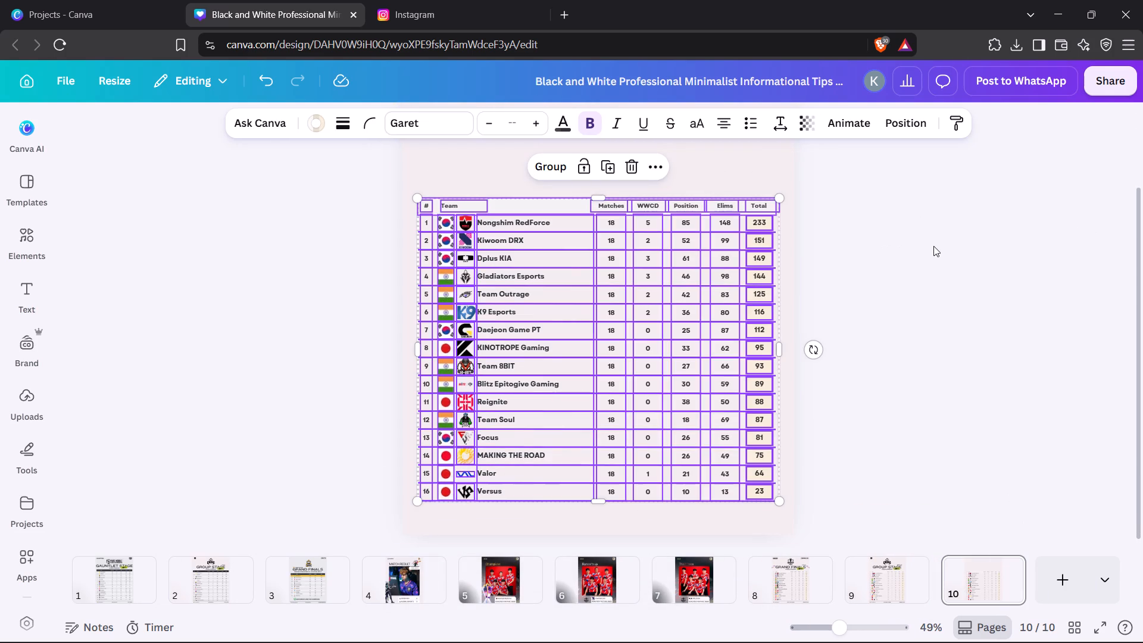
{"action": "left_click_drag", "start_coordinate": [417, 174], "coordinate": [532, 338]}
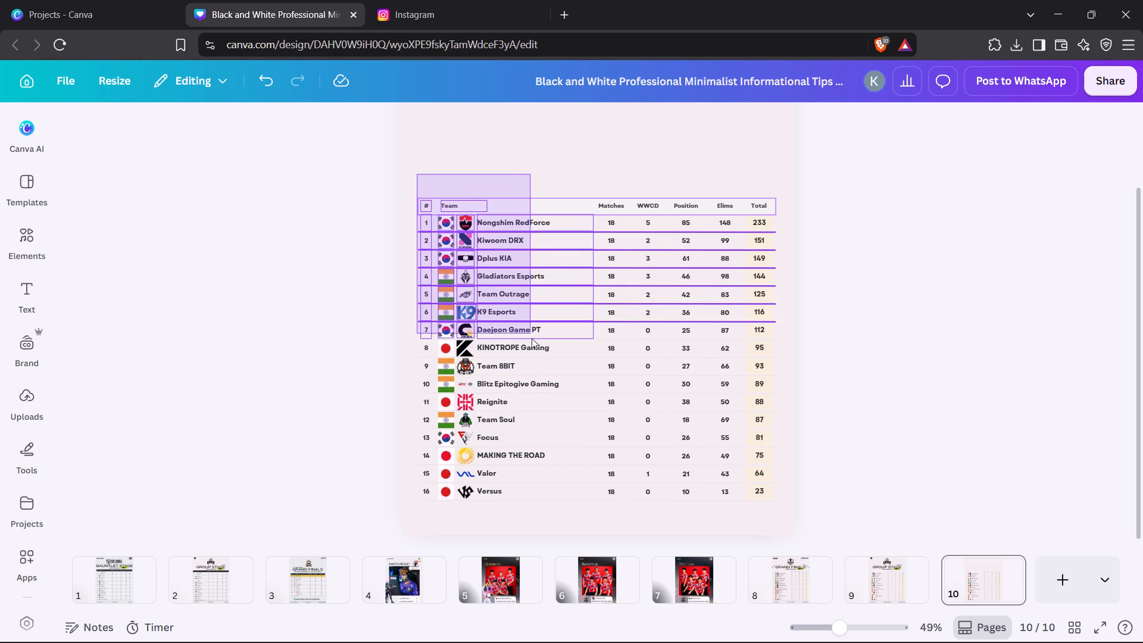
{"action": "left_click_drag", "start_coordinate": [532, 338], "coordinate": [589, 513]}
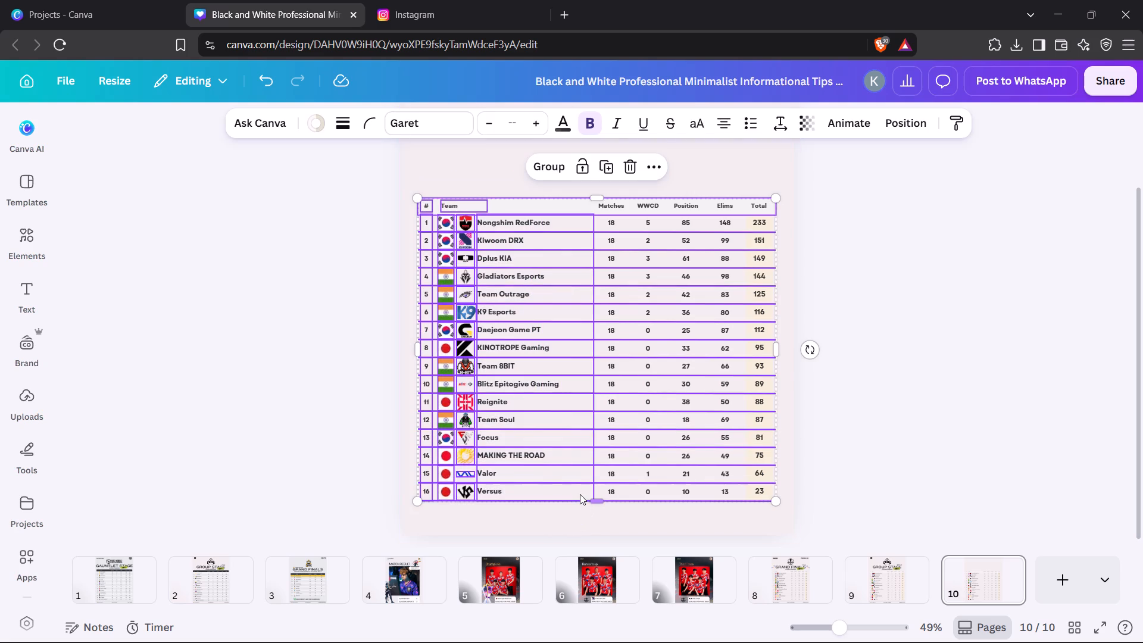
{"action": "key", "text": "Delete"}
Delete the Matches, WWCD, Position and Elims columns and the Total header from page 10.
{"action": "left_click_drag", "start_coordinate": [583, 167], "coordinate": [691, 490]}
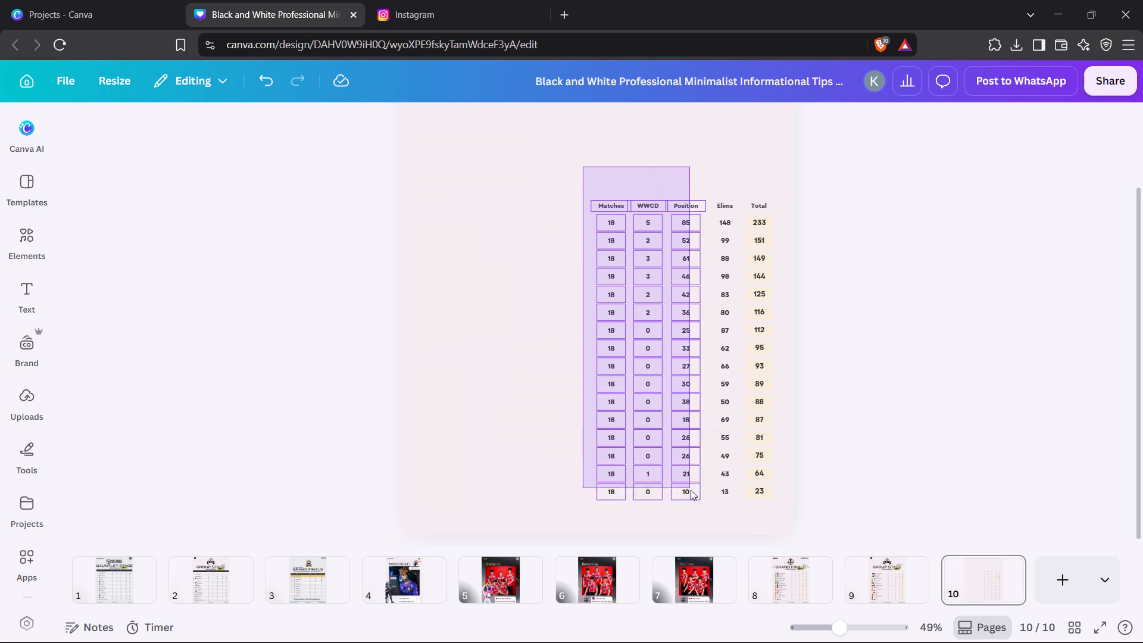
{"action": "left_click_drag", "start_coordinate": [691, 490], "coordinate": [730, 513]}
{"action": "key", "text": "Delete"}
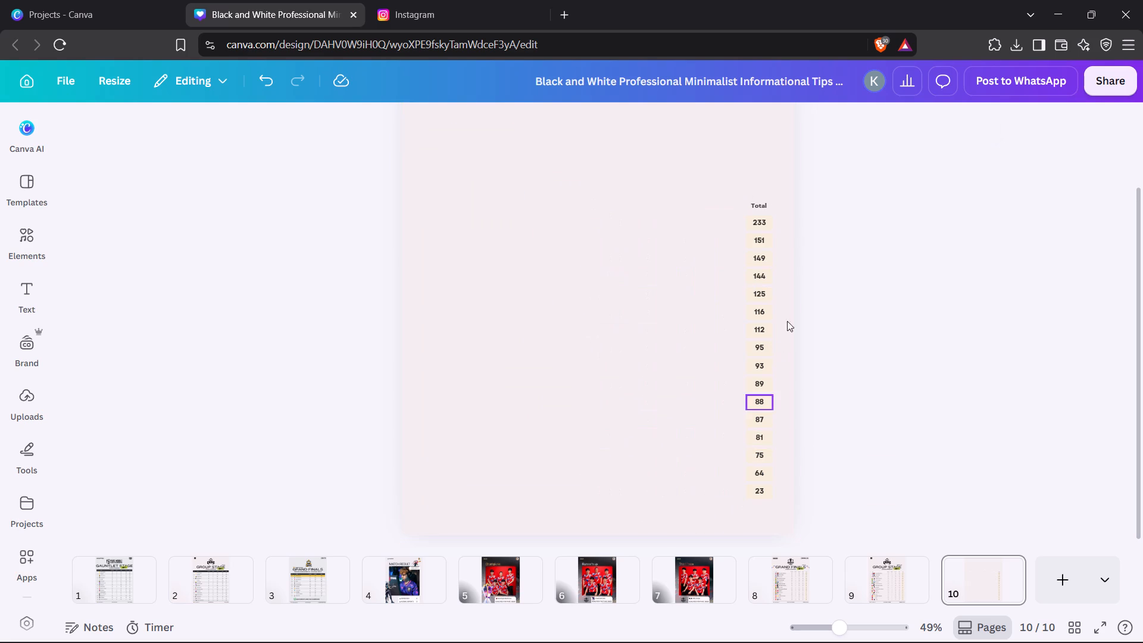
{"action": "left_click", "coordinate": [754, 207]}
{"action": "key", "text": "Delete"}
Delete the first six Total values on page 10, from 233 through 116, keeping the beige rectangles behind them.
{"action": "left_click", "coordinate": [691, 248]}
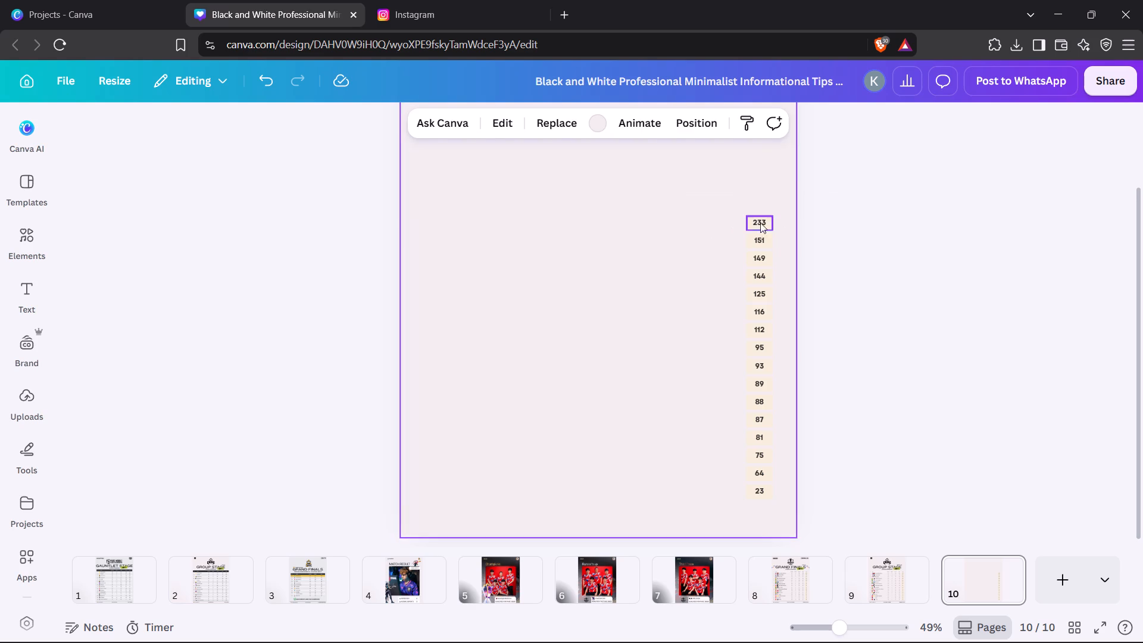
{"action": "double_click", "coordinate": [763, 220]}
{"action": "left_click_drag", "start_coordinate": [766, 263], "coordinate": [751, 266]}
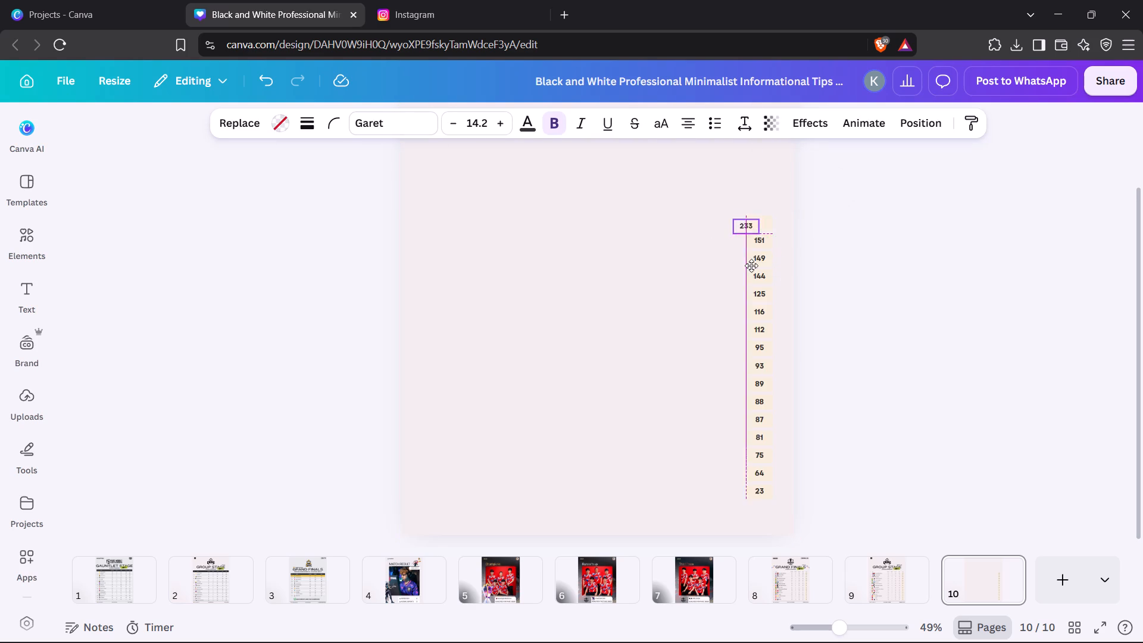
{"action": "left_click_drag", "start_coordinate": [751, 266], "coordinate": [655, 264]}
{"action": "key", "text": "Delete"}
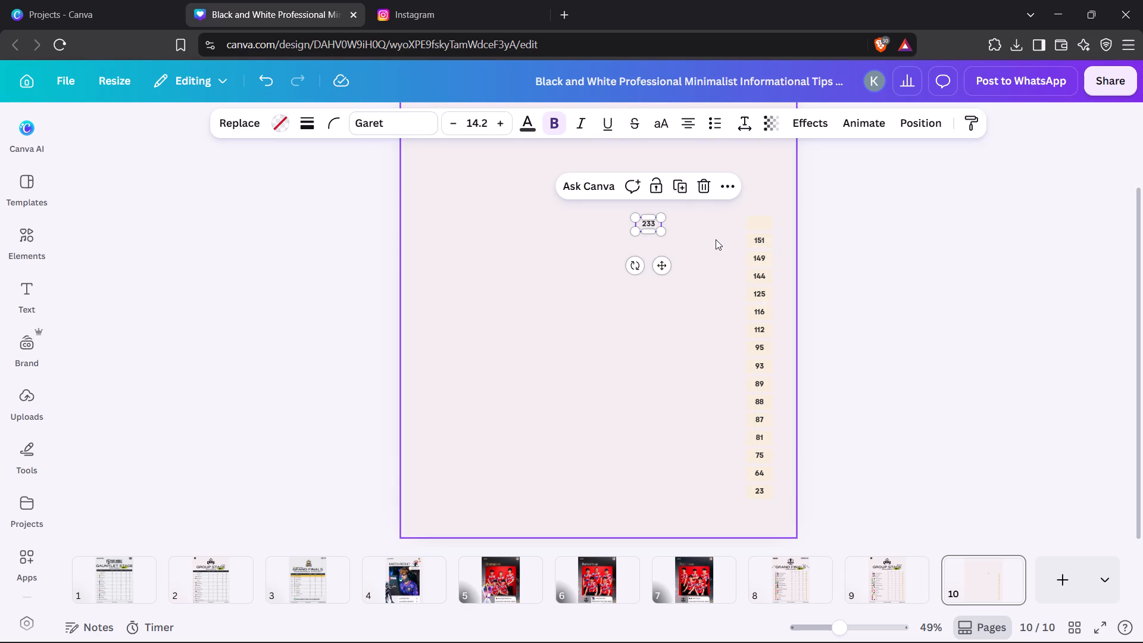
{"action": "left_click", "coordinate": [764, 240]}
{"action": "key", "text": "Delete"}
{"action": "left_click", "coordinate": [760, 258]}
{"action": "key", "text": "Delete"}
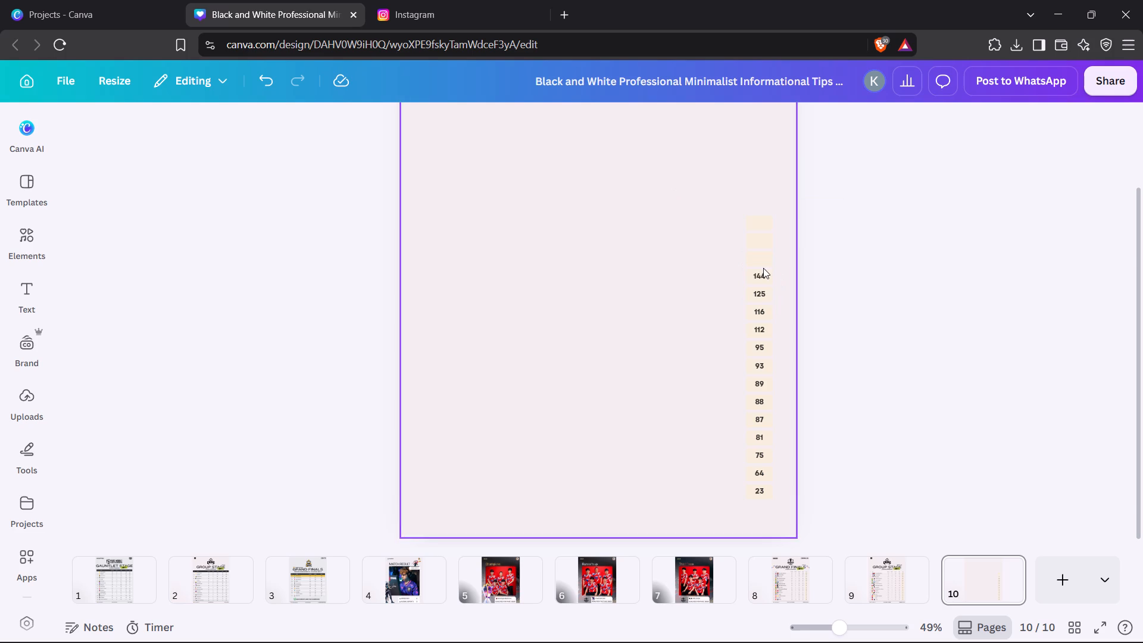
{"action": "left_click", "coordinate": [757, 278]}
{"action": "key", "text": "Delete"}
{"action": "left_click", "coordinate": [768, 295]}
{"action": "key", "text": "Delete"}
{"action": "left_click", "coordinate": [760, 314]}
{"action": "key", "text": "Delete"}
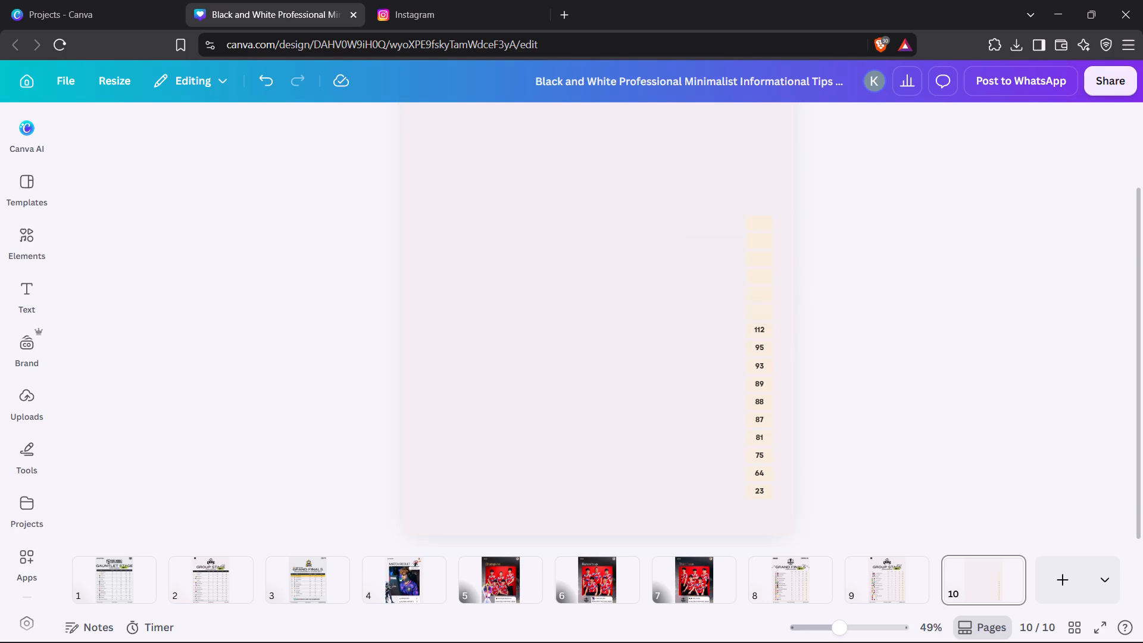
Delete the next eight Total values on page 10, from 112 through 75, keeping their beige rectangles.
{"action": "left_click", "coordinate": [760, 326]}
{"action": "key", "text": "Delete"}
{"action": "left_click", "coordinate": [764, 349]}
{"action": "key", "text": "Delete"}
{"action": "left_click", "coordinate": [763, 360]}
{"action": "key", "text": "Delete"}
{"action": "left_click", "coordinate": [764, 388]}
{"action": "key", "text": "Delete"}
{"action": "left_click", "coordinate": [764, 399]}
{"action": "key", "text": "Delete"}
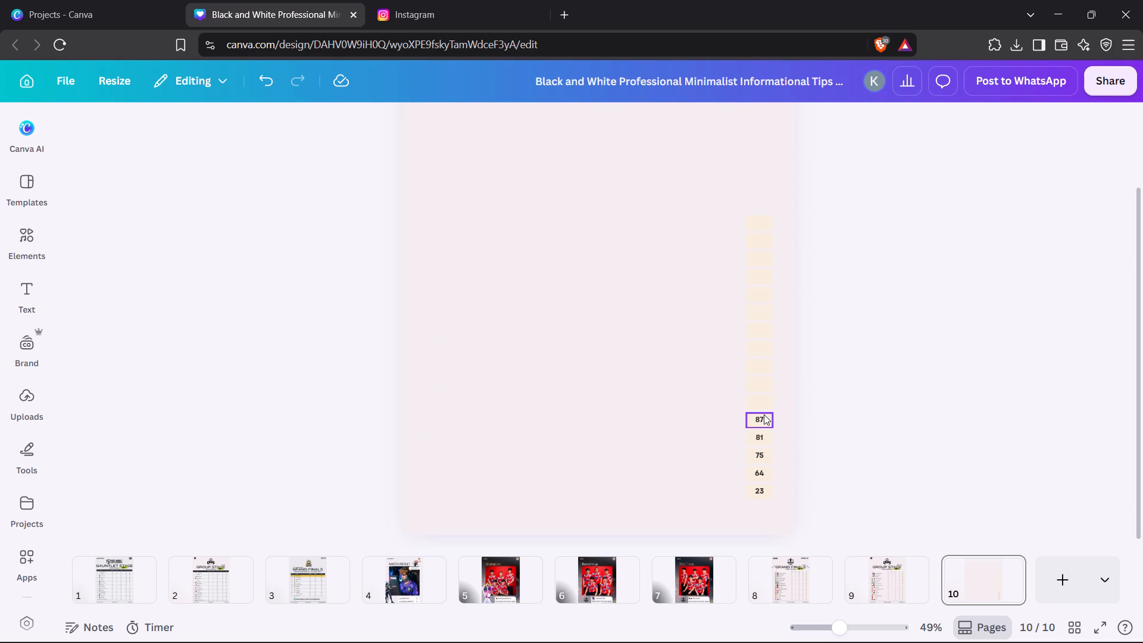
{"action": "left_click", "coordinate": [764, 418]}
{"action": "key", "text": "Delete"}
{"action": "left_click", "coordinate": [763, 438]}
{"action": "key", "text": "Delete"}
{"action": "left_click", "coordinate": [765, 460]}
{"action": "key", "text": "Delete"}
Delete page 10's pink background and the last two Total values, 64 and 23, keeping only the beige rectangles.
{"action": "left_click", "coordinate": [766, 482]}
{"action": "key", "text": "Delete"}
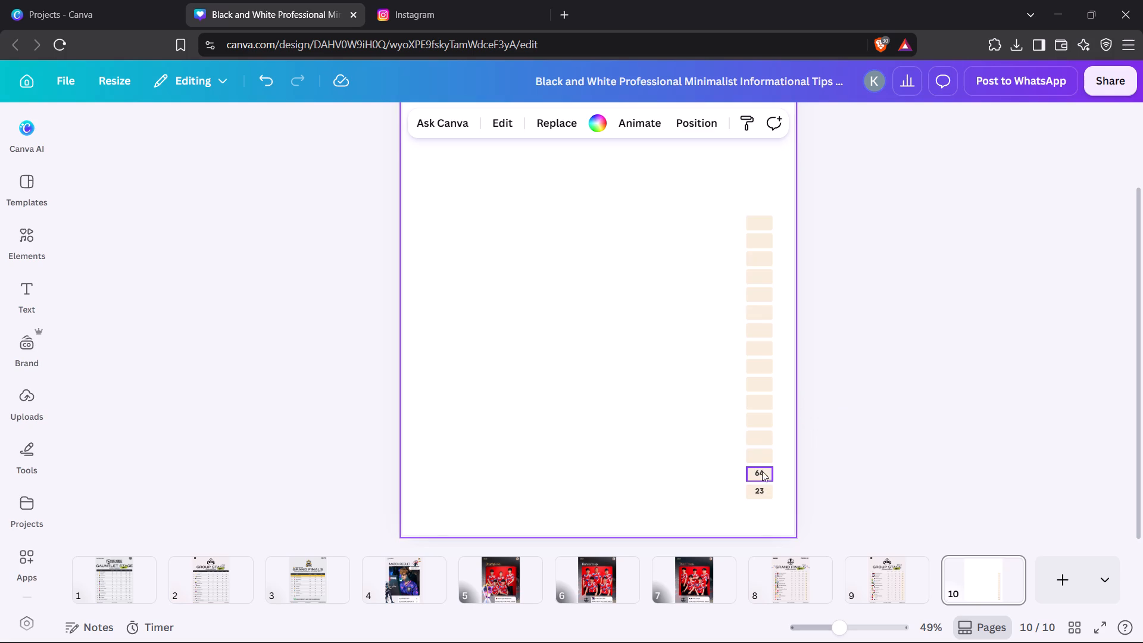
{"action": "left_click", "coordinate": [760, 464]}
{"action": "left_click", "coordinate": [711, 470]}
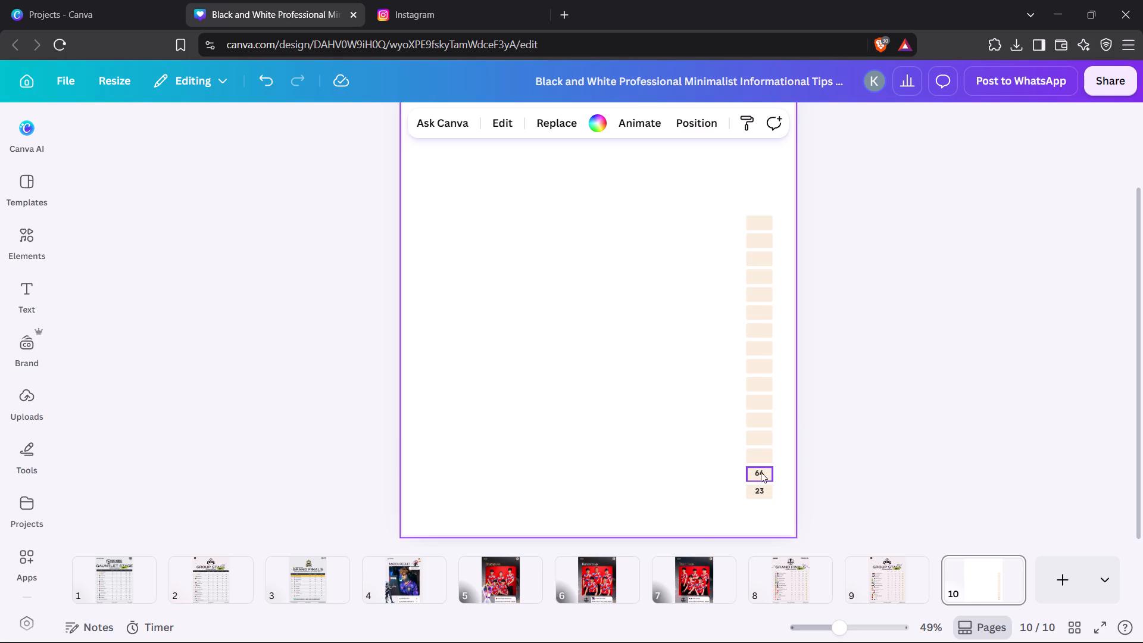
{"action": "left_click", "coordinate": [761, 473]}
{"action": "key", "text": "Delete"}
{"action": "left_click", "coordinate": [762, 494]}
{"action": "key", "text": "Delete"}
{"action": "left_click", "coordinate": [635, 412]}
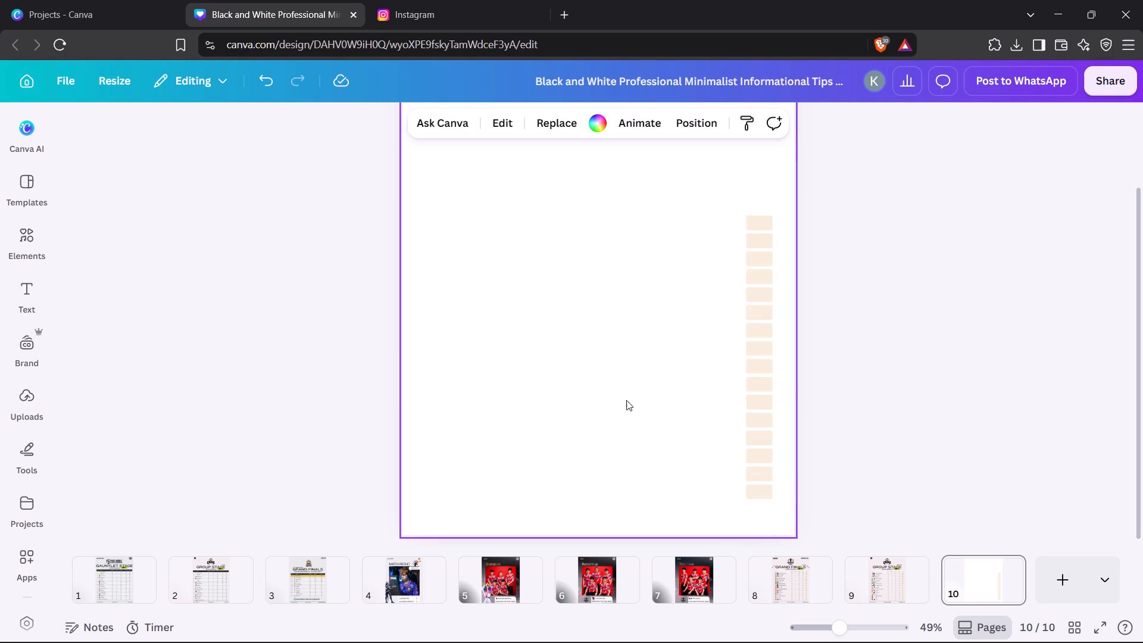
Copy the sixteen beige rectangles from page 10, paste them over page 2's Total column and group them.
{"action": "left_click_drag", "start_coordinate": [722, 177], "coordinate": [778, 501]}
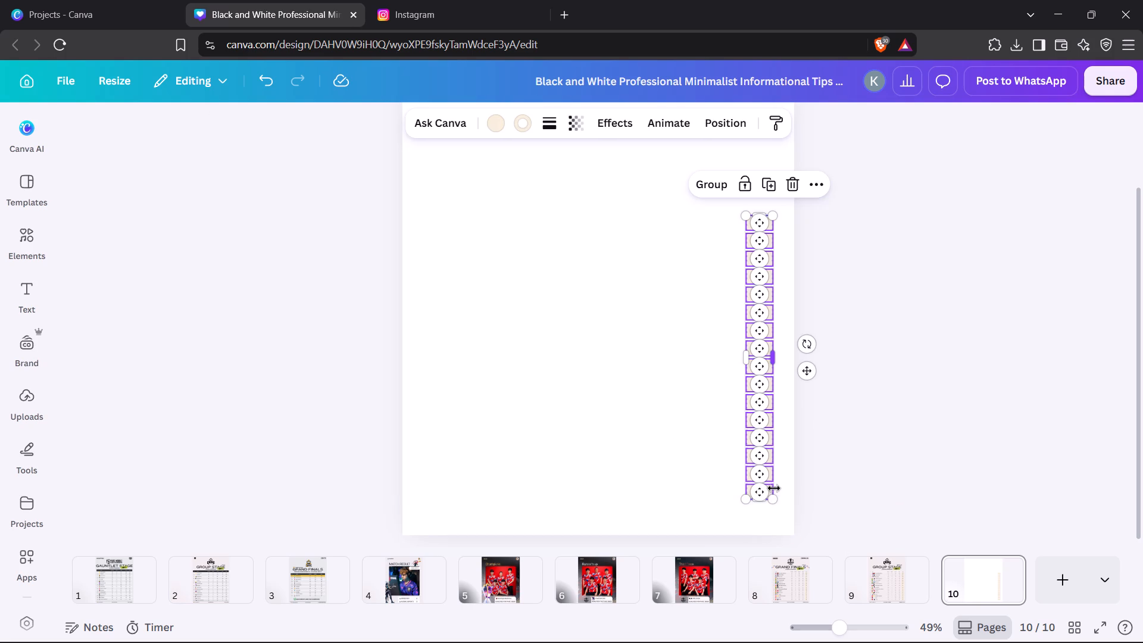
{"action": "key", "text": "ctrl+c"}
{"action": "key", "text": "ctrl+c"}
{"action": "left_click", "coordinate": [934, 389]}
{"action": "left_click", "coordinate": [231, 583]}
{"action": "key", "text": "ctrl+v"}
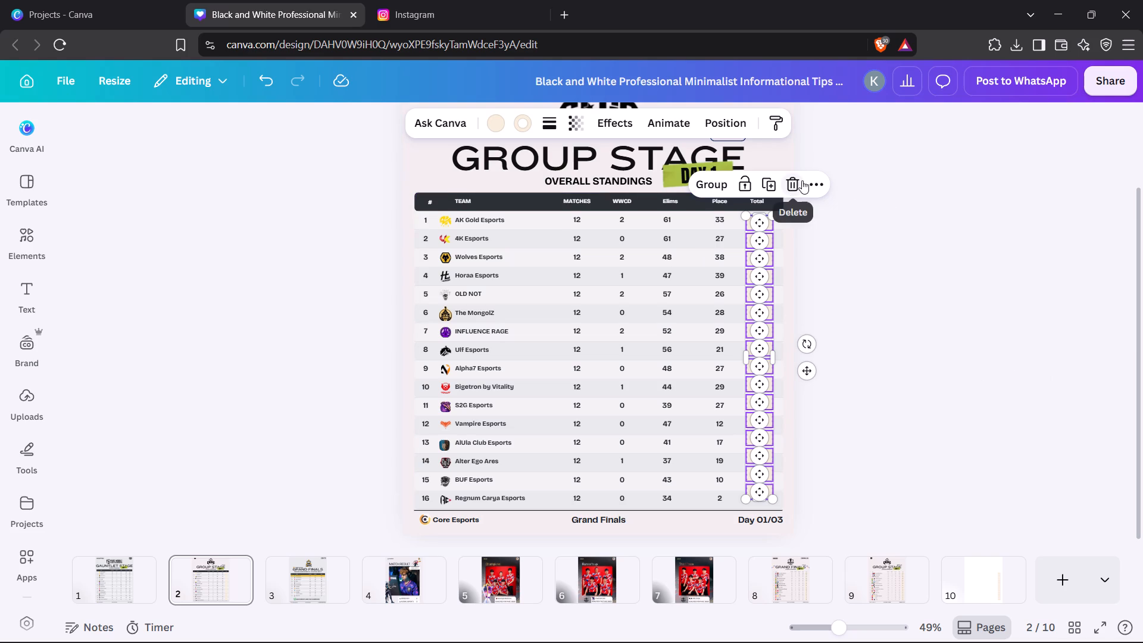
{"action": "left_click", "coordinate": [710, 184]}
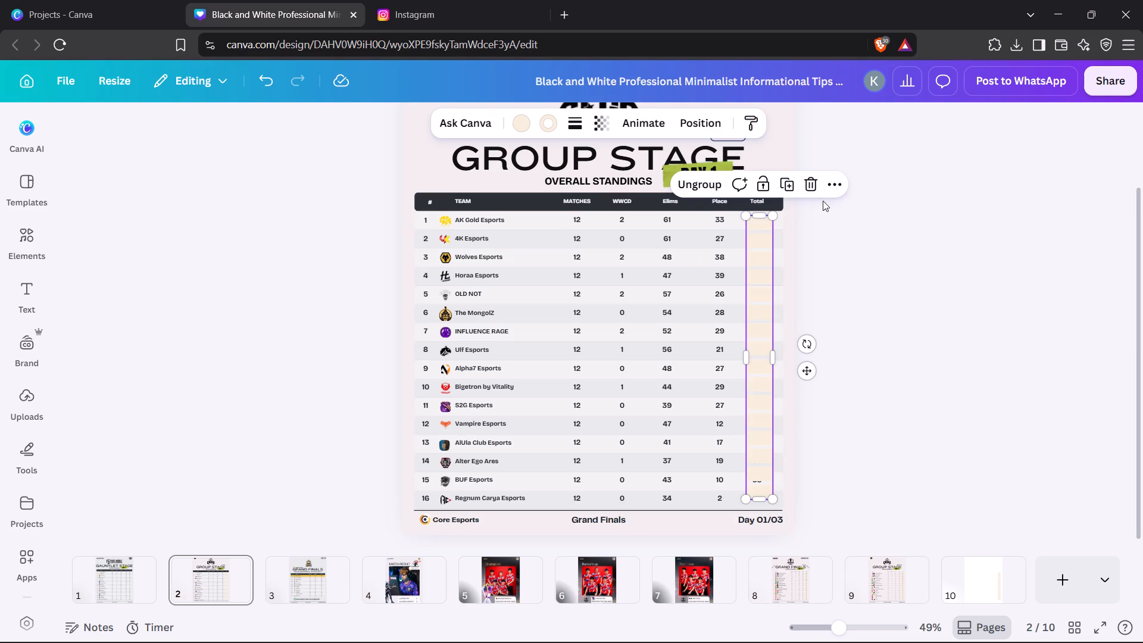
Move the beige rectangle group directly beneath the standings table group in page 2's layer order.
{"action": "left_click", "coordinate": [710, 123]}
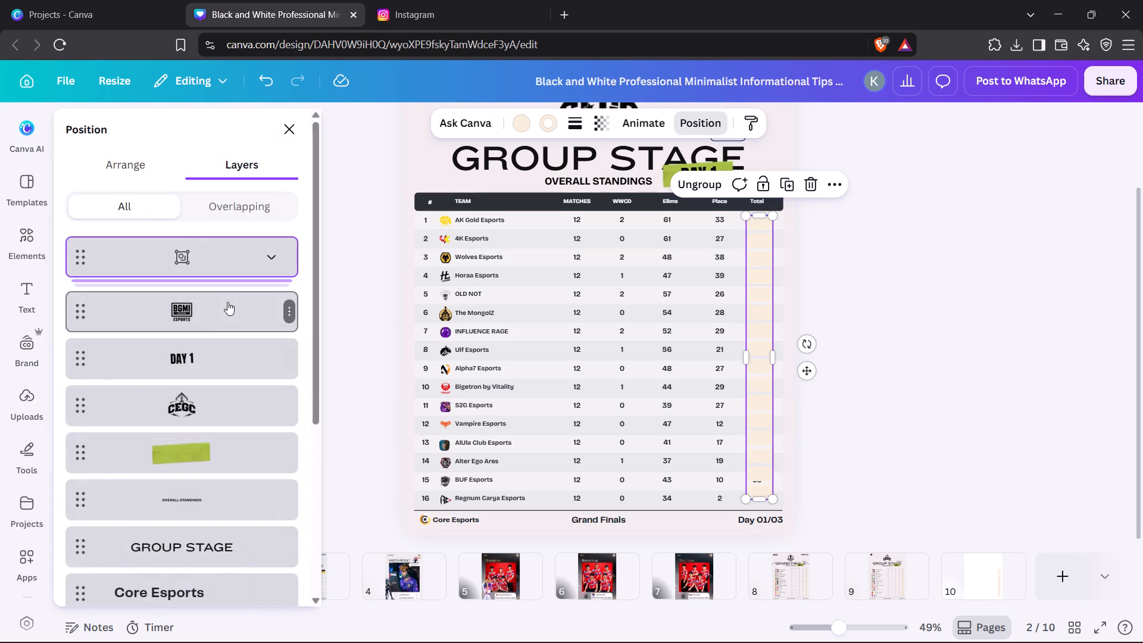
{"action": "scroll", "coordinate": [202, 346], "scroll_direction": "down", "scroll_amount": 8}
{"action": "scroll", "coordinate": [202, 346], "scroll_direction": "up", "scroll_amount": 2}
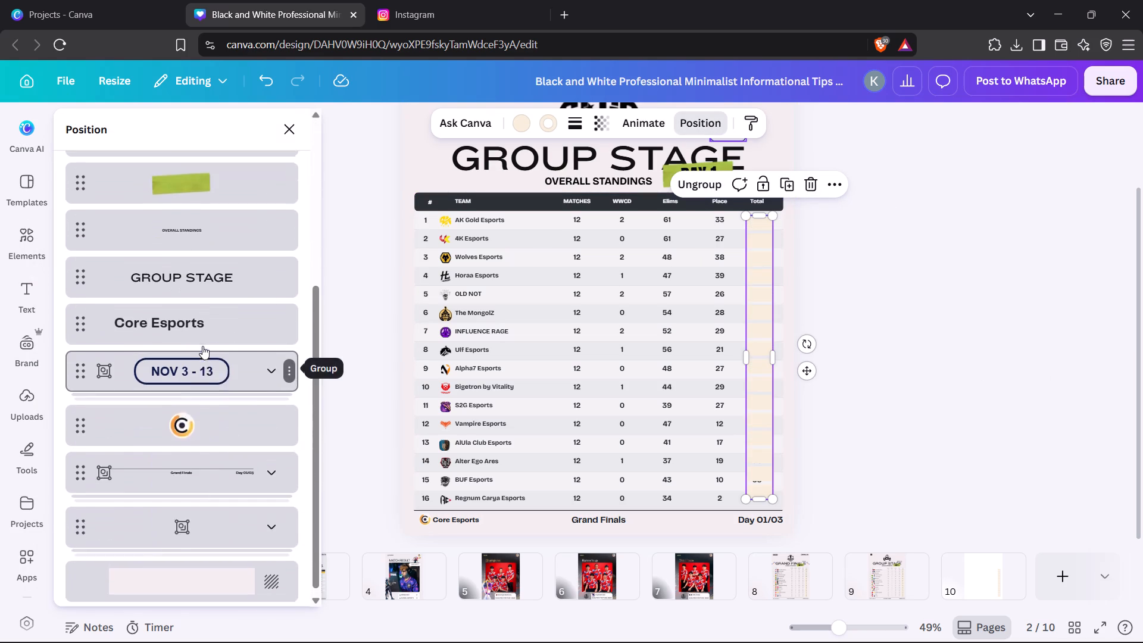
{"action": "scroll", "coordinate": [202, 346], "scroll_direction": "up", "scroll_amount": 2}
{"action": "left_click_drag", "start_coordinate": [198, 261], "coordinate": [207, 417]}
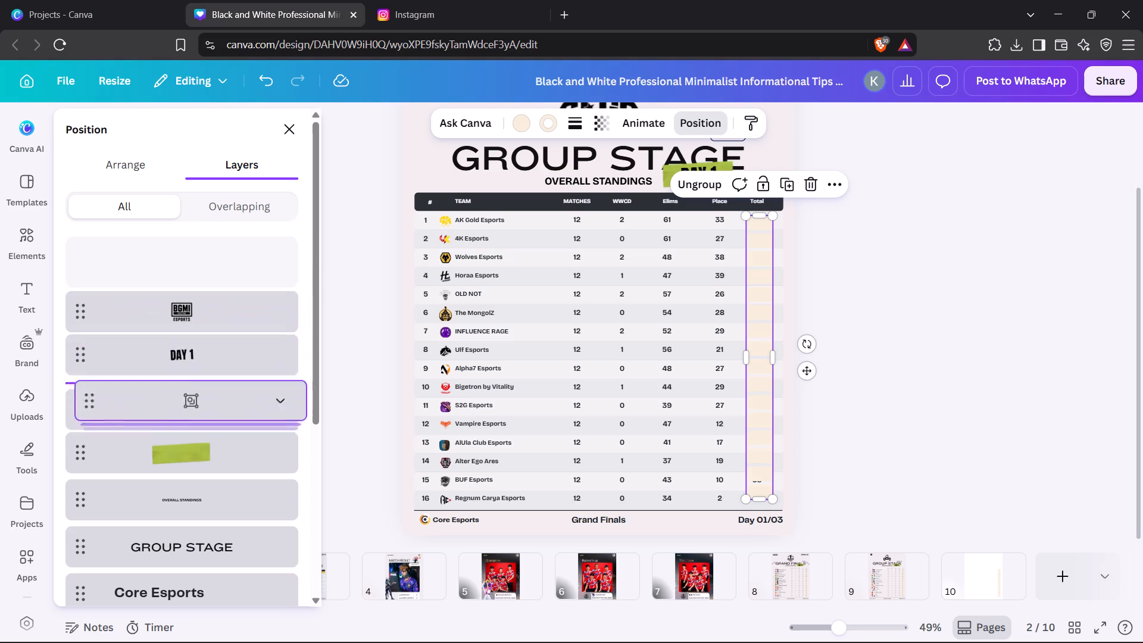
{"action": "left_click_drag", "start_coordinate": [207, 417], "coordinate": [202, 506]}
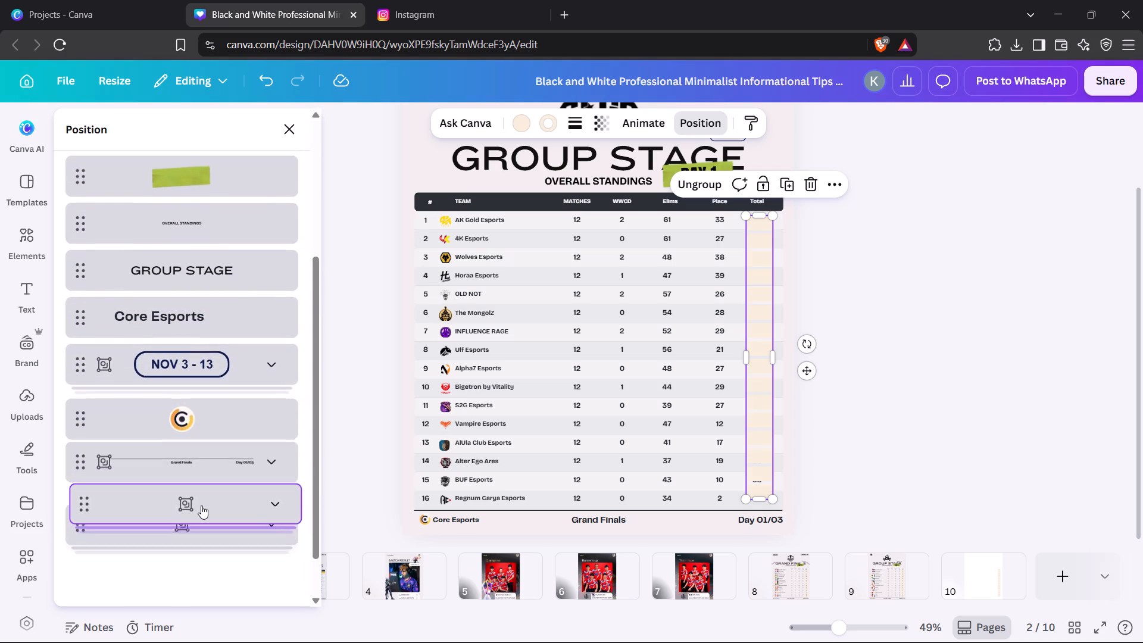
{"action": "left_click_drag", "start_coordinate": [199, 511], "coordinate": [201, 564]}
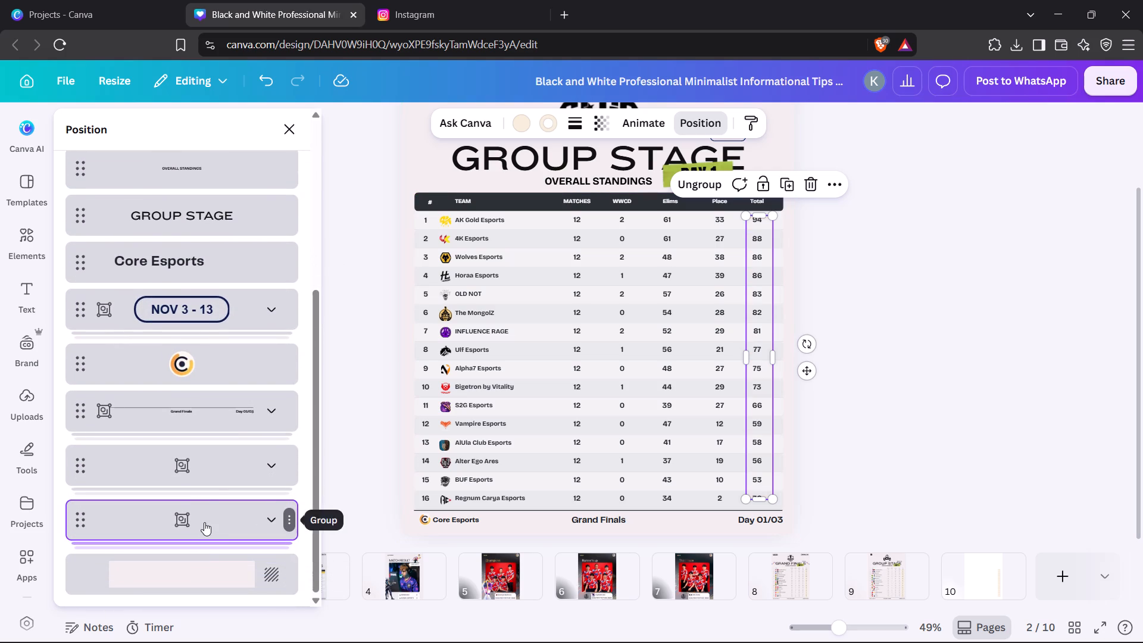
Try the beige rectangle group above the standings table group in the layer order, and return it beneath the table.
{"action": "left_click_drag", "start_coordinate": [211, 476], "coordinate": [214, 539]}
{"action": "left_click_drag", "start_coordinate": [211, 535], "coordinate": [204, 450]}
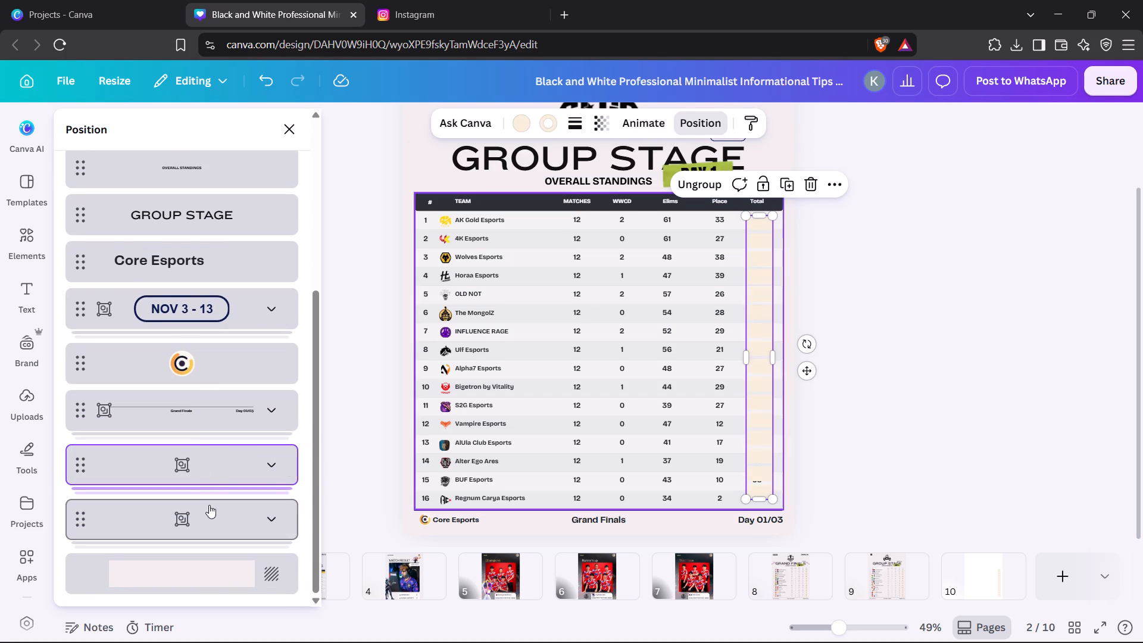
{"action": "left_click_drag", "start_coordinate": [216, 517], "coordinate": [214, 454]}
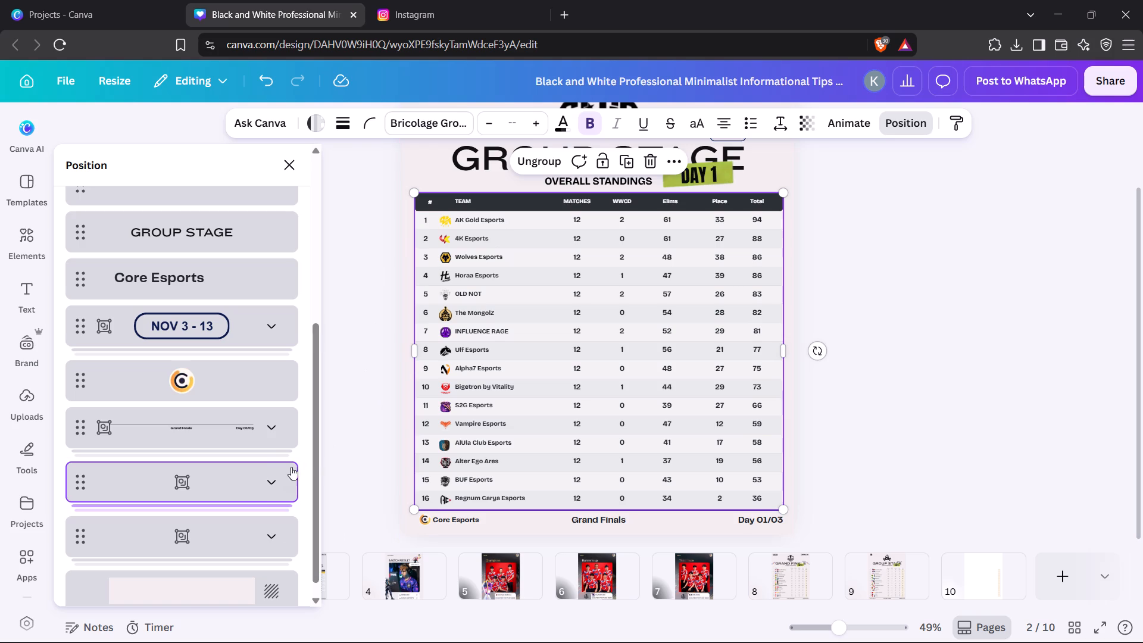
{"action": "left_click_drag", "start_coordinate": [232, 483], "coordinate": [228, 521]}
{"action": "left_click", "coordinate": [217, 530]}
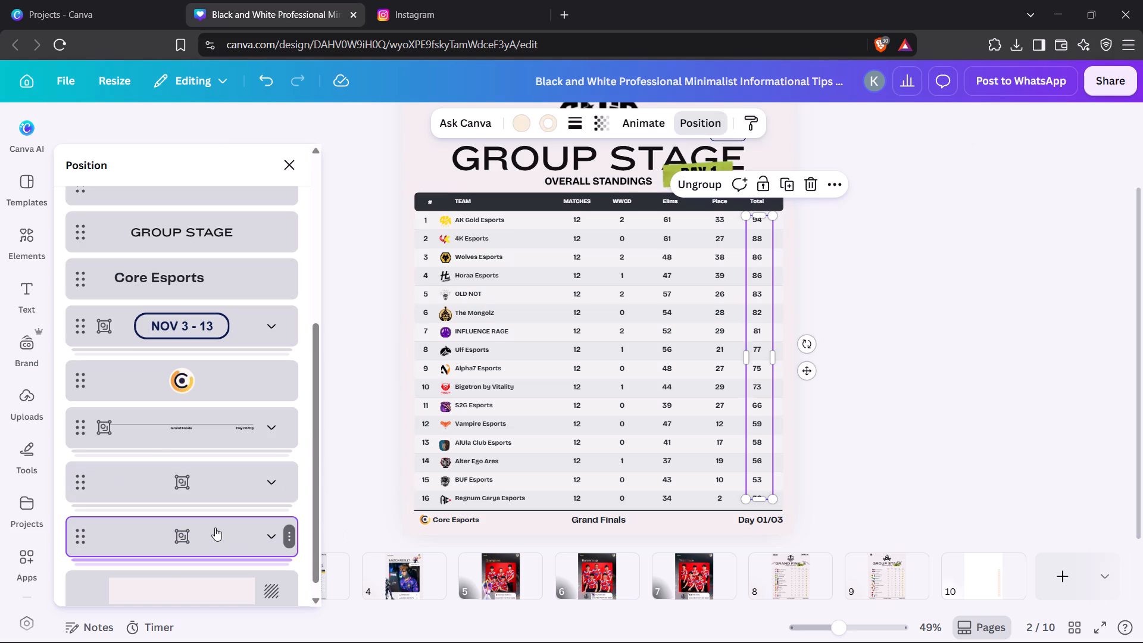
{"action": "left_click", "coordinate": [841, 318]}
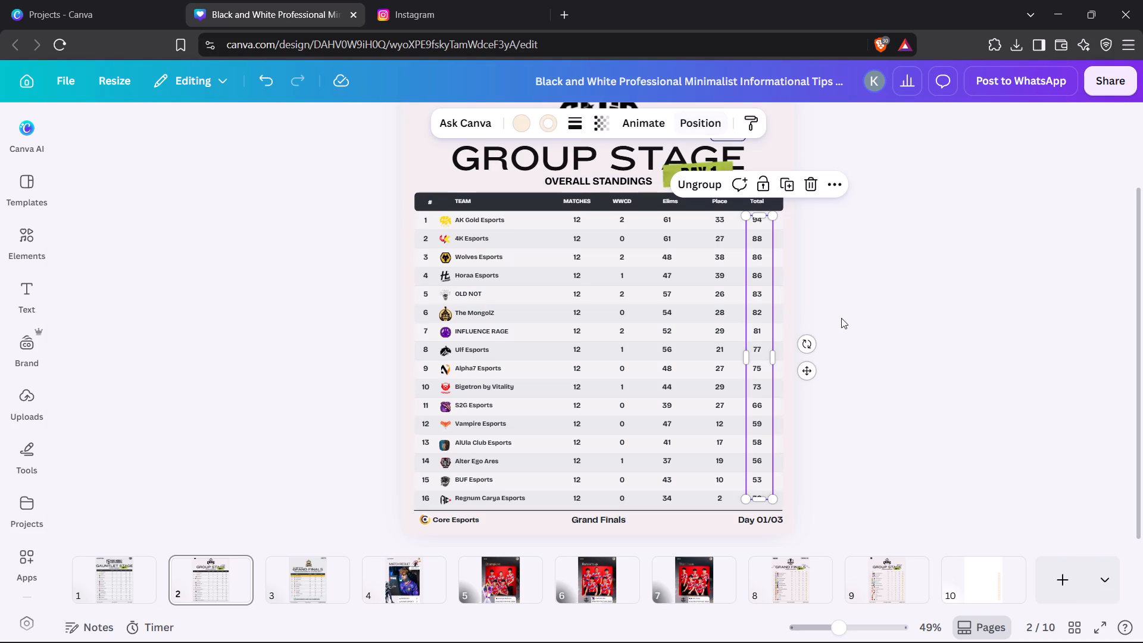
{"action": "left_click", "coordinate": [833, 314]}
Ungroup the standings table on page 2 into its individual elements.
{"action": "left_click", "coordinate": [776, 217]}
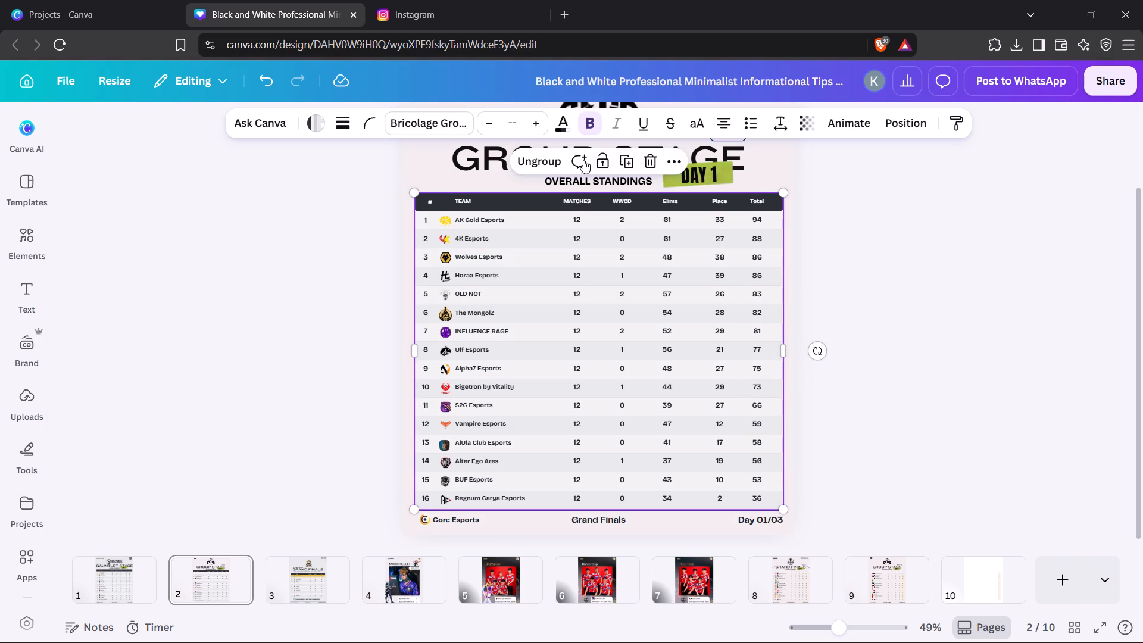
{"action": "left_click", "coordinate": [552, 160]}
{"action": "left_click", "coordinate": [902, 276]}
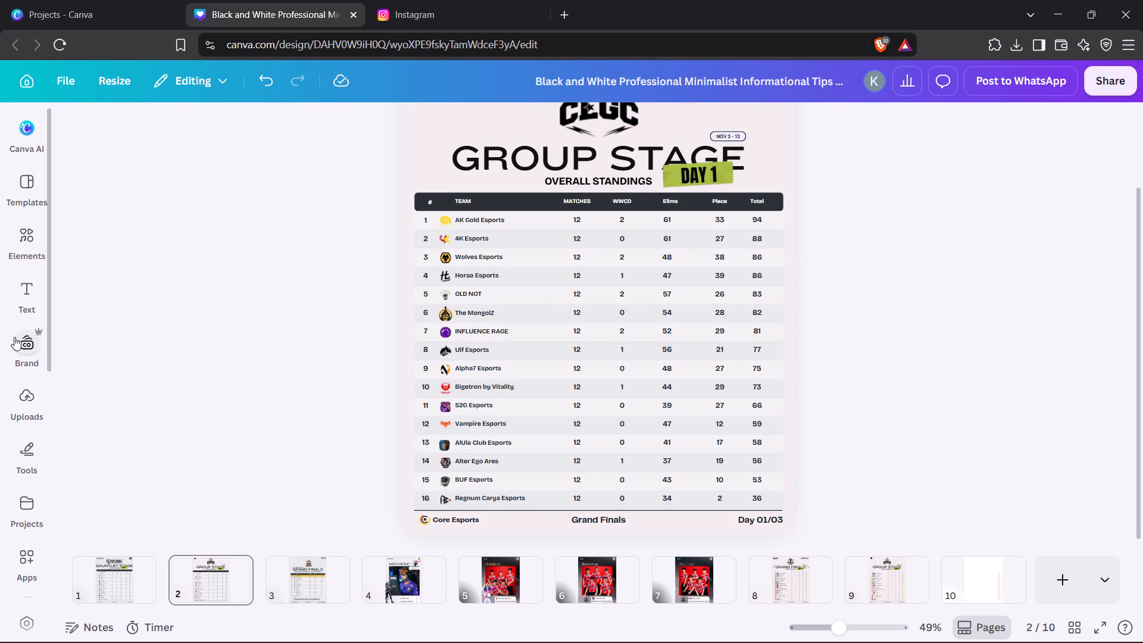
Look through page 2's layer order to locate the Total column values, starting from the 94 text.
{"action": "left_click", "coordinate": [757, 217]}
{"action": "left_click", "coordinate": [847, 124]}
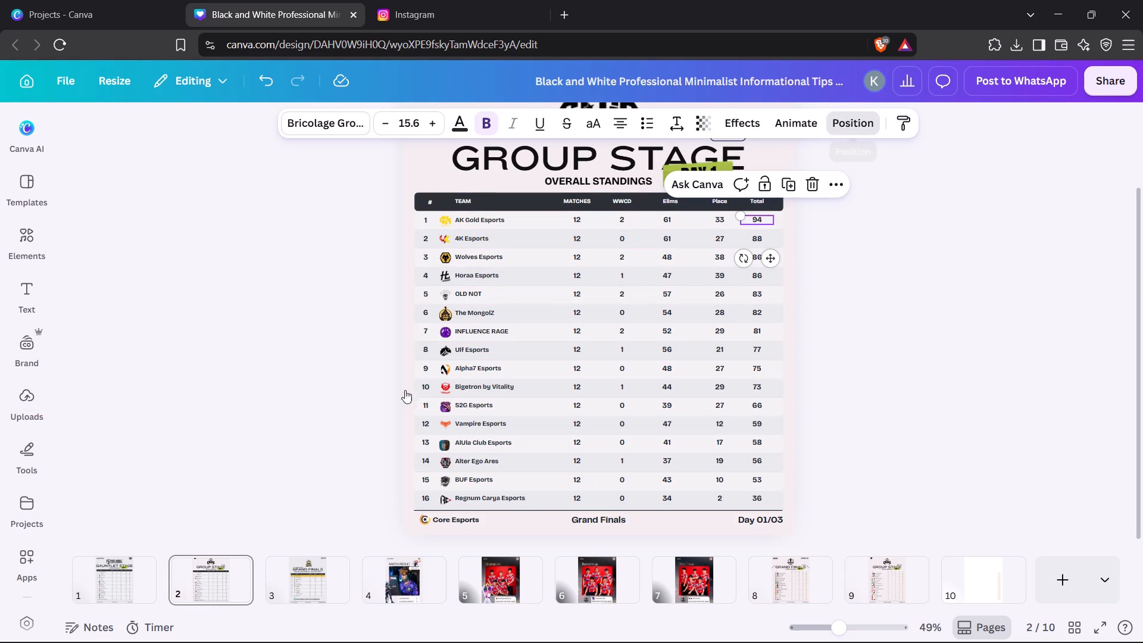
{"action": "scroll", "coordinate": [144, 338], "scroll_direction": "up", "scroll_amount": 9}
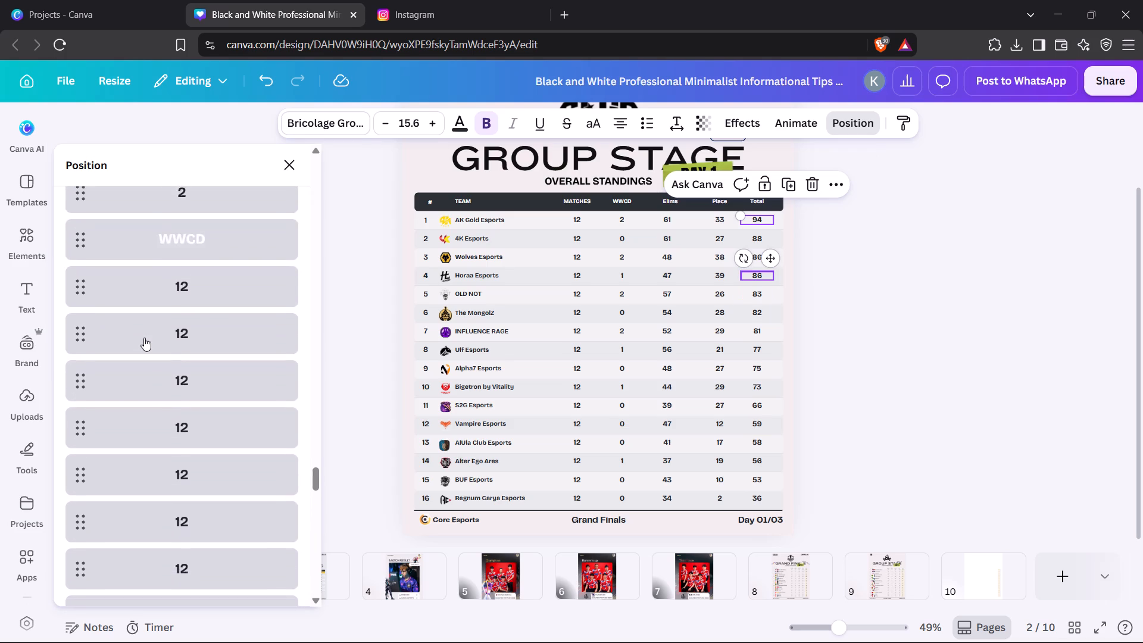
{"action": "scroll", "coordinate": [144, 338], "scroll_direction": "up", "scroll_amount": 20}
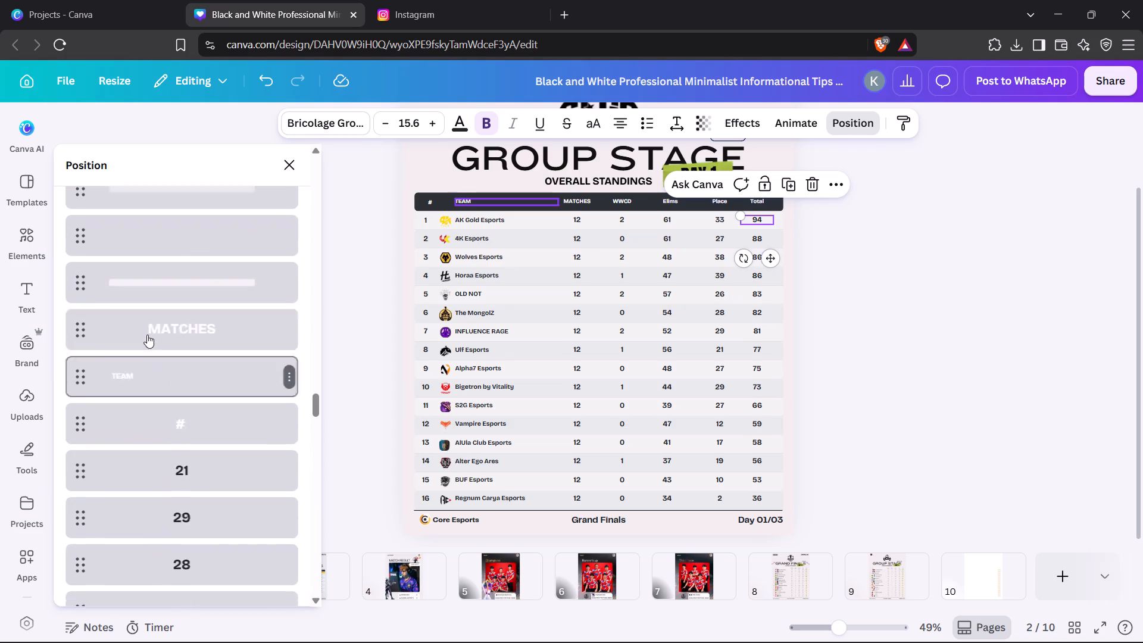
{"action": "scroll", "coordinate": [147, 335], "scroll_direction": "up", "scroll_amount": 10}
{"action": "scroll", "coordinate": [147, 335], "scroll_direction": "up", "scroll_amount": 16}
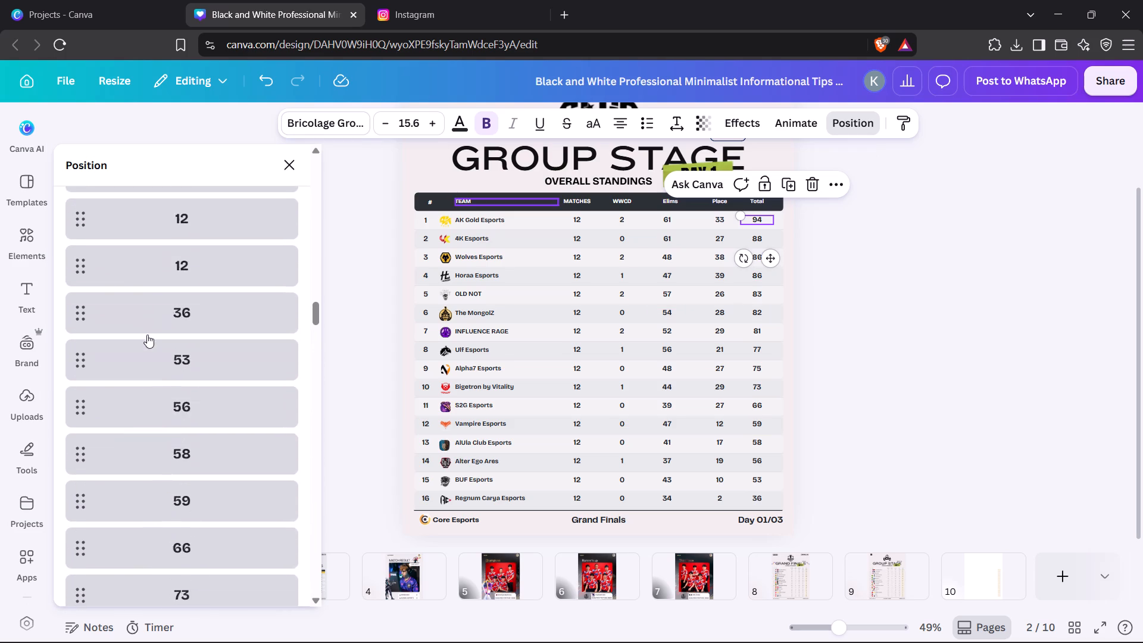
{"action": "scroll", "coordinate": [147, 335], "scroll_direction": "up", "scroll_amount": 18}
{"action": "scroll", "coordinate": [146, 332], "scroll_direction": "up", "scroll_amount": 6}
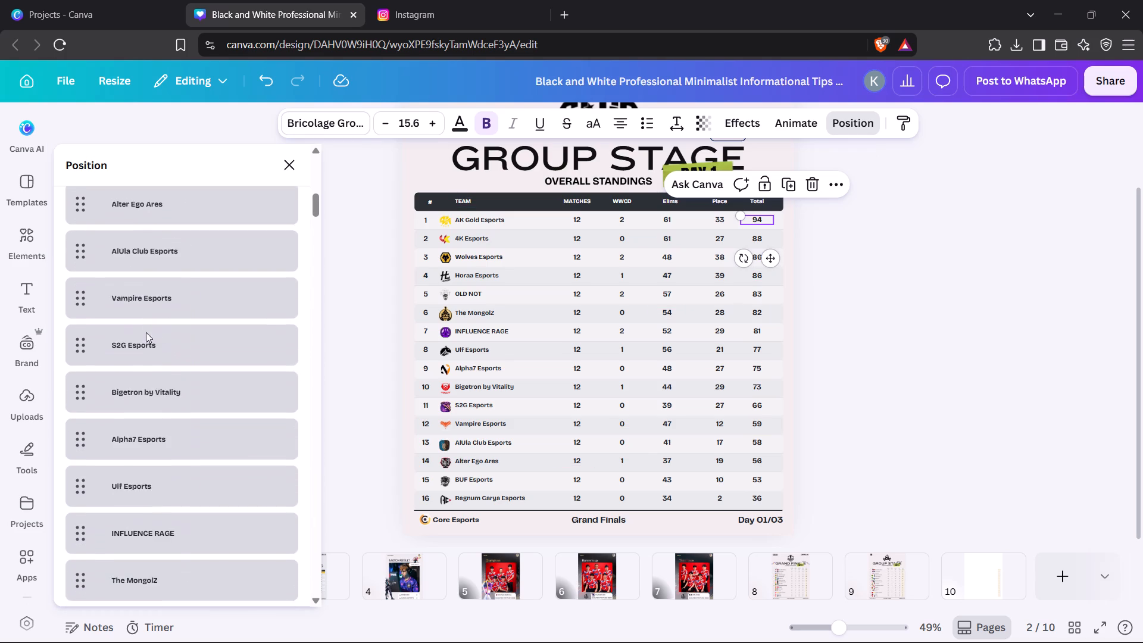
{"action": "scroll", "coordinate": [146, 332], "scroll_direction": "up", "scroll_amount": 16}
{"action": "scroll", "coordinate": [146, 332], "scroll_direction": "down", "scroll_amount": 5}
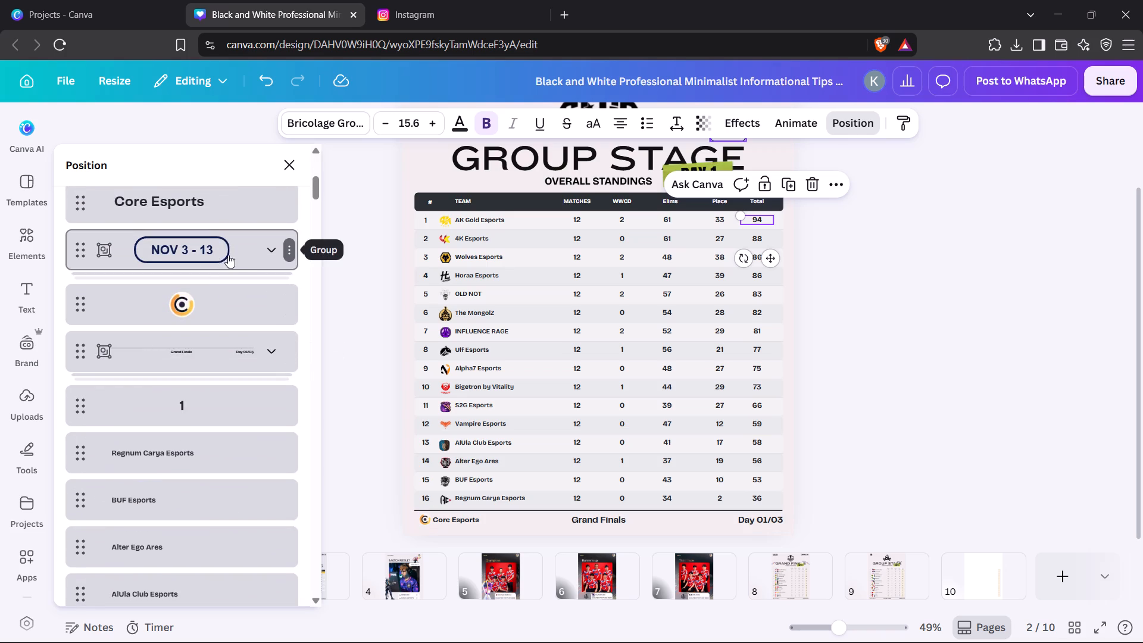
{"action": "scroll", "coordinate": [211, 355], "scroll_direction": "down", "scroll_amount": 5}
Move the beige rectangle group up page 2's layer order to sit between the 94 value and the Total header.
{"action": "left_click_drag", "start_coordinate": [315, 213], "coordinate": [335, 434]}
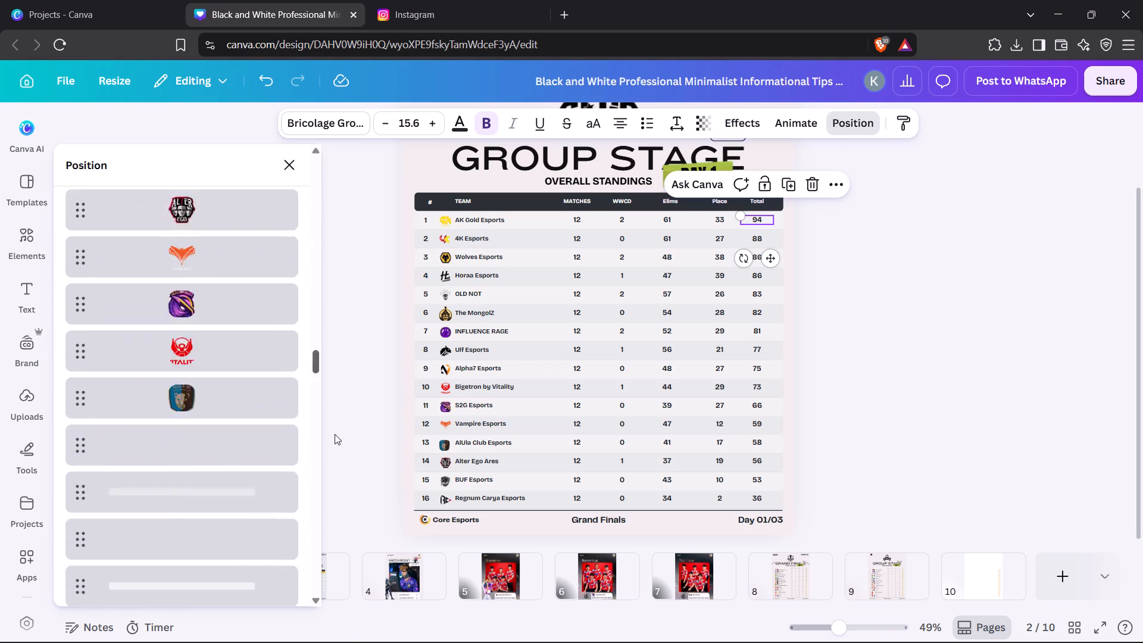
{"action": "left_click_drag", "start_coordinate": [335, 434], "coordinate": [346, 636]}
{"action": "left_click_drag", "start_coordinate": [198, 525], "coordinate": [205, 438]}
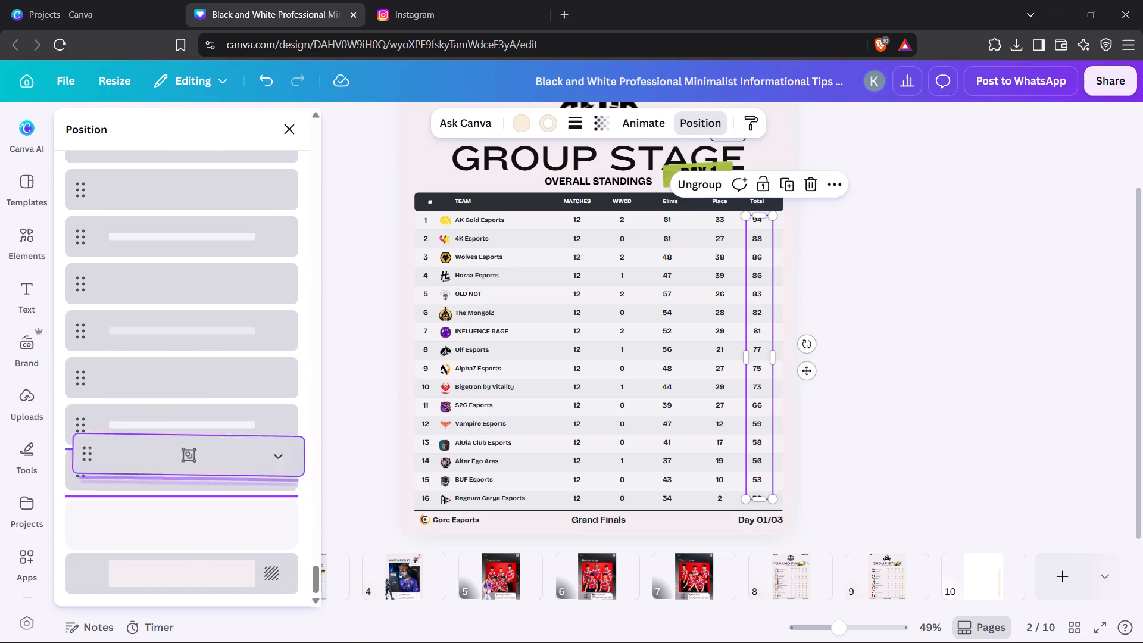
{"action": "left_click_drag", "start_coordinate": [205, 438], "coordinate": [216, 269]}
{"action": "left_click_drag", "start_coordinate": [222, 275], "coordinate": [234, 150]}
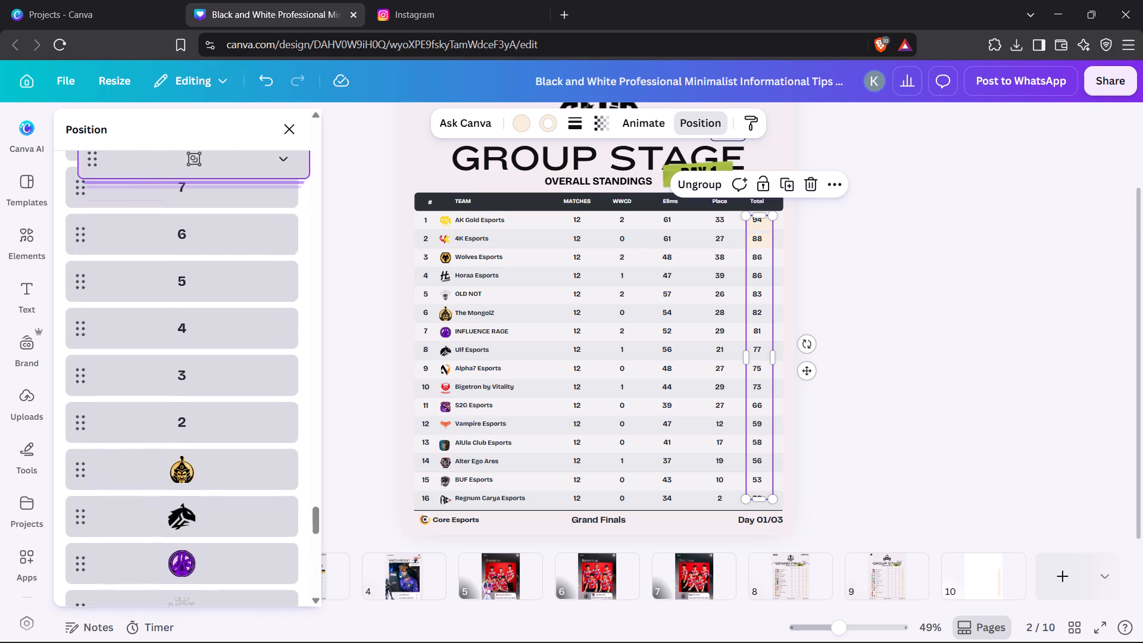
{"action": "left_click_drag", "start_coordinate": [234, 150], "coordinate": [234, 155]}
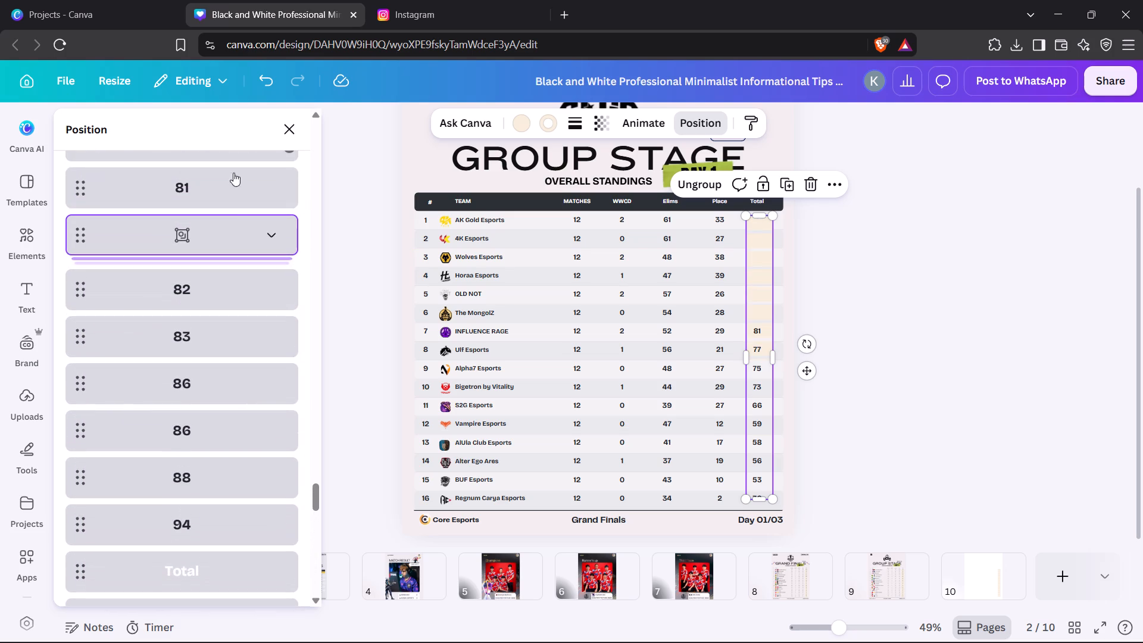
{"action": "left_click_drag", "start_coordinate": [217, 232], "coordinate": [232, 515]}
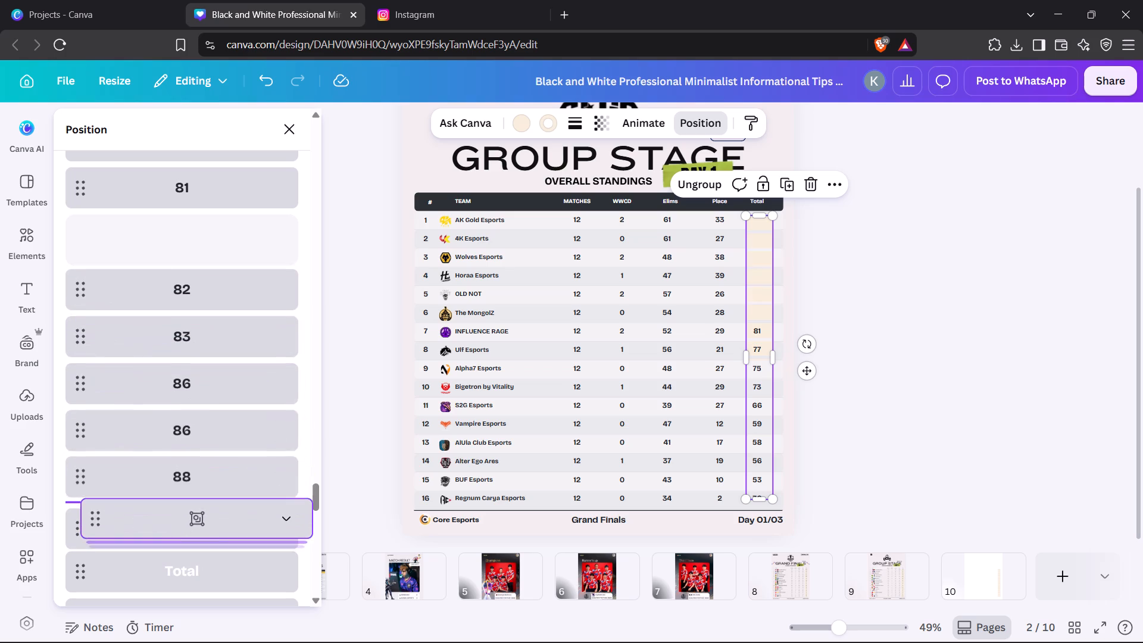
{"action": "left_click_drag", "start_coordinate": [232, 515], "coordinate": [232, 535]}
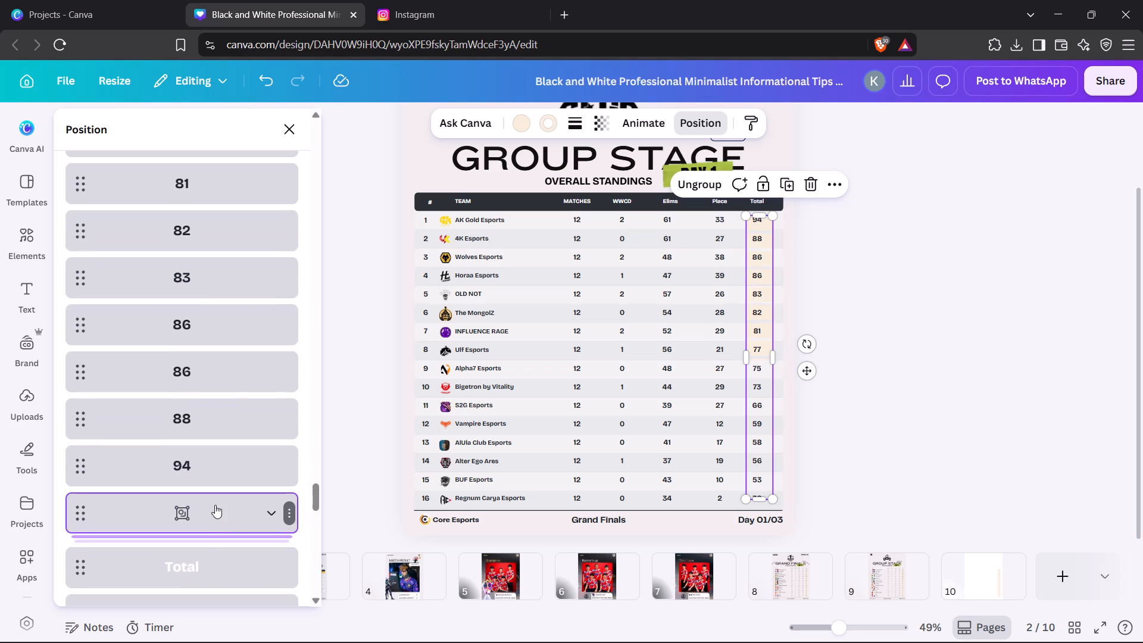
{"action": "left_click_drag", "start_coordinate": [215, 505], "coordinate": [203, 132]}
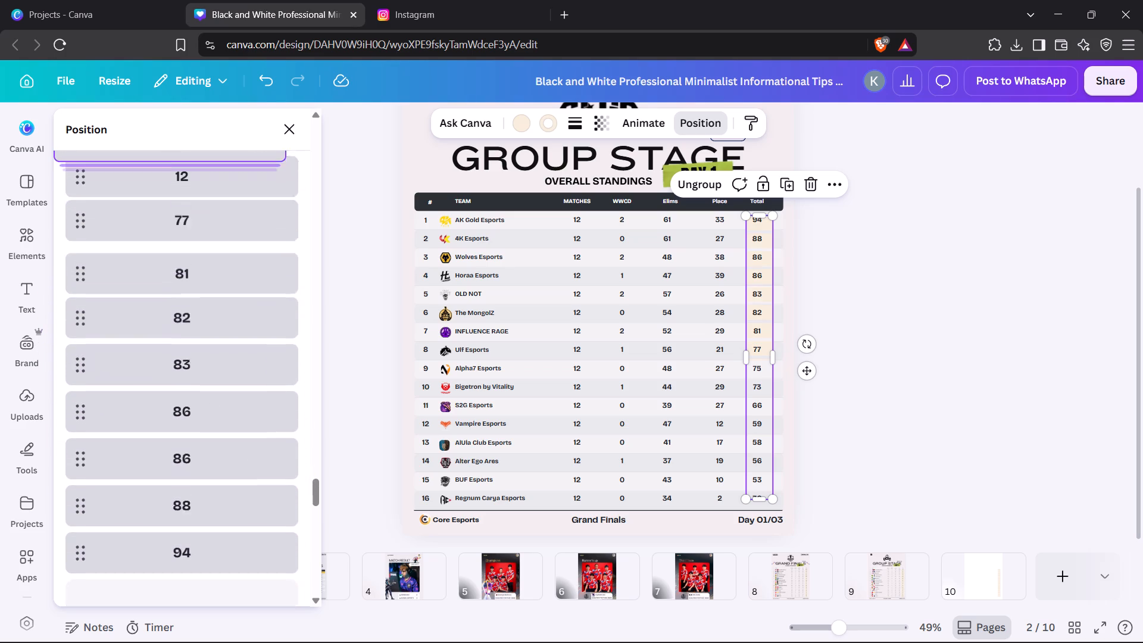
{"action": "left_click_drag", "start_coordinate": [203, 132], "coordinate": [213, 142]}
Examine how the standings' row bars, column headers and values are stacked in page 2's layer order.
{"action": "scroll", "coordinate": [190, 228], "scroll_direction": "up", "scroll_amount": 1}
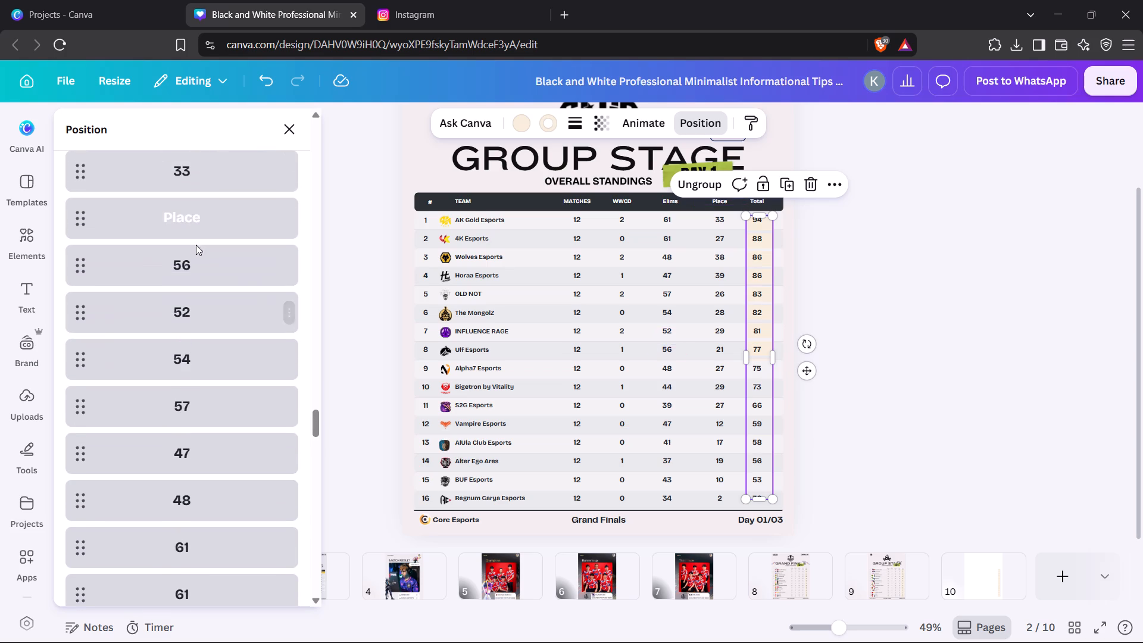
{"action": "scroll", "coordinate": [193, 243], "scroll_direction": "up", "scroll_amount": 8}
{"action": "scroll", "coordinate": [193, 242], "scroll_direction": "down", "scroll_amount": 2}
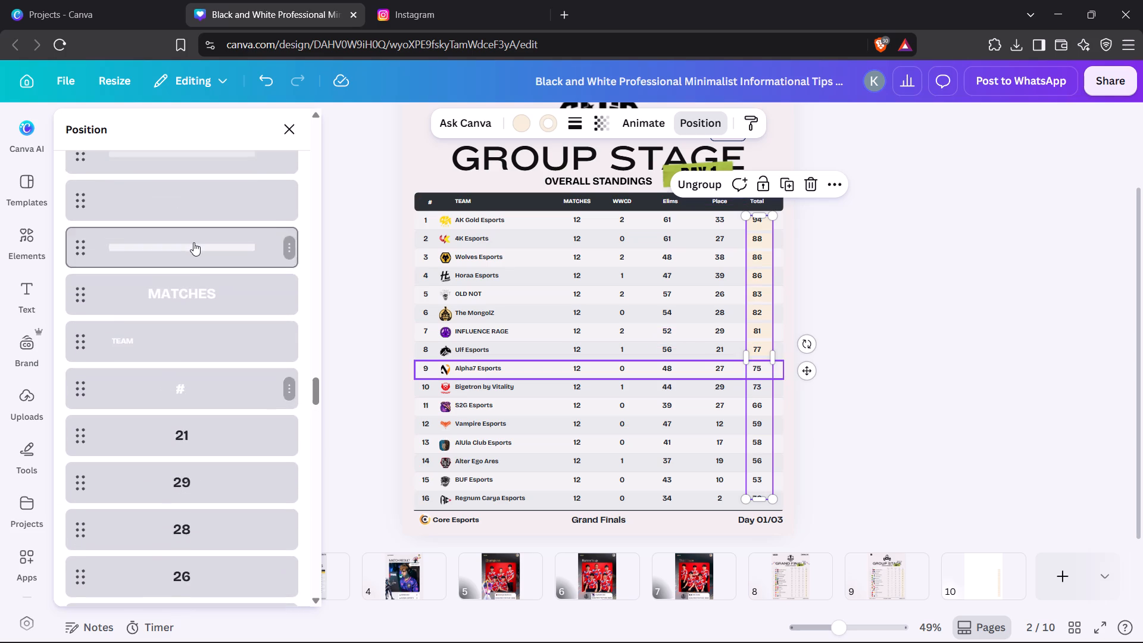
{"action": "scroll", "coordinate": [193, 242], "scroll_direction": "down", "scroll_amount": 13}
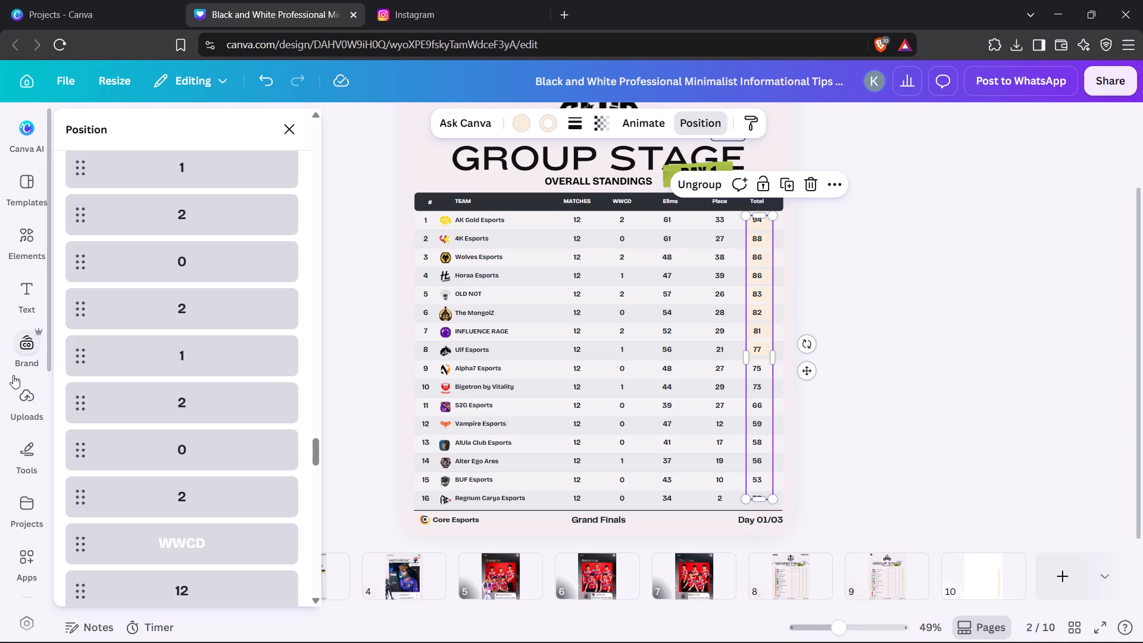
{"action": "scroll", "coordinate": [222, 239], "scroll_direction": "down", "scroll_amount": 17}
{"action": "scroll", "coordinate": [190, 223], "scroll_direction": "up", "scroll_amount": 2}
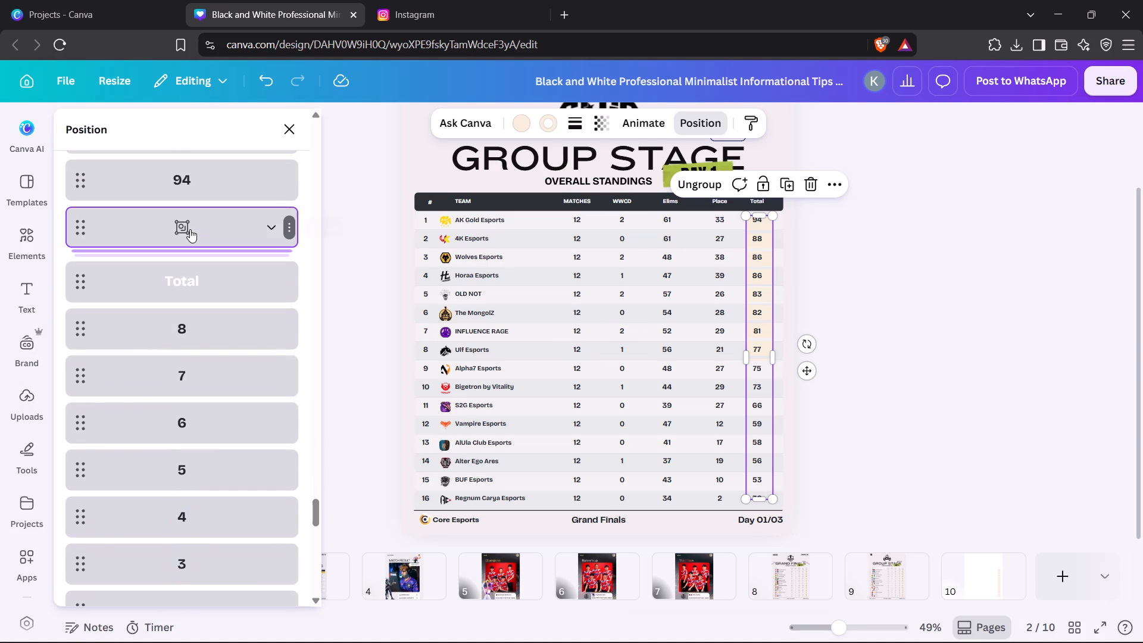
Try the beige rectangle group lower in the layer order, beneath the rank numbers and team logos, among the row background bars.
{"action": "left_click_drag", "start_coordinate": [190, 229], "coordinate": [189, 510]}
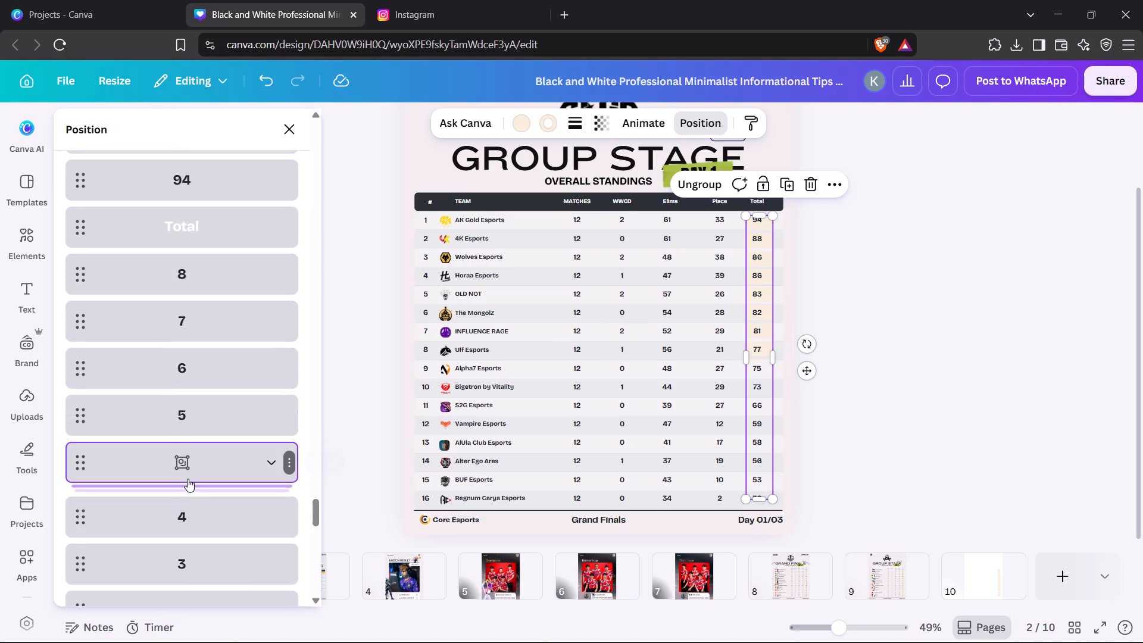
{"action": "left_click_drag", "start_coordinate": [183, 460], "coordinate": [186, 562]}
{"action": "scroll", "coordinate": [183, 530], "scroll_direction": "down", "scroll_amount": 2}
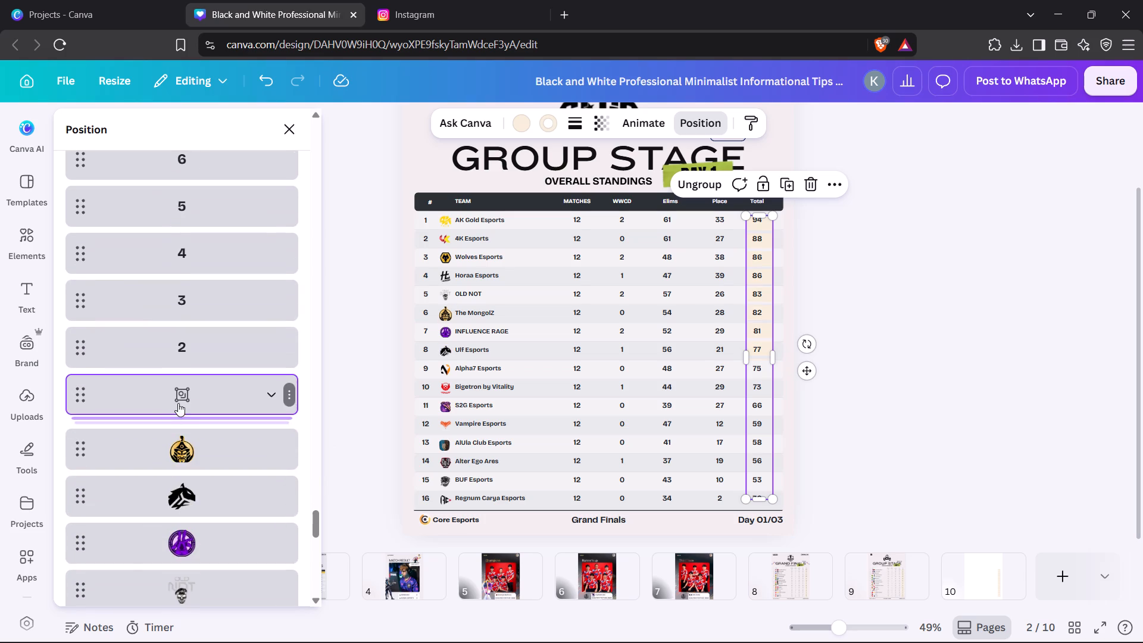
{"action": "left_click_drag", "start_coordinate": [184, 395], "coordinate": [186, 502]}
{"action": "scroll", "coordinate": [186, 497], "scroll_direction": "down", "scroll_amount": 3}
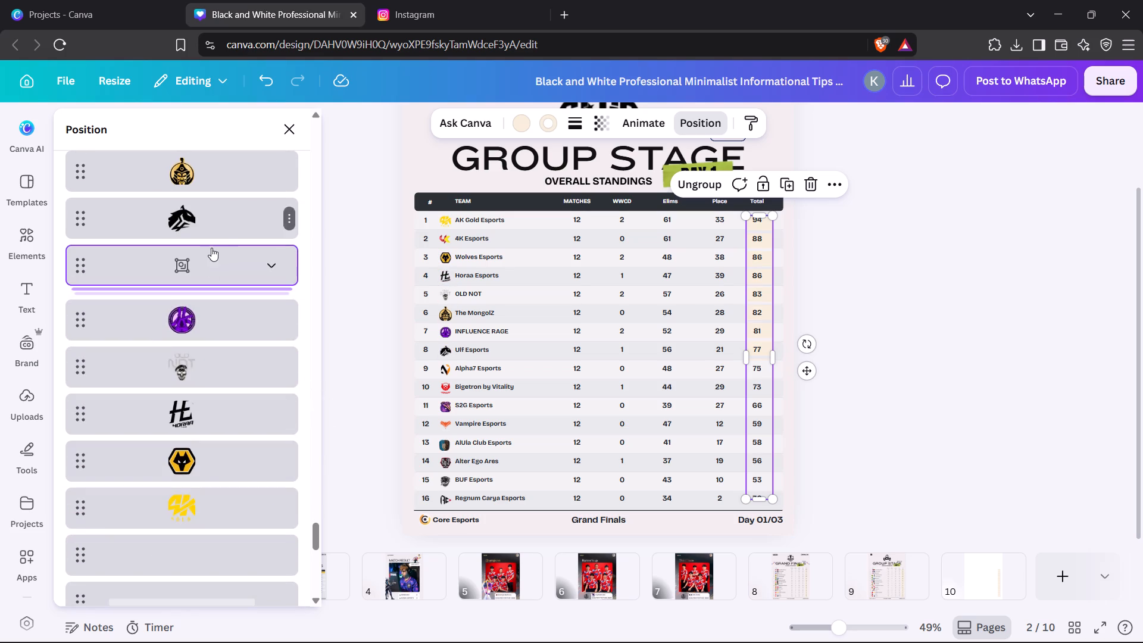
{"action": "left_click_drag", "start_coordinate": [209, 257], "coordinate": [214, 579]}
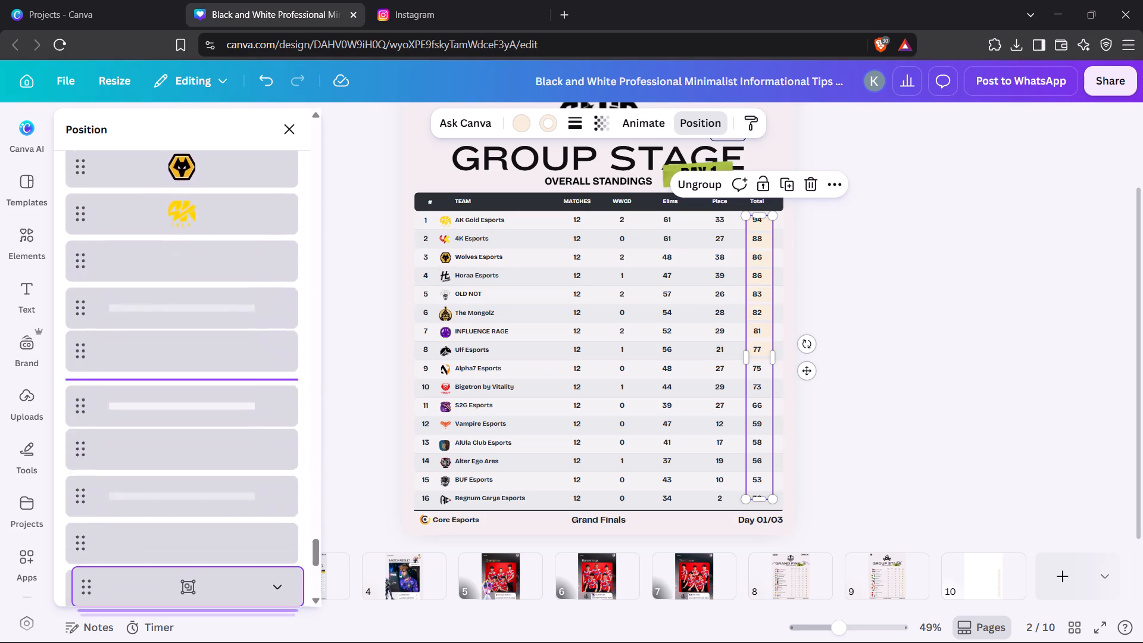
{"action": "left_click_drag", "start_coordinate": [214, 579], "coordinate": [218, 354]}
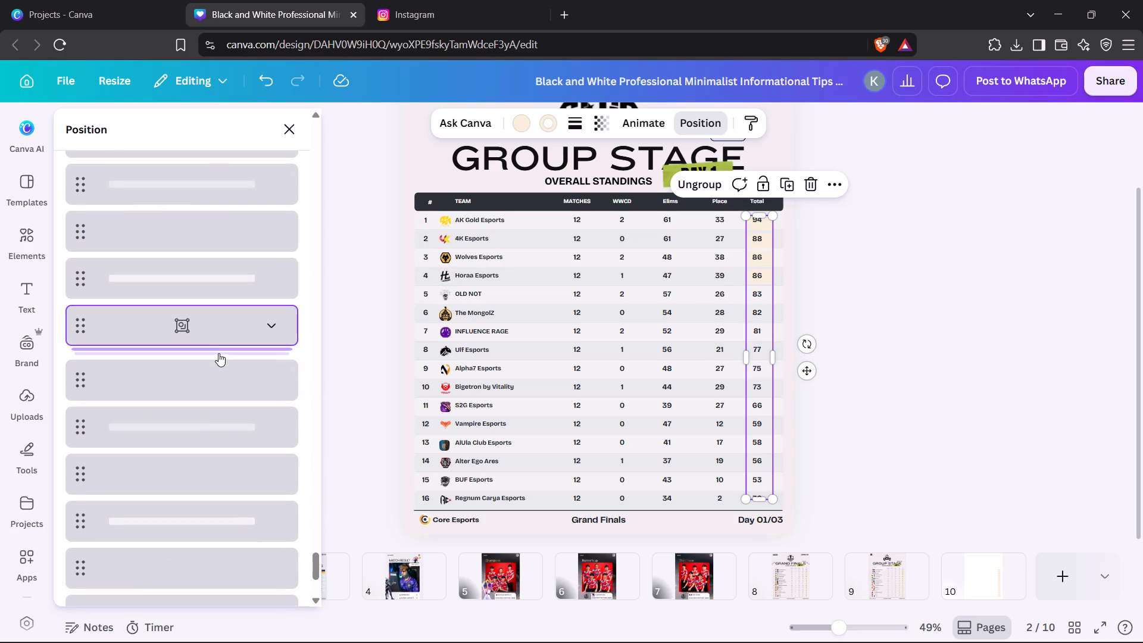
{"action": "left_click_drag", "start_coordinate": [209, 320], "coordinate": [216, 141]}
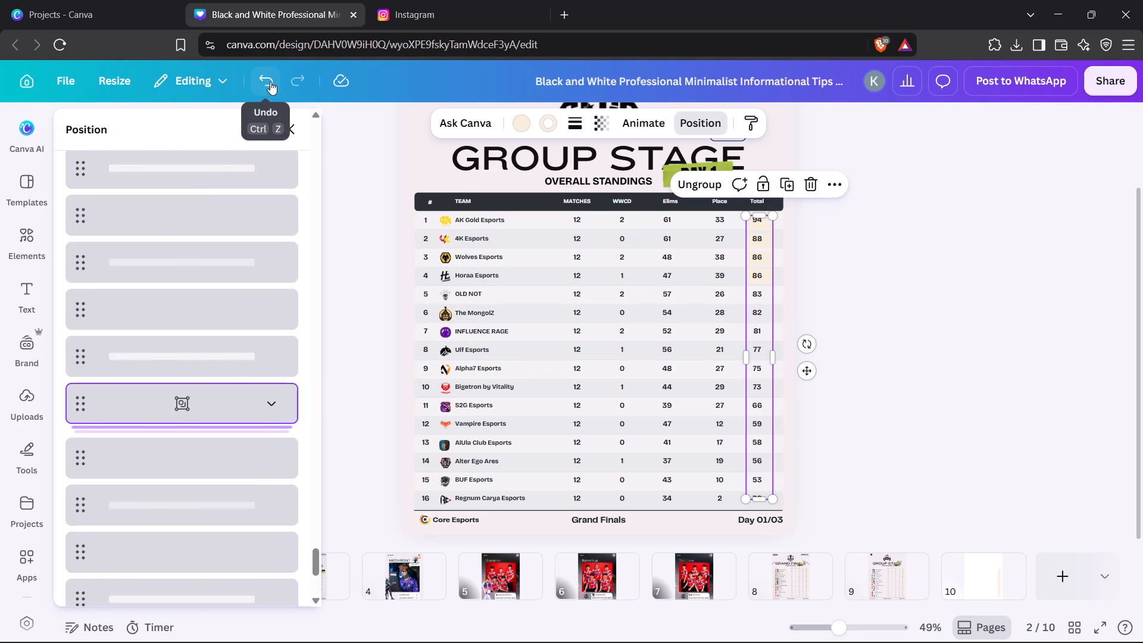
Delete the beige rectangle group from page 2.
{"action": "left_click", "coordinate": [77, 404]}
{"action": "left_click", "coordinate": [163, 411]}
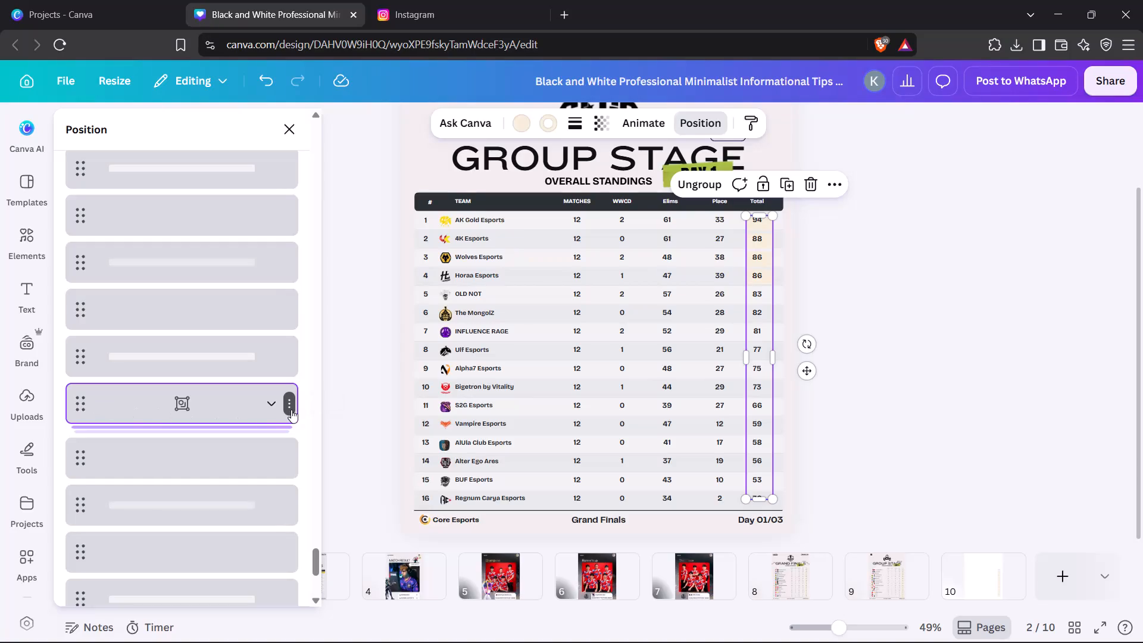
{"action": "left_click", "coordinate": [291, 410]}
{"action": "left_click", "coordinate": [354, 190]}
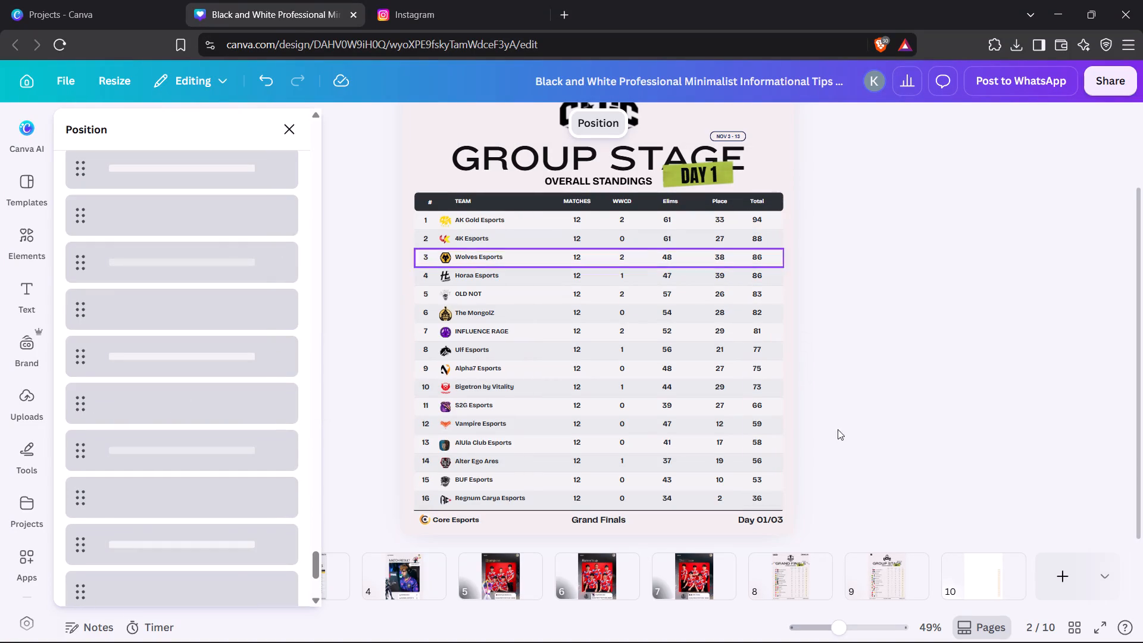
Copy the topmost beige rectangle from page 10 and paste it on page 2 over AK Gold Esports' Total value.
{"action": "left_click", "coordinate": [986, 585]}
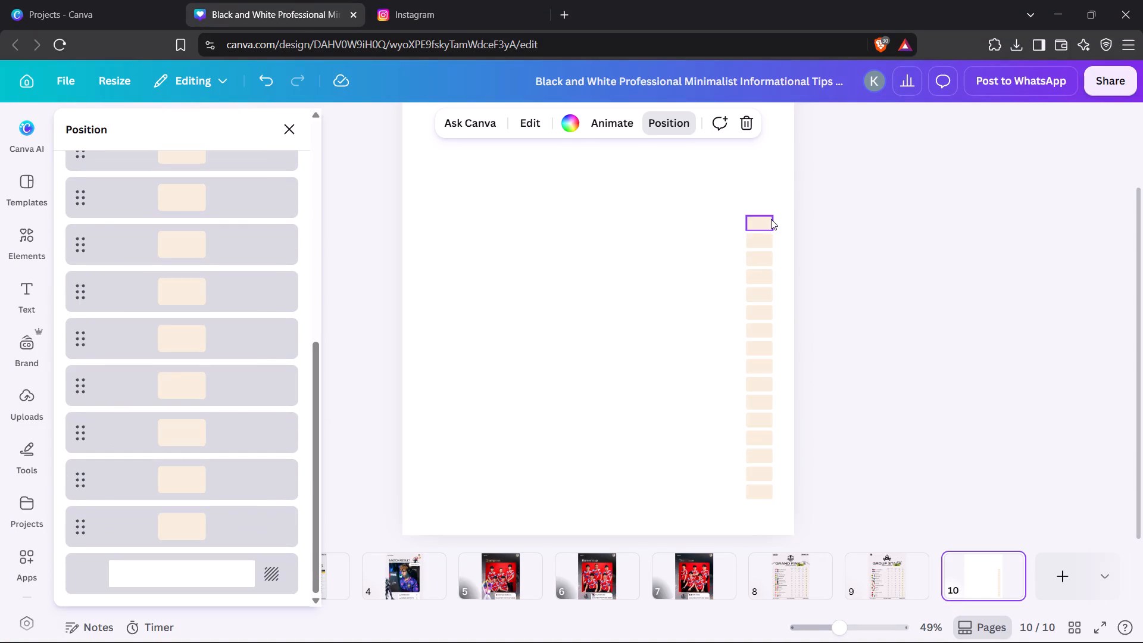
{"action": "left_click", "coordinate": [769, 220]}
{"action": "key", "text": "ctrl+c"}
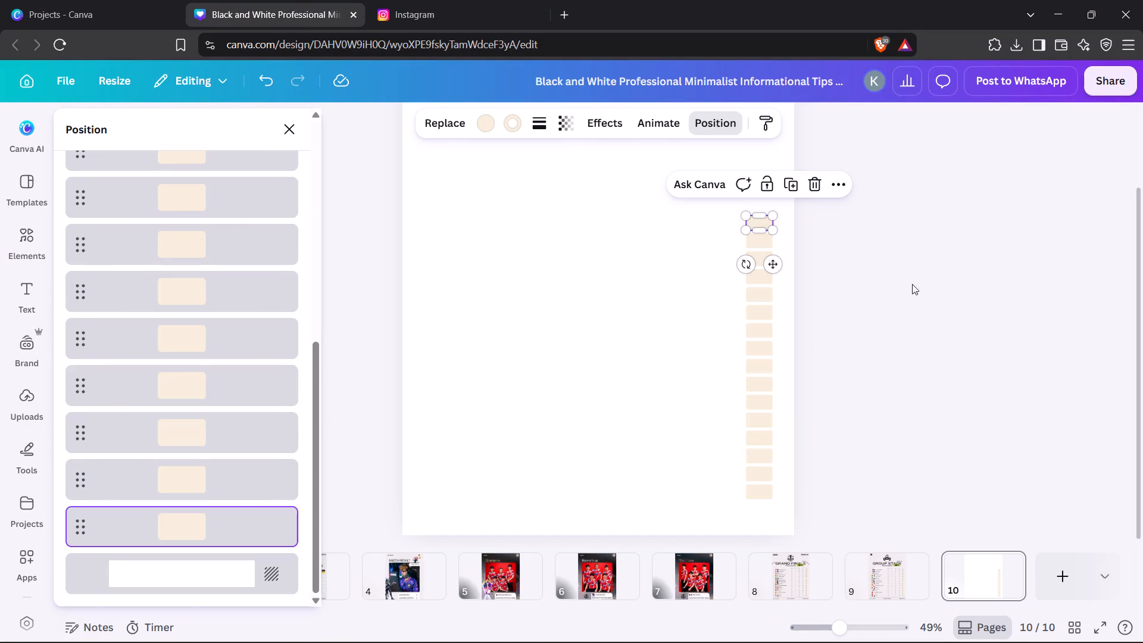
{"action": "left_click", "coordinate": [982, 351]}
{"action": "left_click", "coordinate": [218, 582]}
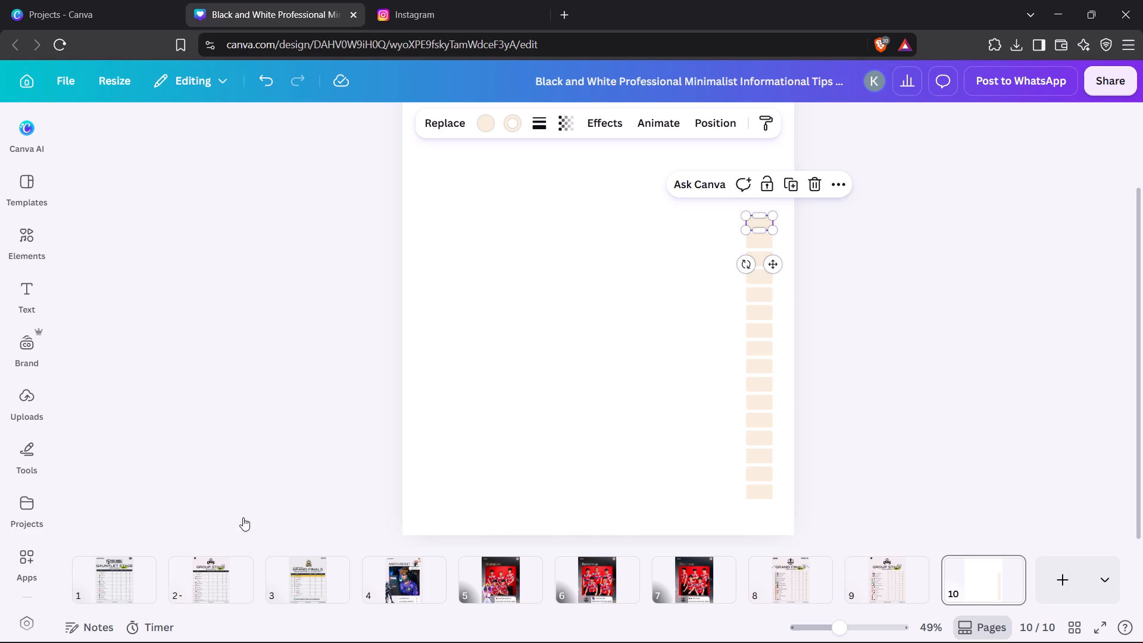
{"action": "key", "text": "ctrl+v"}
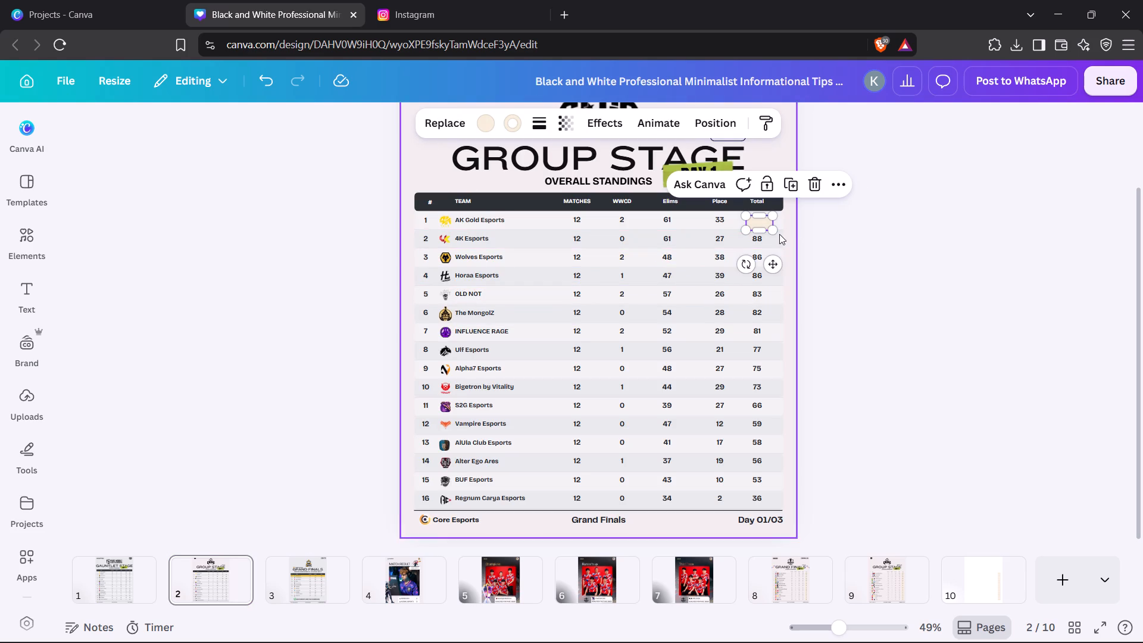
Lower the pasted beige rectangle in page 2's layer order, beneath the team names and logos, to just above Elims value 34.
{"action": "left_click", "coordinate": [839, 185]}
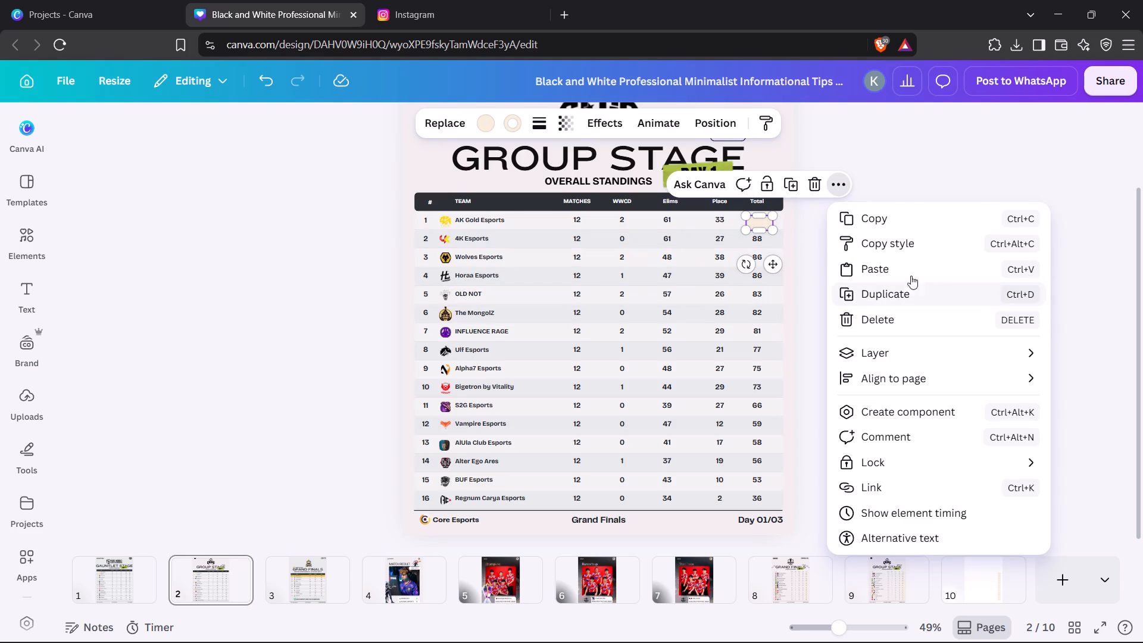
{"action": "left_click", "coordinate": [718, 125]}
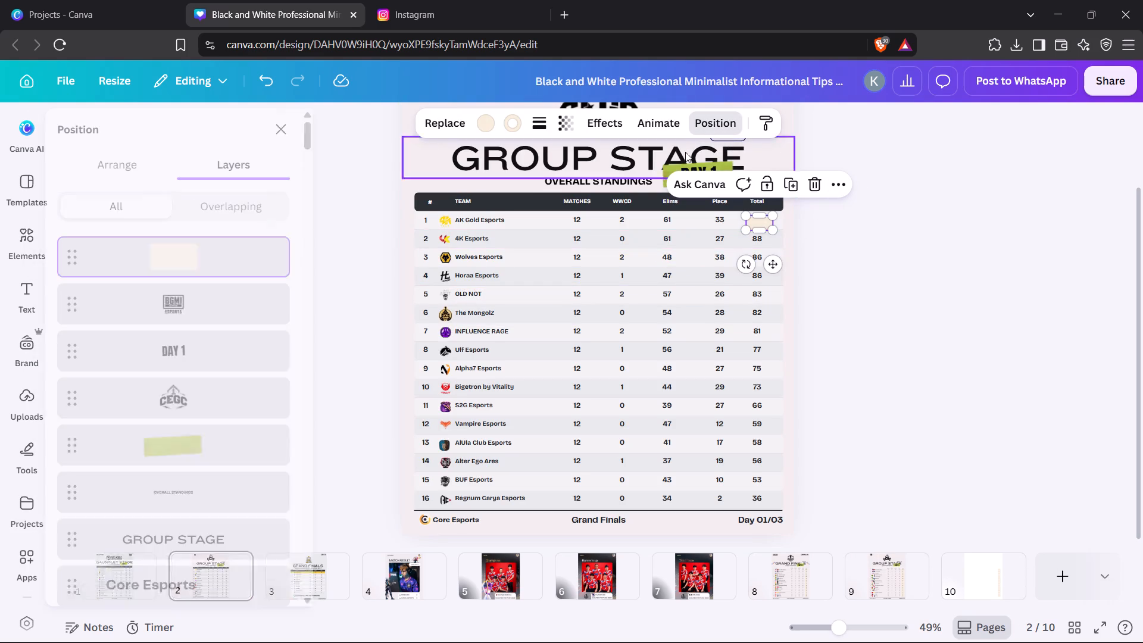
{"action": "left_click_drag", "start_coordinate": [236, 266], "coordinate": [257, 519]}
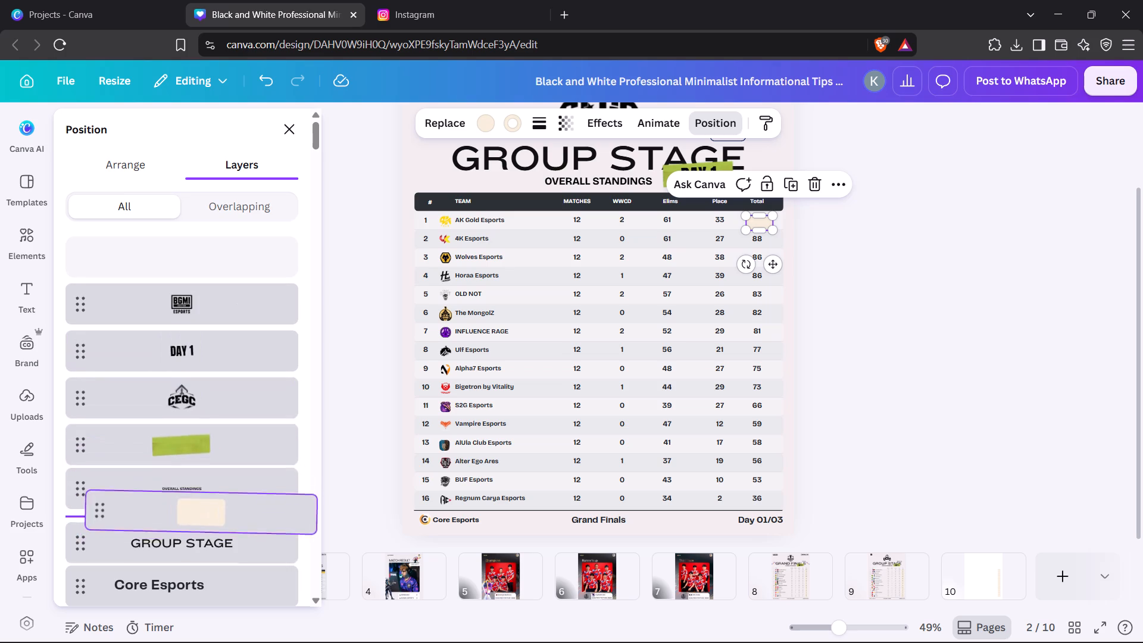
{"action": "left_click_drag", "start_coordinate": [257, 519], "coordinate": [256, 518]}
{"action": "scroll", "coordinate": [257, 518], "scroll_direction": "down", "scroll_amount": 17}
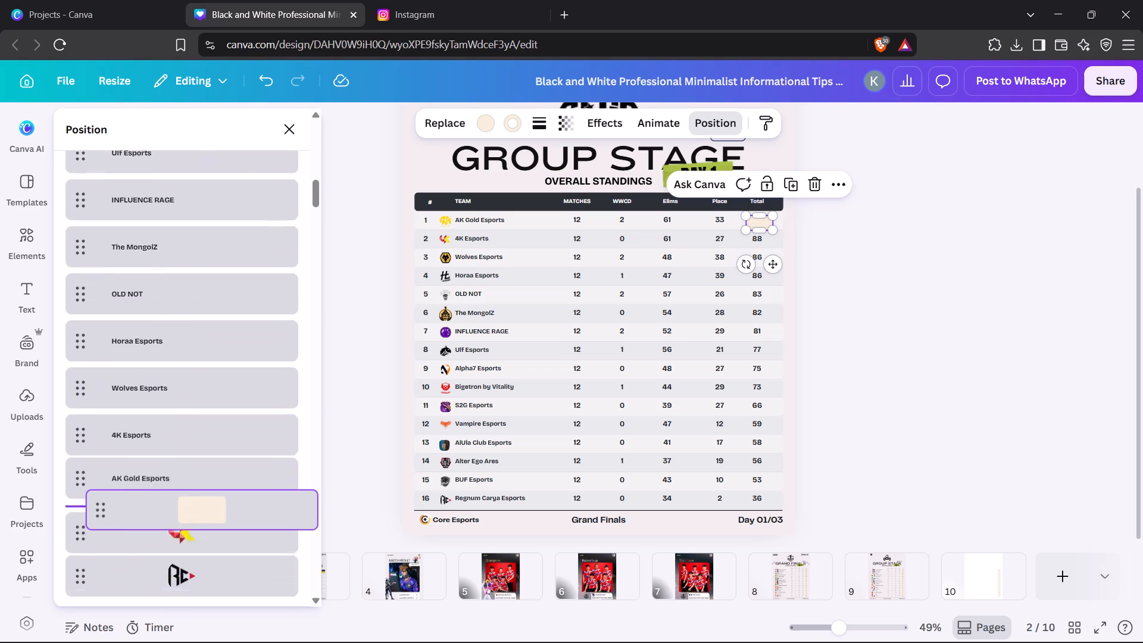
{"action": "scroll", "coordinate": [256, 518], "scroll_direction": "down", "scroll_amount": 2}
{"action": "left_click_drag", "start_coordinate": [256, 518], "coordinate": [230, 419]}
{"action": "scroll", "coordinate": [255, 514], "scroll_direction": "down", "scroll_amount": 3}
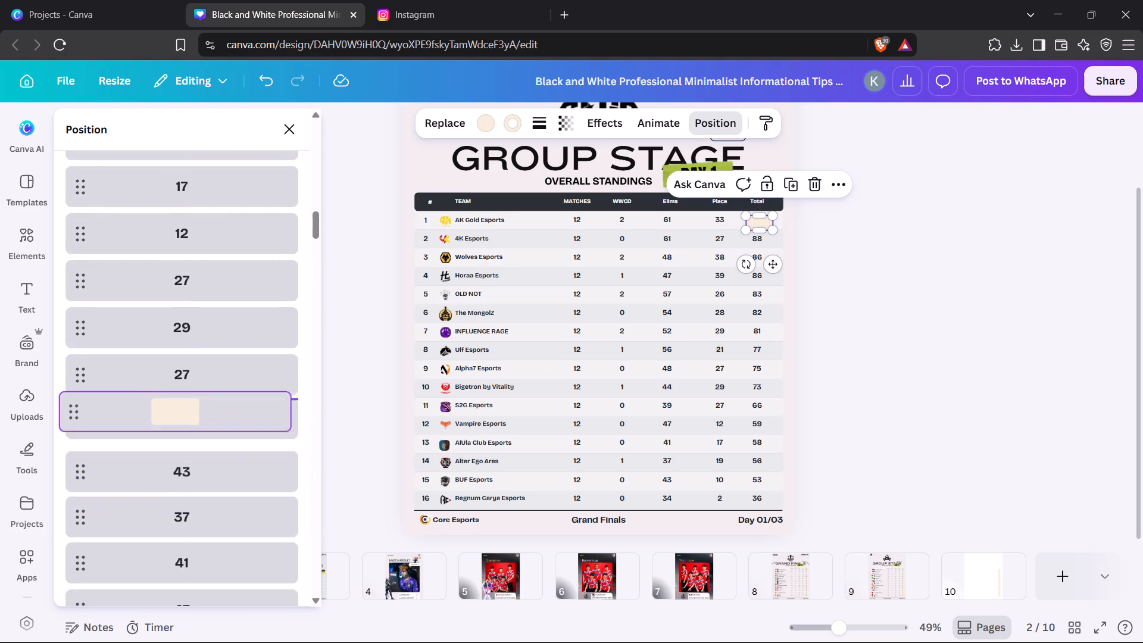
{"action": "left_click_drag", "start_coordinate": [230, 419], "coordinate": [230, 418]}
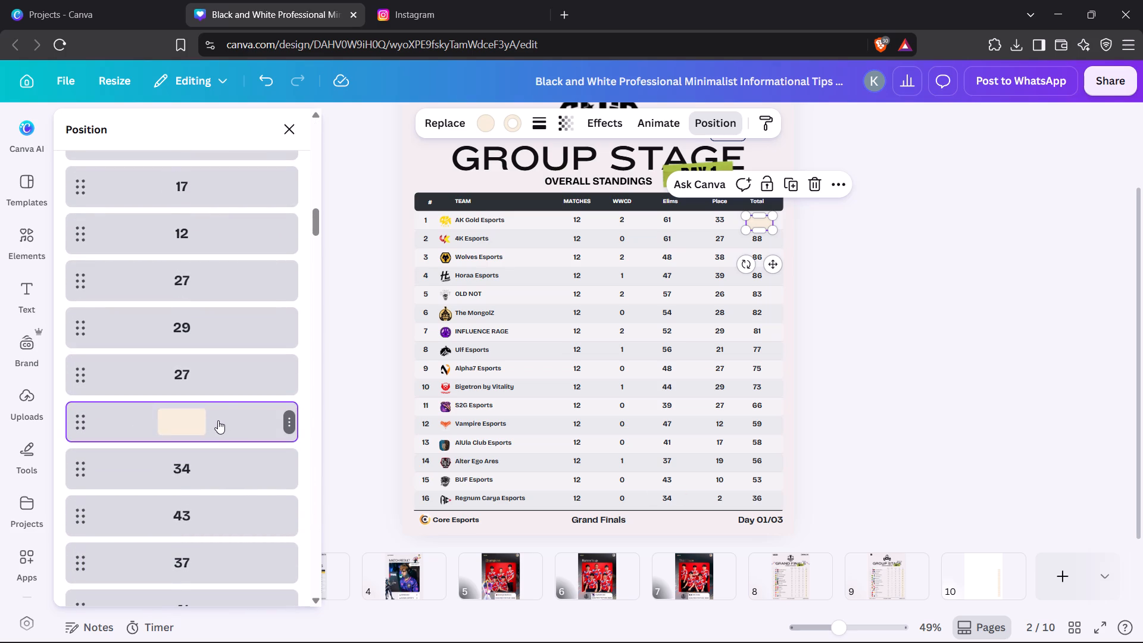
Lower the beige rectangle further in the layer order, past the Elims values, to between Total values 36 and 53.
{"action": "left_click_drag", "start_coordinate": [196, 419], "coordinate": [204, 558]}
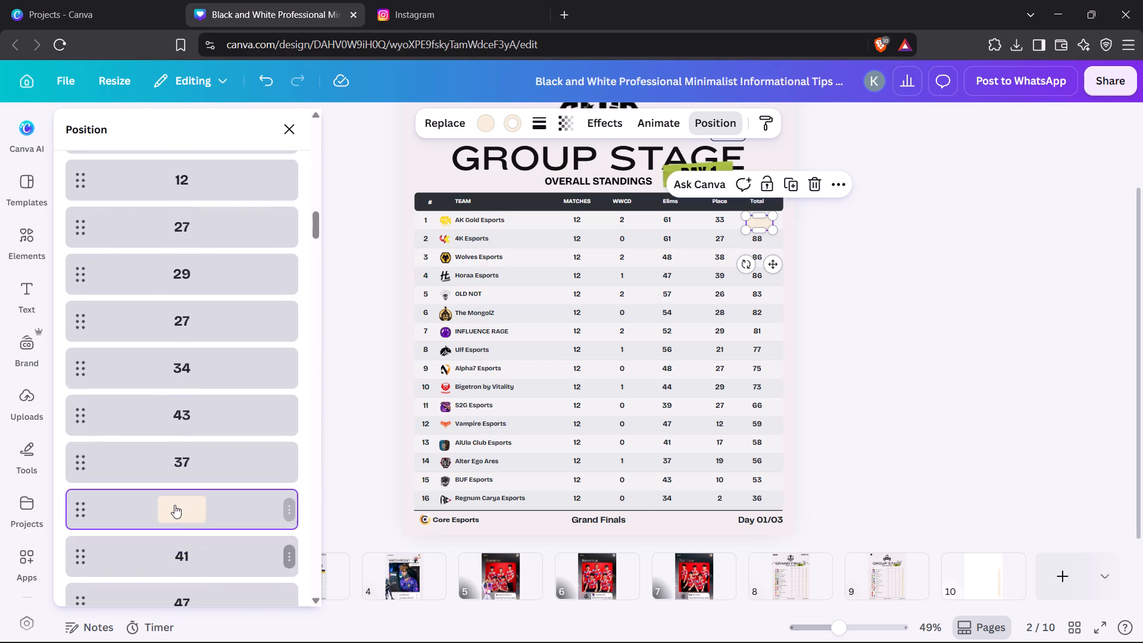
{"action": "scroll", "coordinate": [174, 505], "scroll_direction": "down", "scroll_amount": 3}
{"action": "left_click_drag", "start_coordinate": [198, 294], "coordinate": [224, 463]}
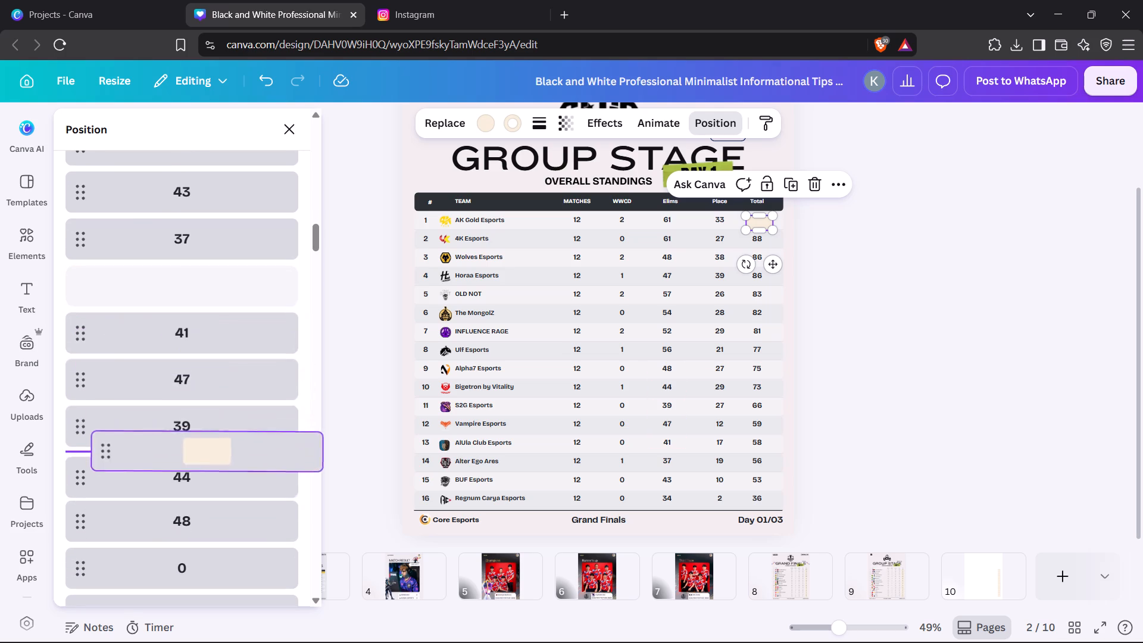
{"action": "left_click_drag", "start_coordinate": [224, 463], "coordinate": [217, 480]}
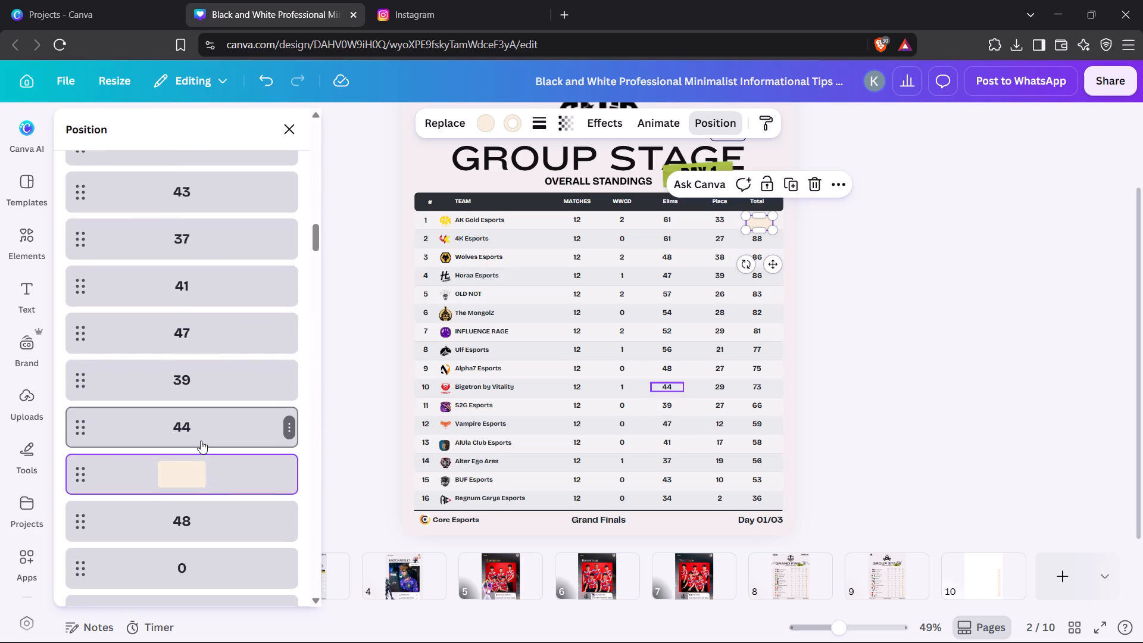
{"action": "scroll", "coordinate": [201, 441], "scroll_direction": "down", "scroll_amount": 1}
{"action": "left_click_drag", "start_coordinate": [195, 407], "coordinate": [191, 548]}
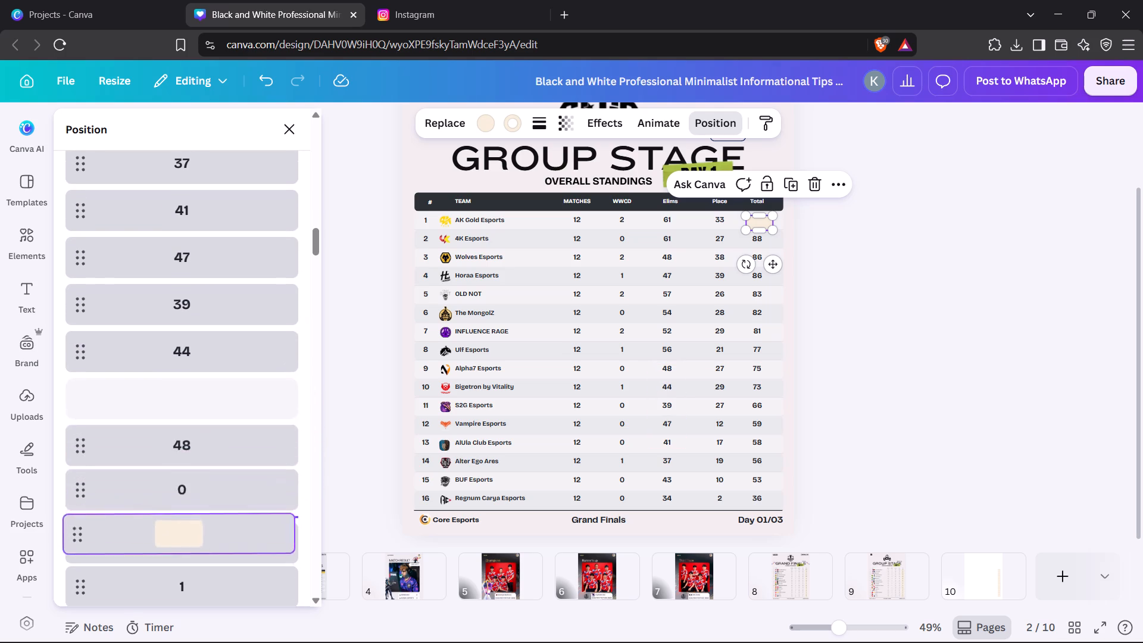
{"action": "left_click_drag", "start_coordinate": [191, 548], "coordinate": [185, 573]}
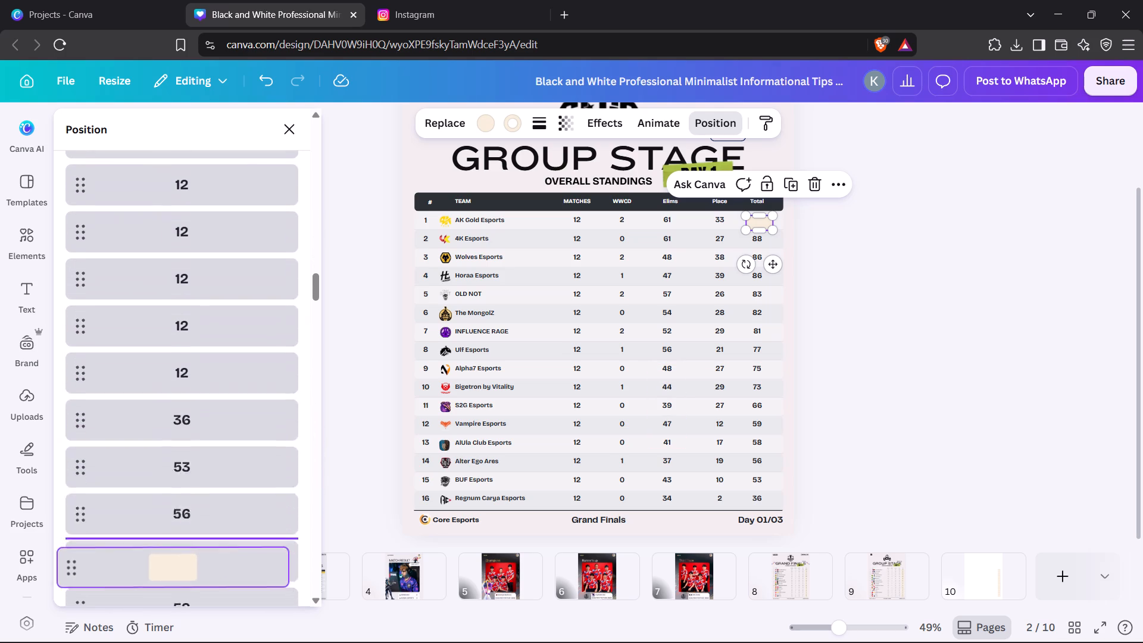
{"action": "left_click_drag", "start_coordinate": [185, 573], "coordinate": [176, 385]}
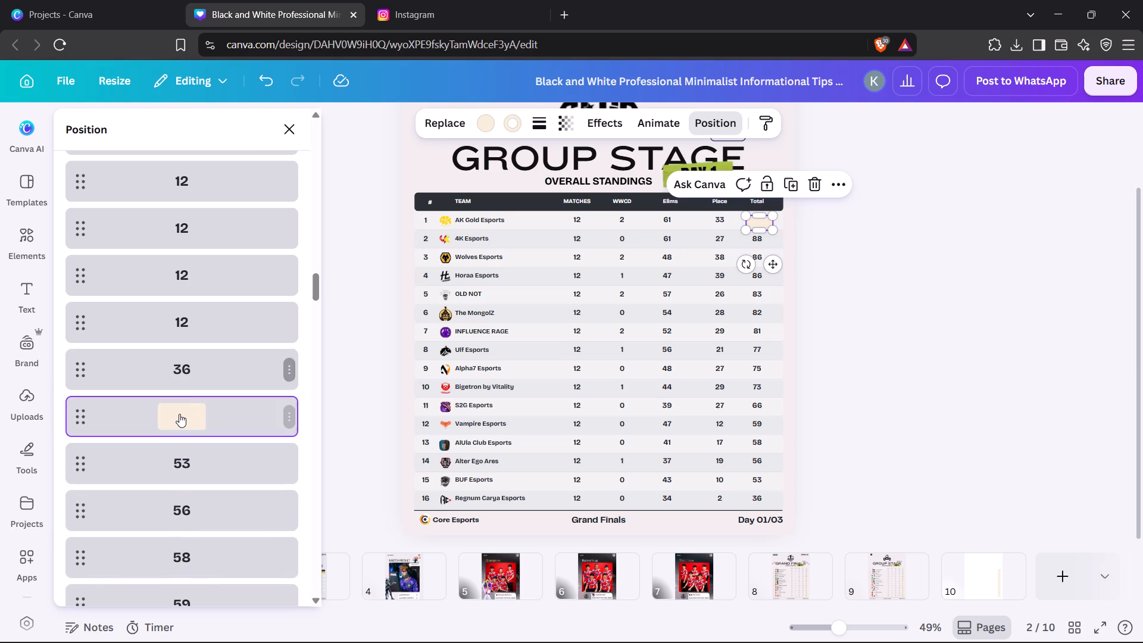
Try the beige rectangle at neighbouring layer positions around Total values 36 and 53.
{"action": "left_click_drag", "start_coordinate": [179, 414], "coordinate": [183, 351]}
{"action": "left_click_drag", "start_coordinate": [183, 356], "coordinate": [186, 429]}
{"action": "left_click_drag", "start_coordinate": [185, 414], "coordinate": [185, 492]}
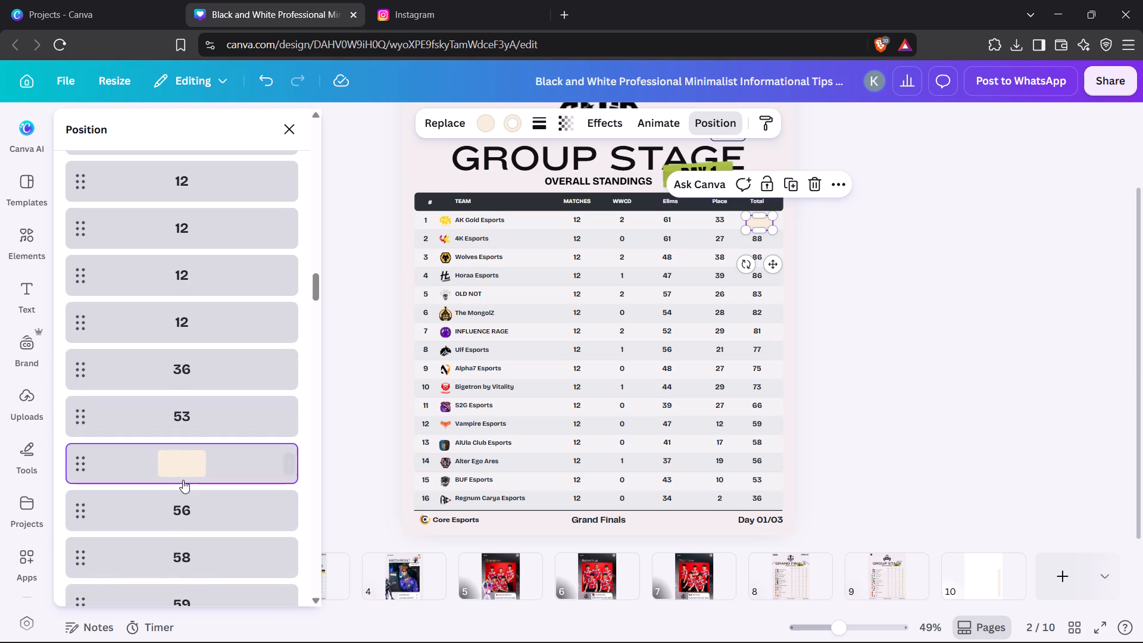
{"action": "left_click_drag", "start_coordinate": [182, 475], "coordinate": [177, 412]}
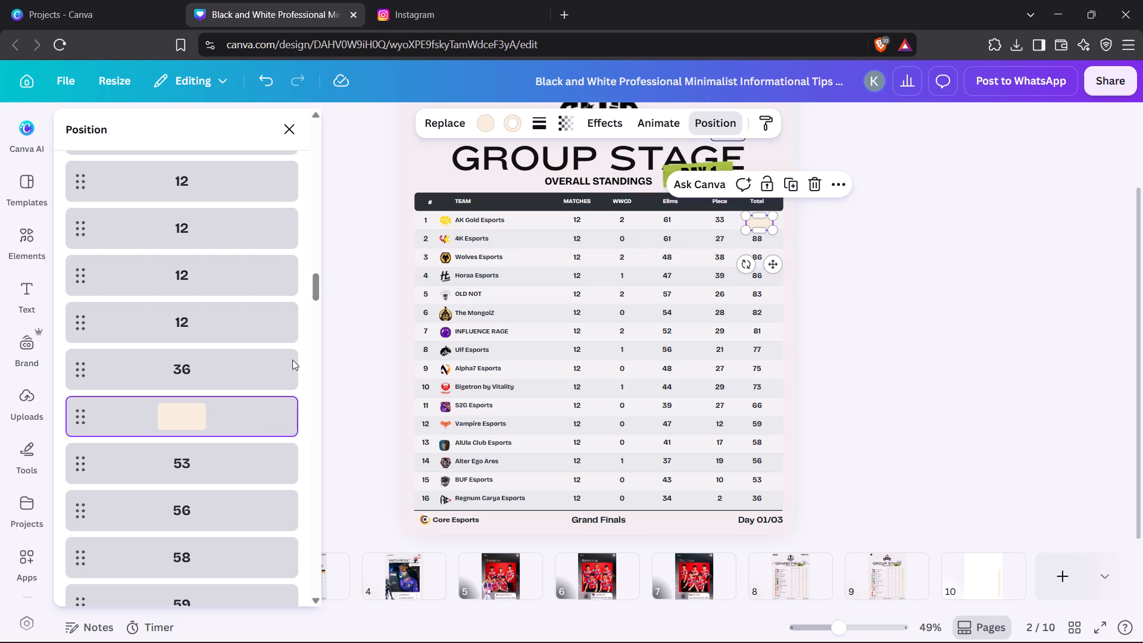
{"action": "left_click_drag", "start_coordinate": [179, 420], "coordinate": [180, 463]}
Lower the beige rectangle beneath Total values 53 to 75 and rank numbers 16 to 9 in the layer order.
{"action": "left_click_drag", "start_coordinate": [188, 416], "coordinate": [186, 551]}
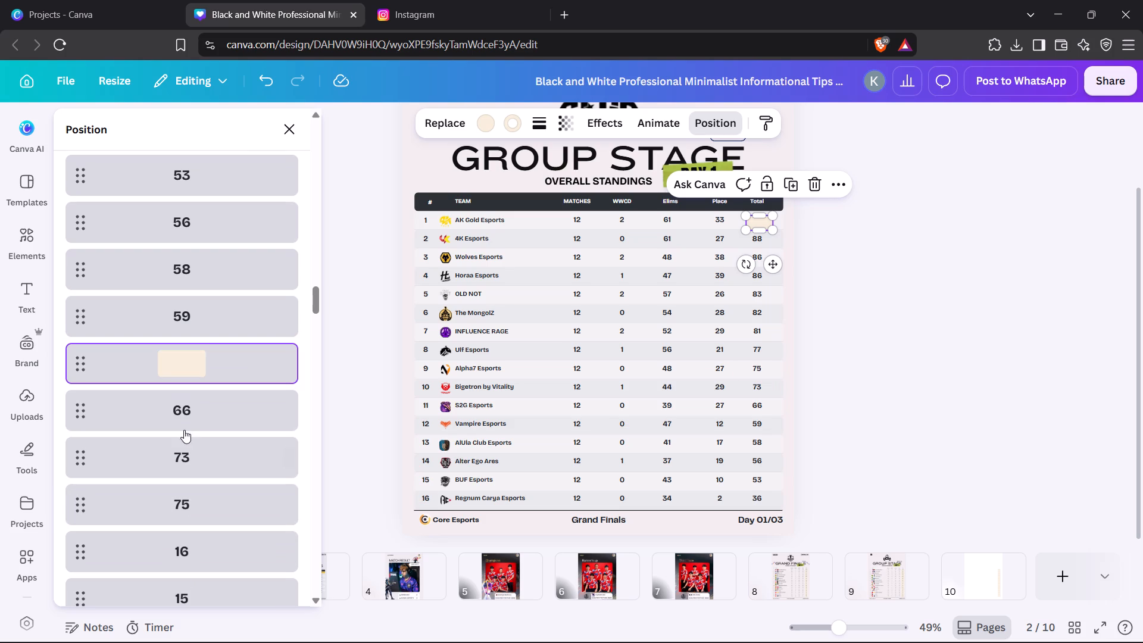
{"action": "left_click_drag", "start_coordinate": [199, 361], "coordinate": [205, 491]}
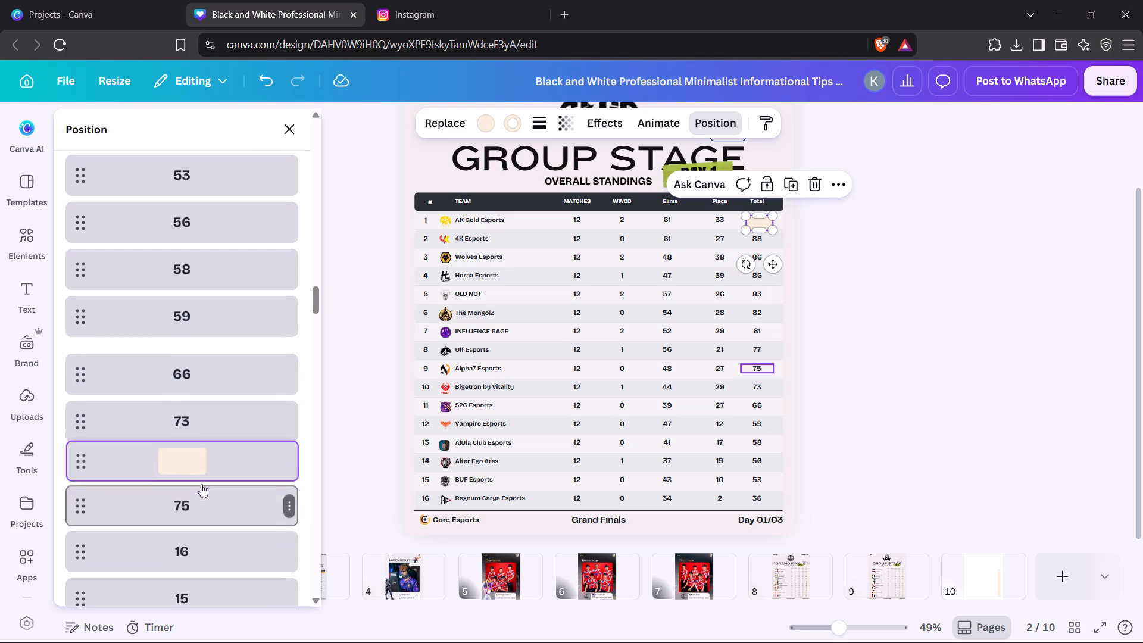
{"action": "left_click_drag", "start_coordinate": [195, 458], "coordinate": [190, 548]}
{"action": "left_click_drag", "start_coordinate": [190, 502], "coordinate": [190, 574]}
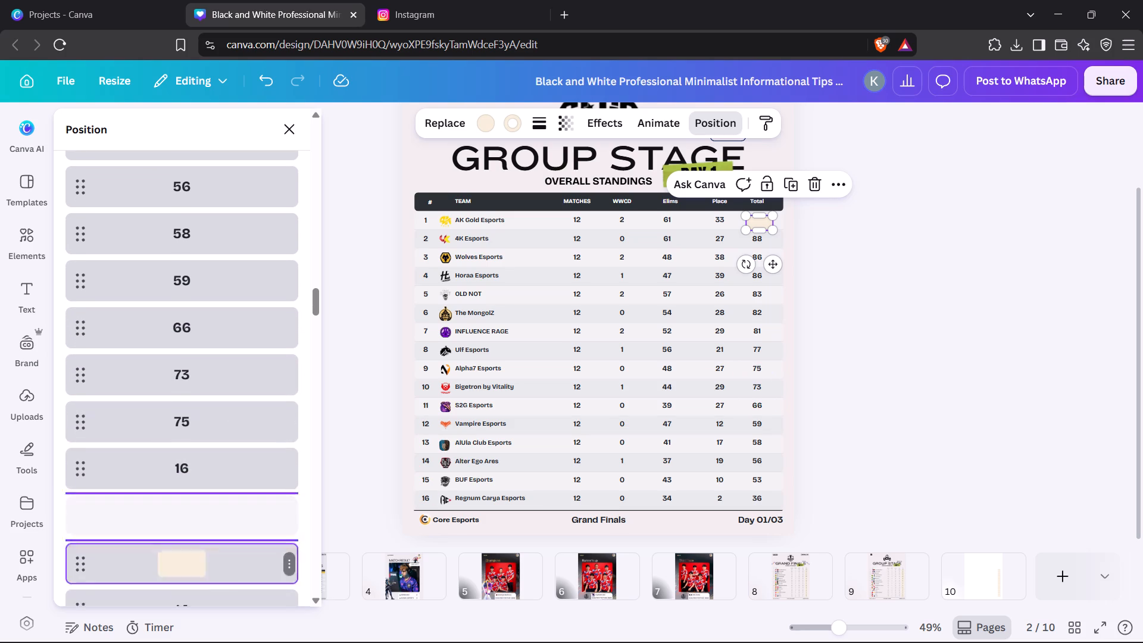
{"action": "left_click_drag", "start_coordinate": [190, 574], "coordinate": [190, 577]}
{"action": "left_click_drag", "start_coordinate": [193, 502], "coordinate": [200, 590]}
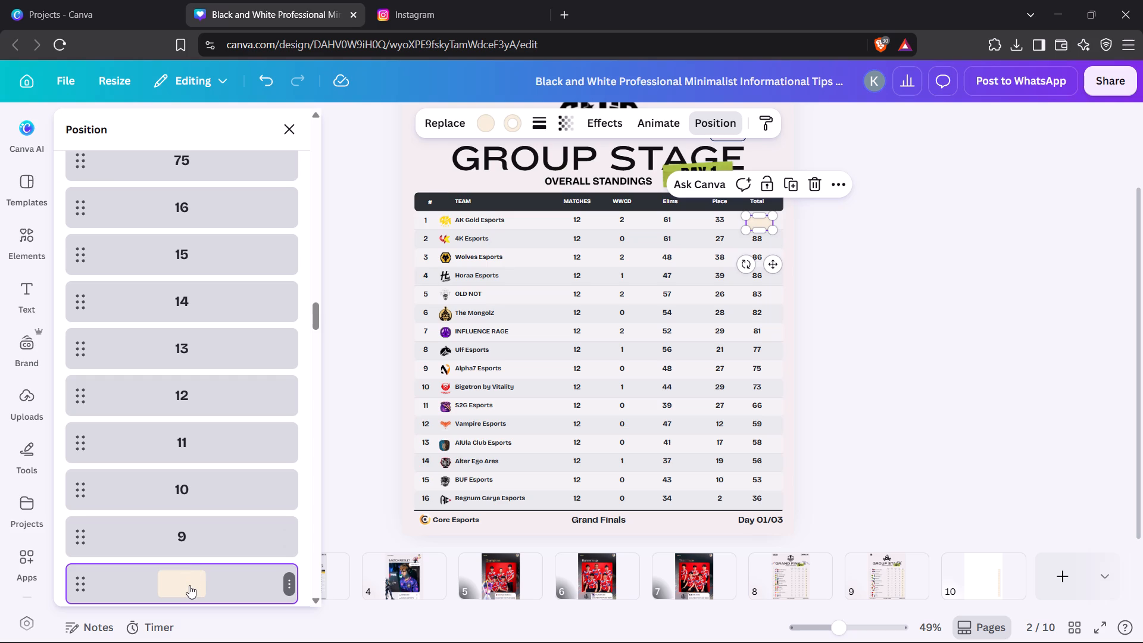
Lower the beige rectangle past the row bars and the Place and WWCD values, to between rank numbers 5 and 4.
{"action": "left_click_drag", "start_coordinate": [189, 585], "coordinate": [189, 614]}
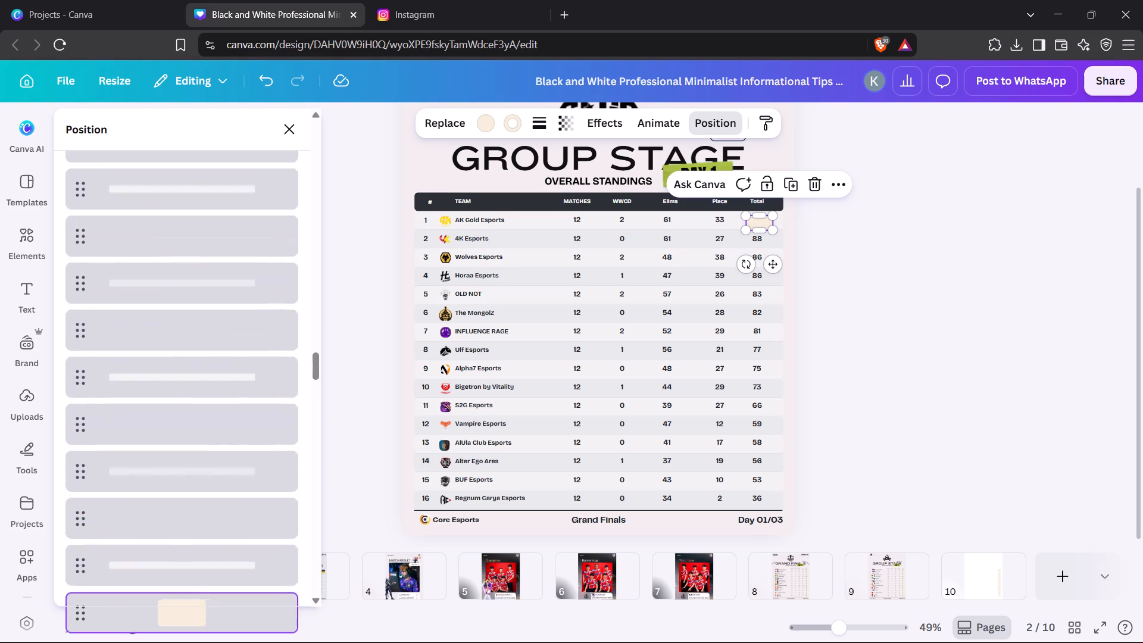
{"action": "left_click_drag", "start_coordinate": [189, 614], "coordinate": [195, 530]}
{"action": "scroll", "coordinate": [194, 510], "scroll_direction": "down", "scroll_amount": 1}
{"action": "left_click_drag", "start_coordinate": [189, 472], "coordinate": [189, 553]}
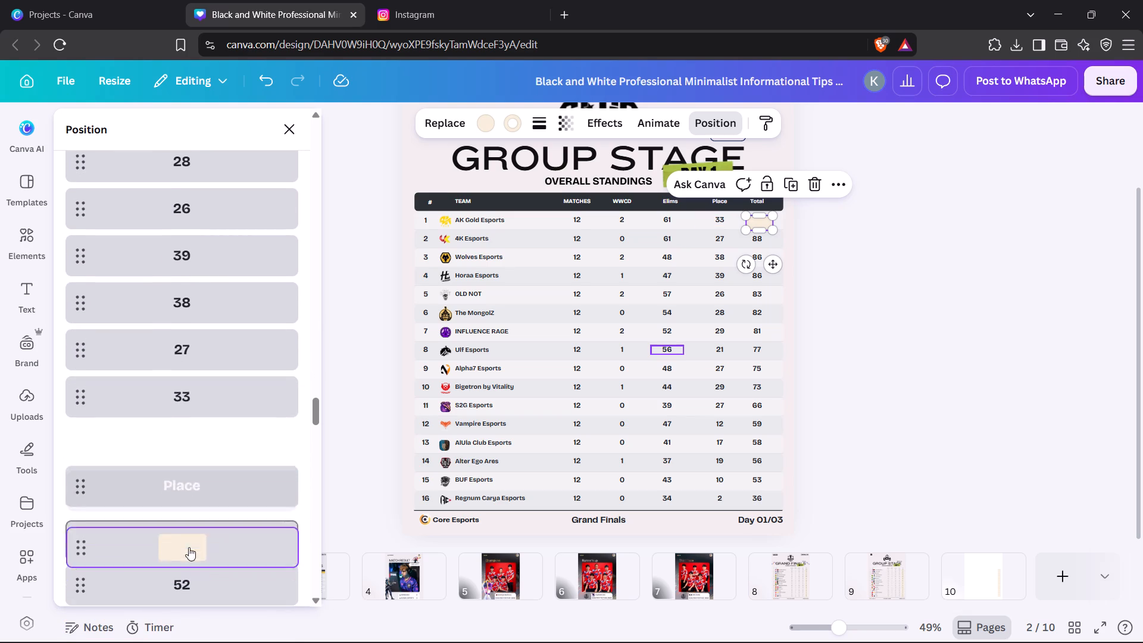
{"action": "left_click_drag", "start_coordinate": [188, 482], "coordinate": [194, 304]}
{"action": "left_click_drag", "start_coordinate": [194, 304], "coordinate": [192, 586]}
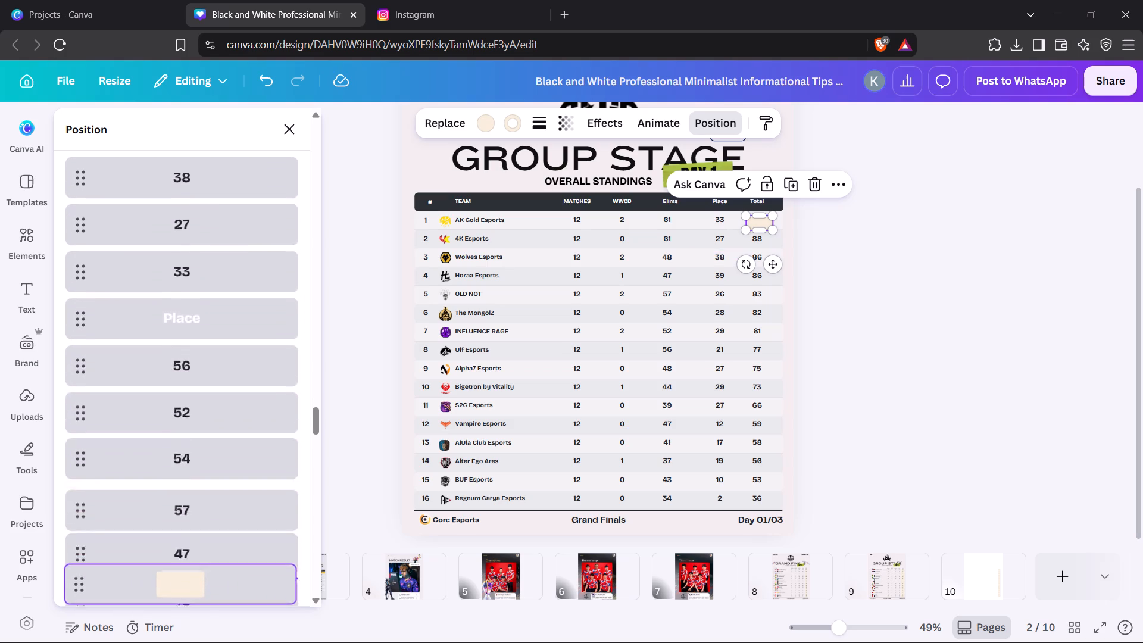
{"action": "left_click_drag", "start_coordinate": [192, 586], "coordinate": [196, 635]}
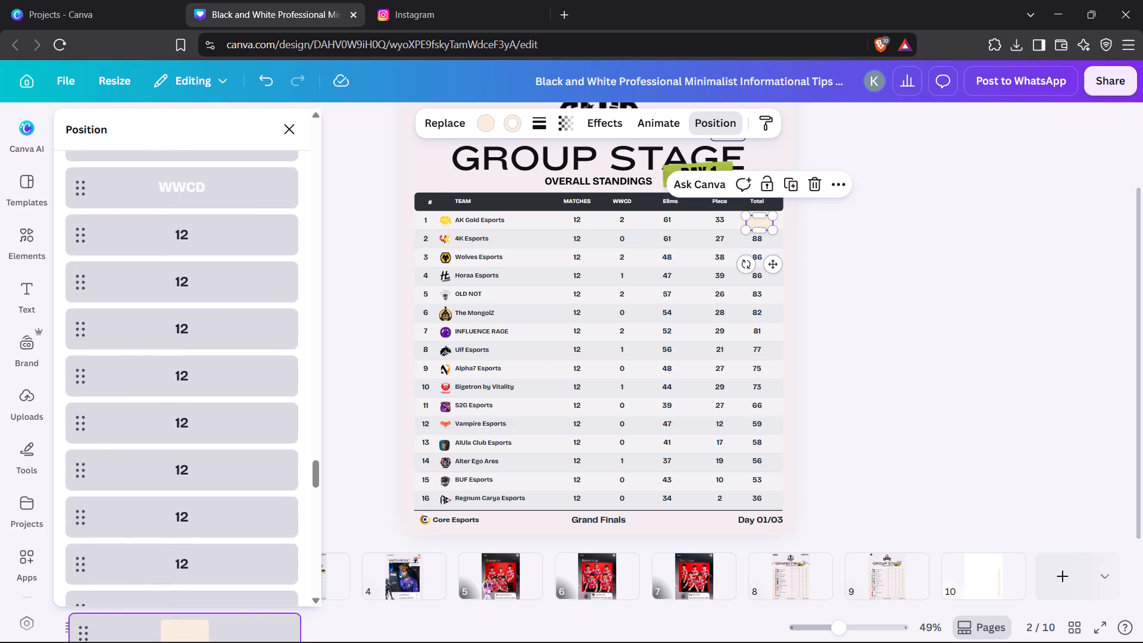
{"action": "left_click_drag", "start_coordinate": [196, 635], "coordinate": [198, 213]}
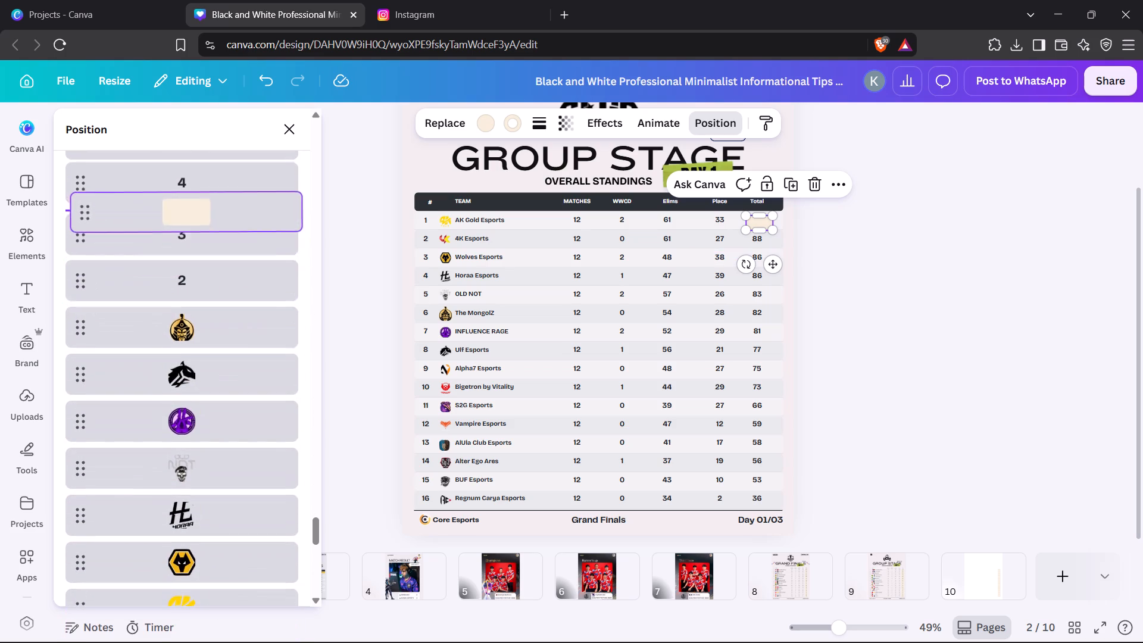
{"action": "left_click_drag", "start_coordinate": [198, 213], "coordinate": [192, 176]}
Raise the beige rectangle in the layer order to directly beneath the Total header, above rank number 8.
{"action": "scroll", "coordinate": [192, 193], "scroll_direction": "up", "scroll_amount": 2}
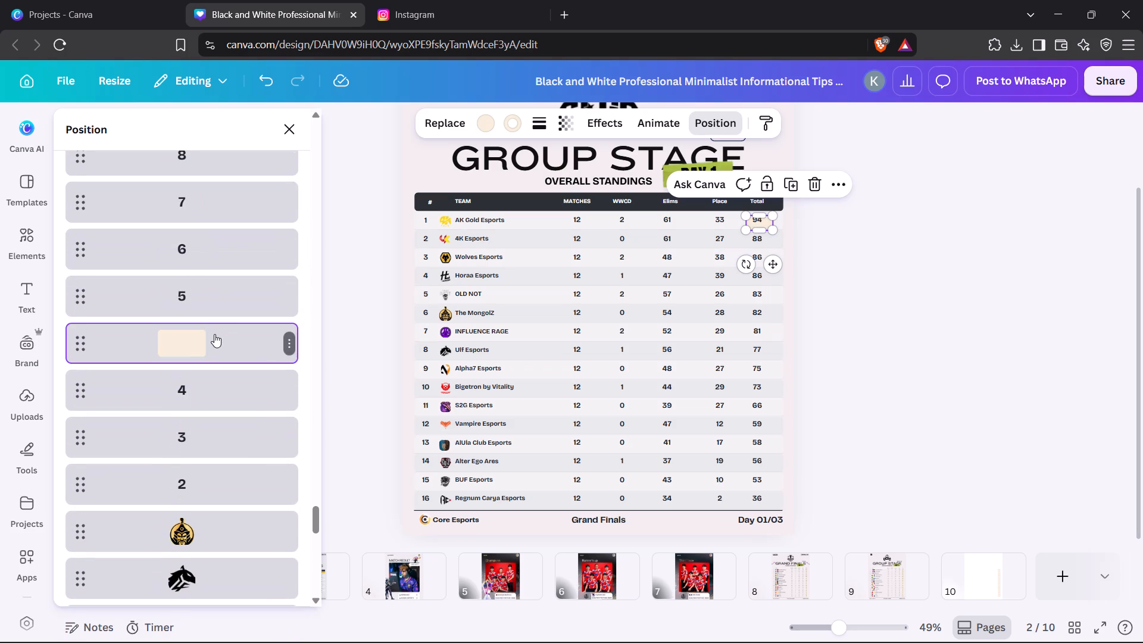
{"action": "left_click_drag", "start_coordinate": [214, 334], "coordinate": [214, 221]}
{"action": "scroll", "coordinate": [214, 224], "scroll_direction": "up", "scroll_amount": 1}
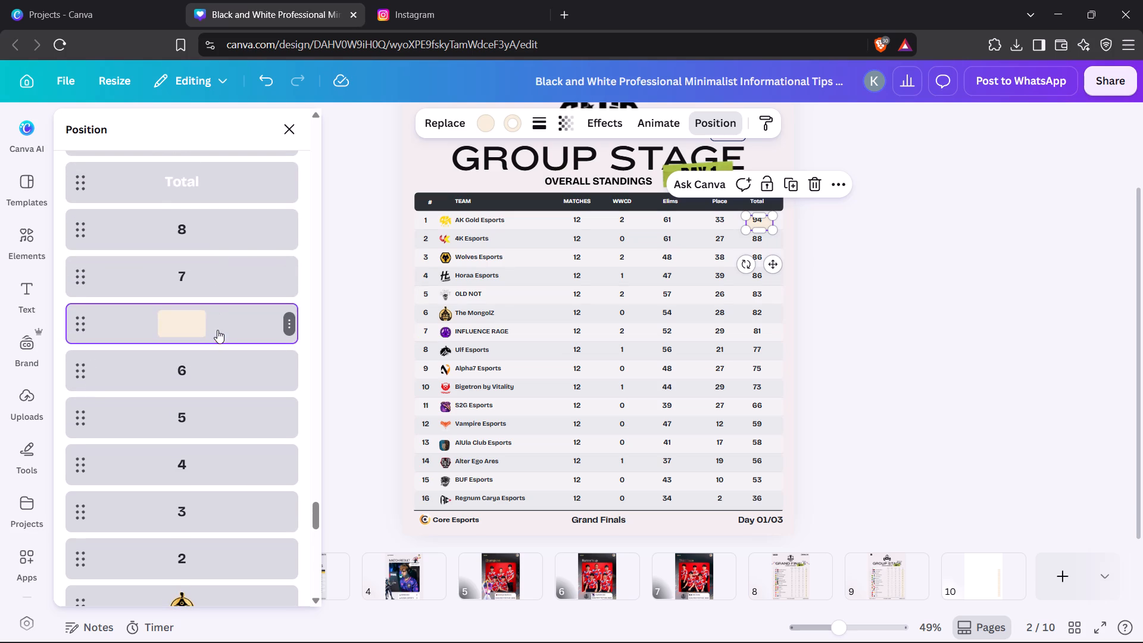
{"action": "left_click_drag", "start_coordinate": [217, 330], "coordinate": [217, 230]}
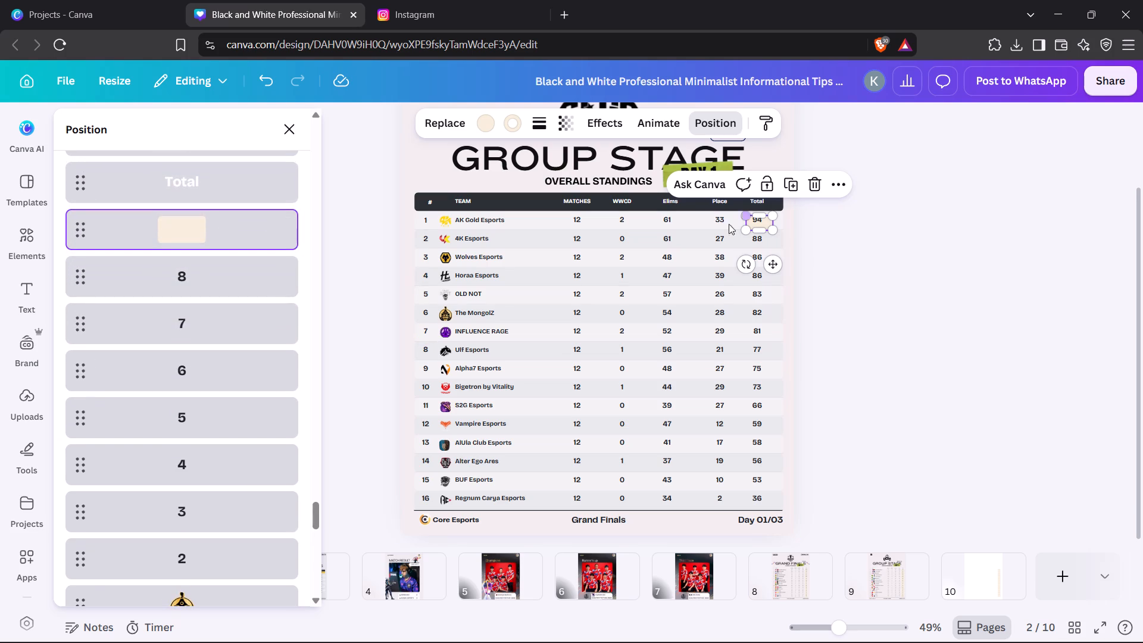
{"action": "left_click", "coordinate": [890, 276]}
{"action": "left_click", "coordinate": [884, 279]}
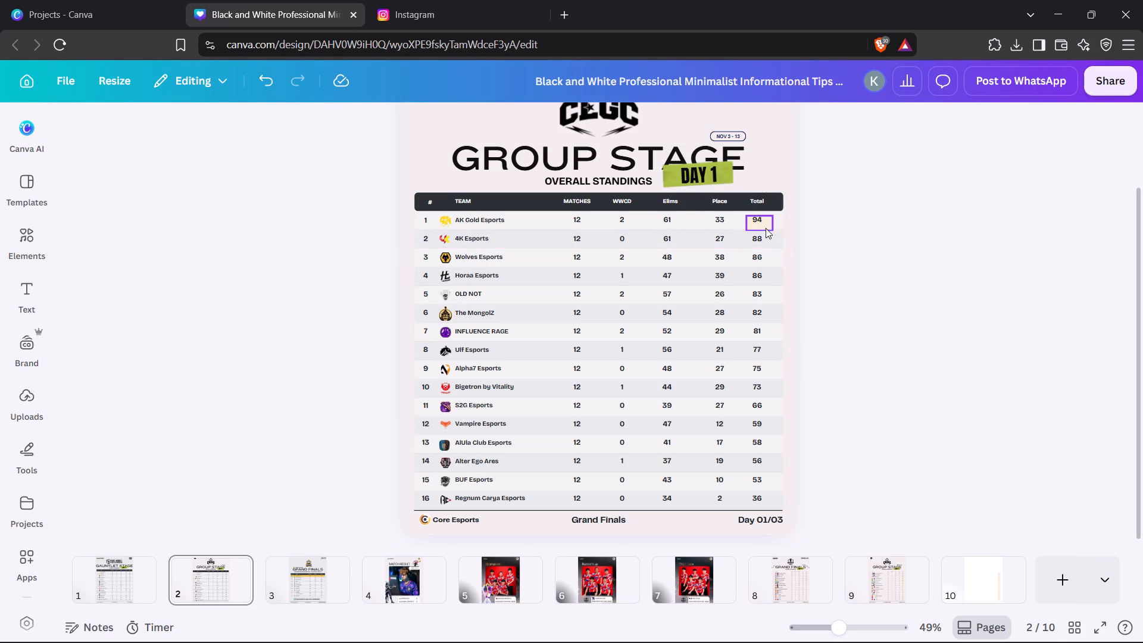
Nudge the beige rectangle up and slightly left to centre it behind AK Gold Esports' Total value.
{"action": "left_click", "coordinate": [766, 227]}
{"action": "key", "text": "Up"}
{"action": "key", "text": "Up"}
{"action": "key", "text": "Up"}
{"action": "key", "text": "Up"}
{"action": "key", "text": "Up"}
{"action": "key", "text": "Up"}
{"action": "key", "text": "Up"}
{"action": "key", "text": "Up"}
{"action": "key", "text": "Up"}
{"action": "key", "text": "Up"}
{"action": "key", "text": "Up"}
{"action": "key", "text": "Up"}
{"action": "key", "text": "Up"}
{"action": "key", "text": "Up"}
{"action": "key", "text": "Up"}
{"action": "key", "text": "Up"}
{"action": "key", "text": "Up"}
{"action": "key", "text": "Up"}
{"action": "key", "text": "Up"}
{"action": "key", "text": "Up"}
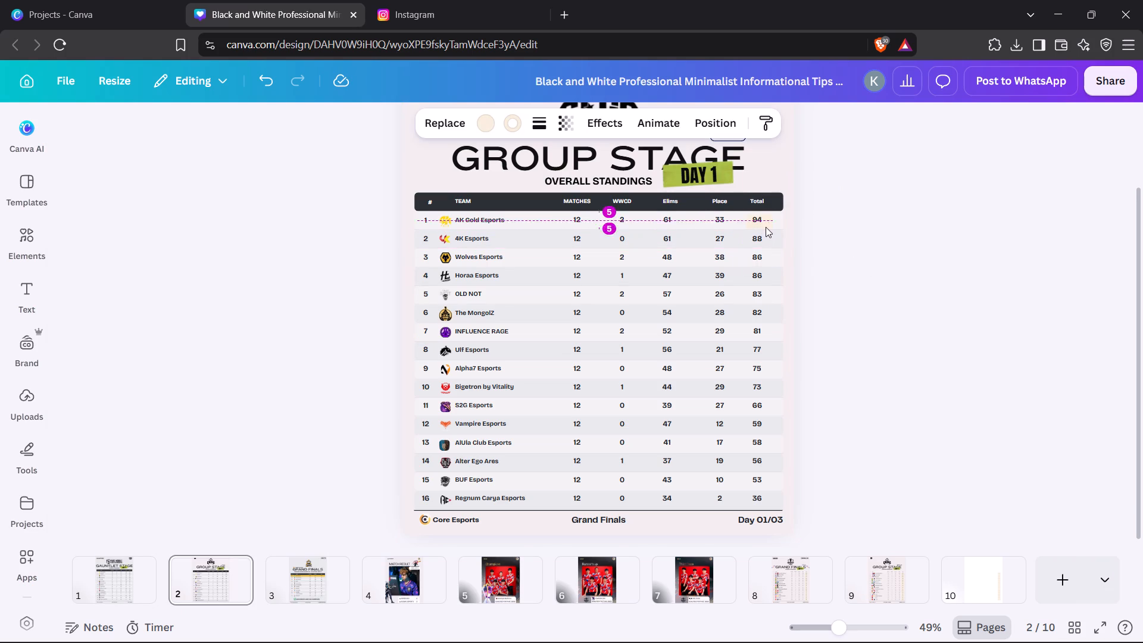
{"action": "key", "text": "Down"}
{"action": "key", "text": "Down"}
{"action": "key", "text": "Down"}
{"action": "key", "text": "Down"}
{"action": "key", "text": "Down"}
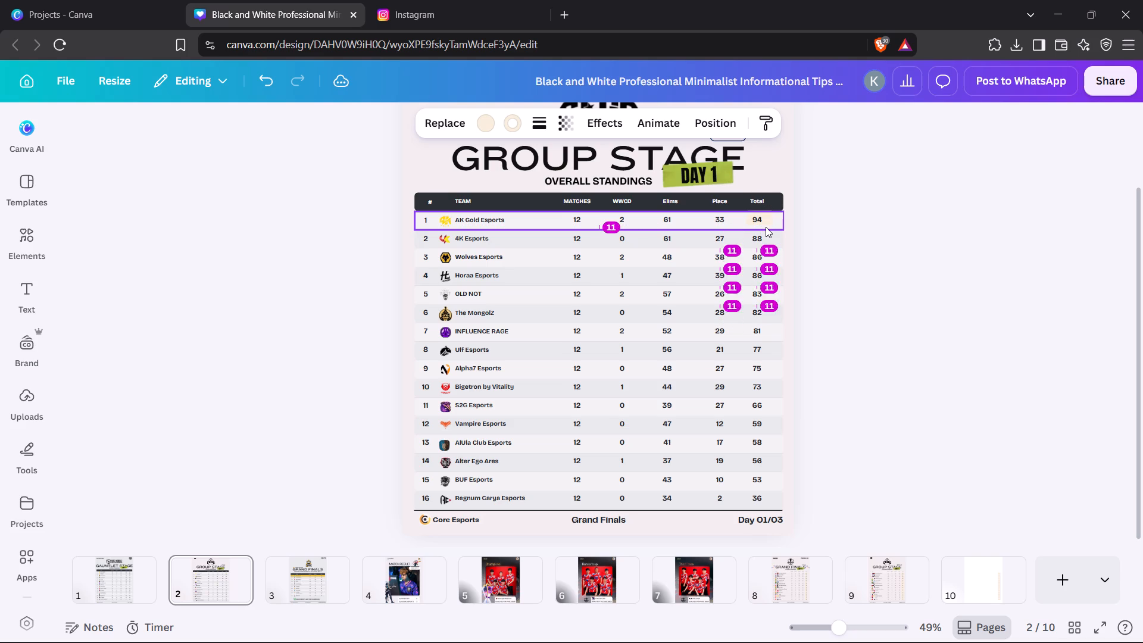
{"action": "key", "text": "Down"}
{"action": "key", "text": "Down"}
{"action": "key", "text": "Left"}
{"action": "key", "text": "Left"}
{"action": "key", "text": "Left"}
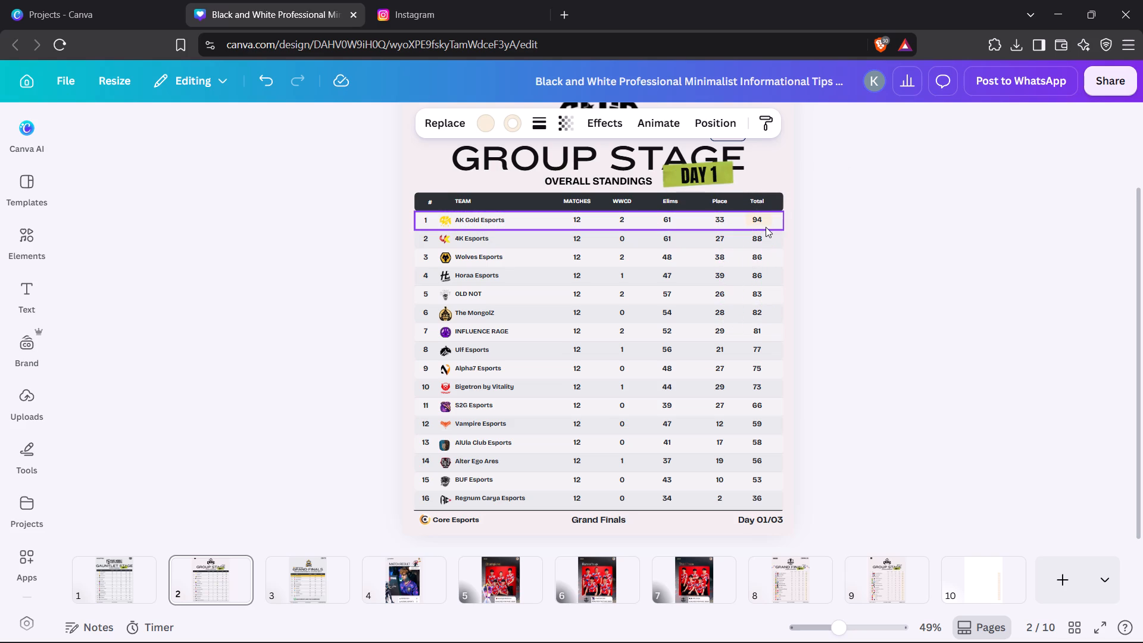
{"action": "key", "text": "Left"}
{"action": "key", "text": "Left"}
{"action": "key", "text": "Left"}
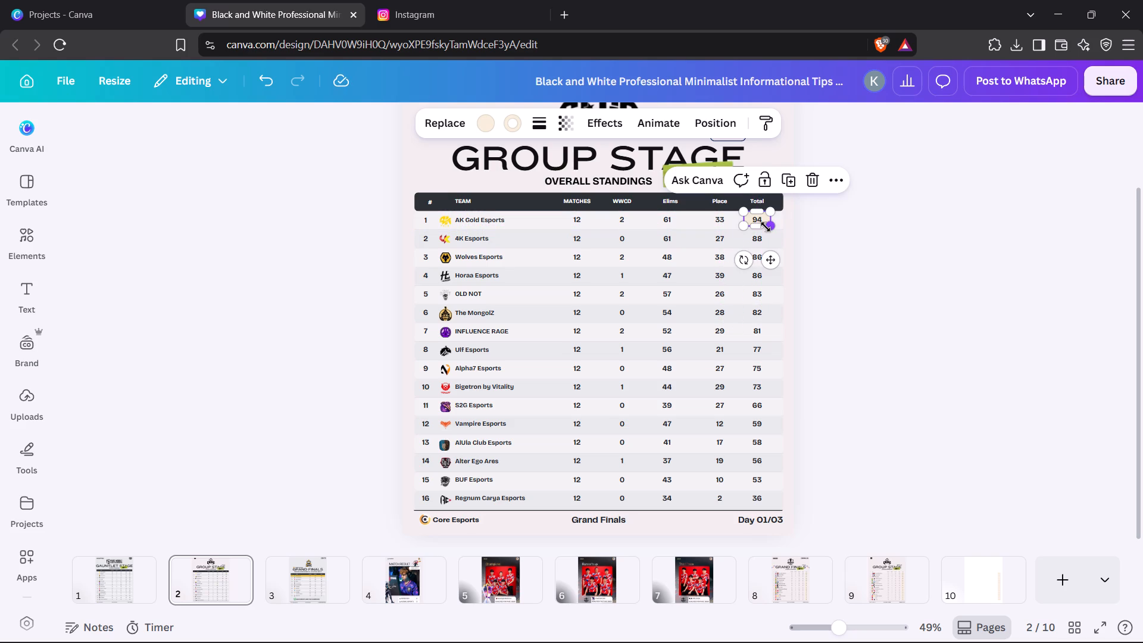
{"action": "left_click", "coordinate": [1039, 295]}
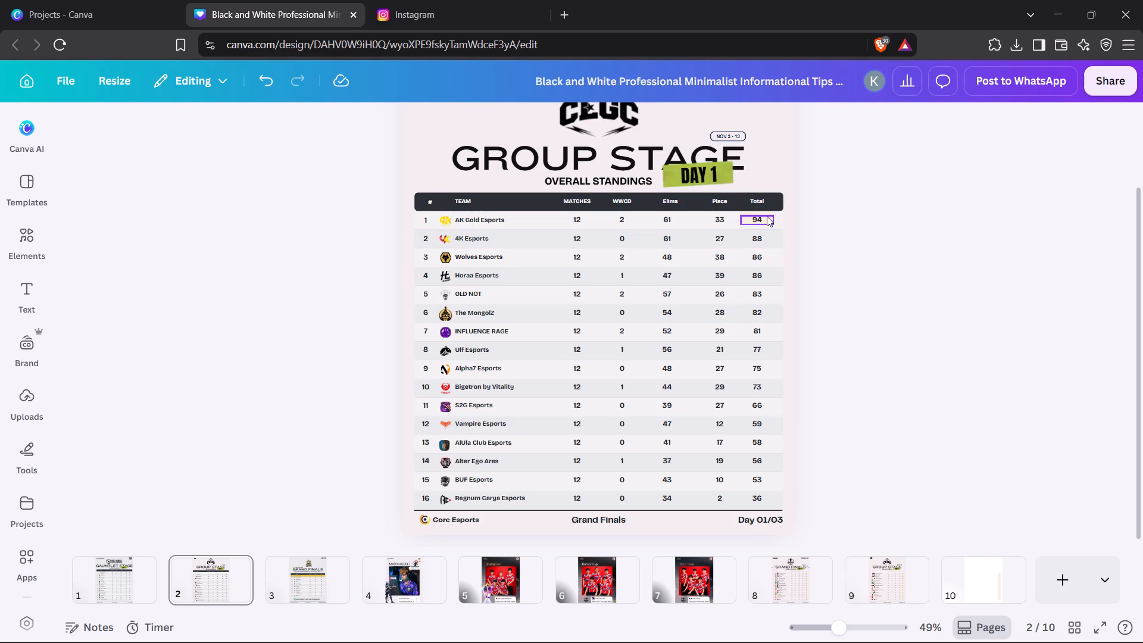
Fine-tune the beige rectangle four nudges down behind AK Gold Esports' Total value.
{"action": "left_click", "coordinate": [767, 216]}
{"action": "left_click", "coordinate": [756, 211]}
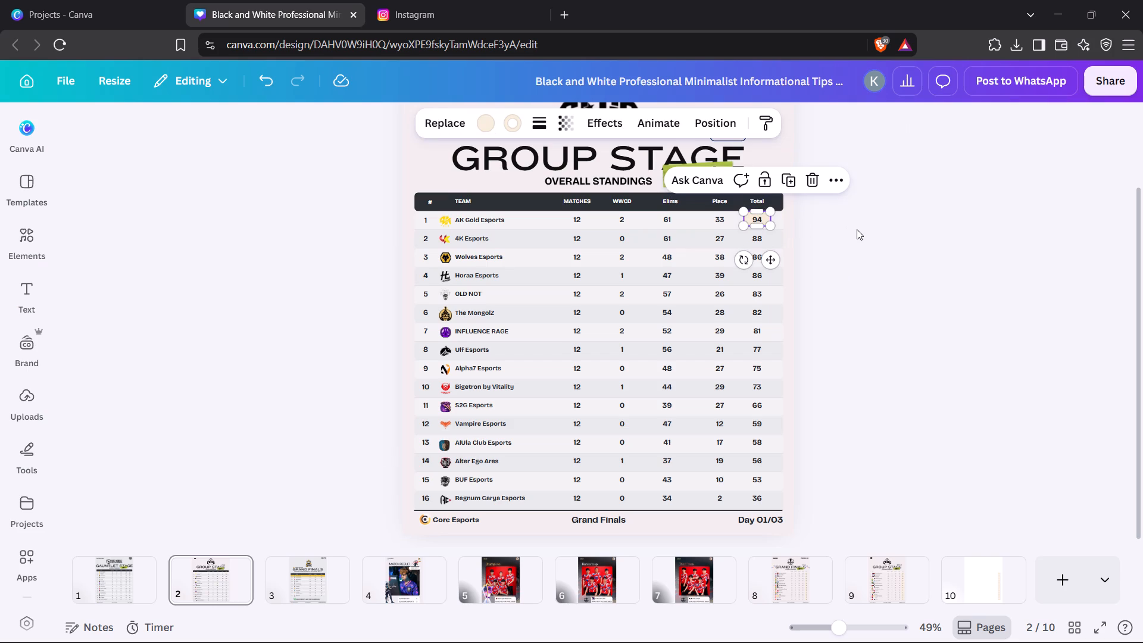
{"action": "key", "text": "Down"}
{"action": "key", "text": "Down"}
{"action": "key", "text": "Down"}
{"action": "key", "text": "Down"}
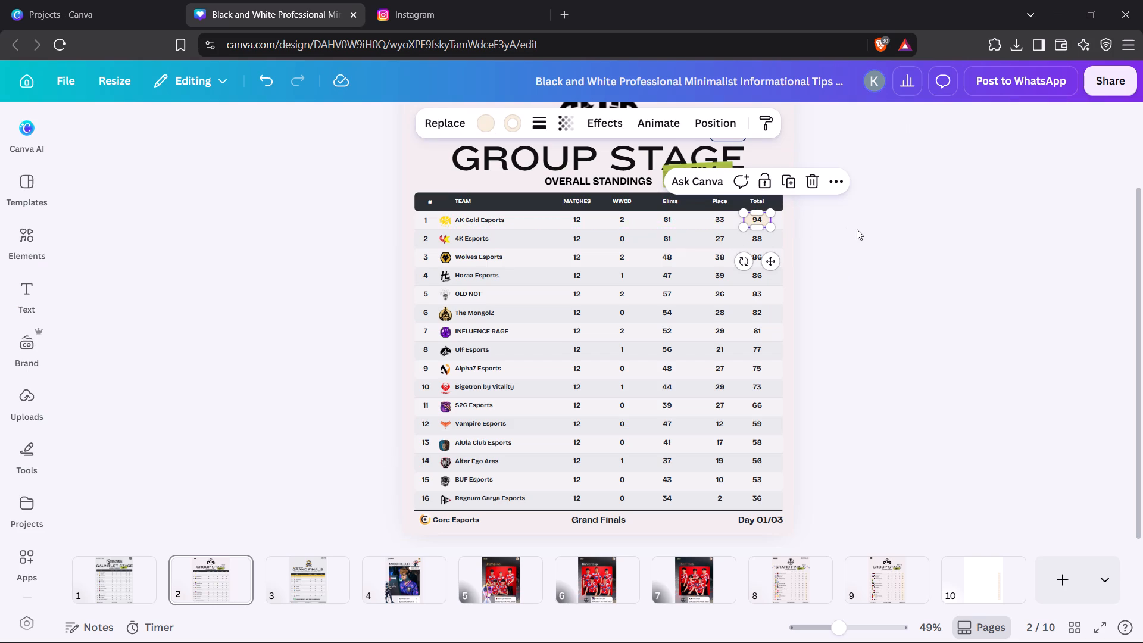
Duplicate AK Gold Esports' beige Total highlight and align the copy over 4K Esports' Total value, directly below it.
{"action": "left_click", "coordinate": [857, 230]}
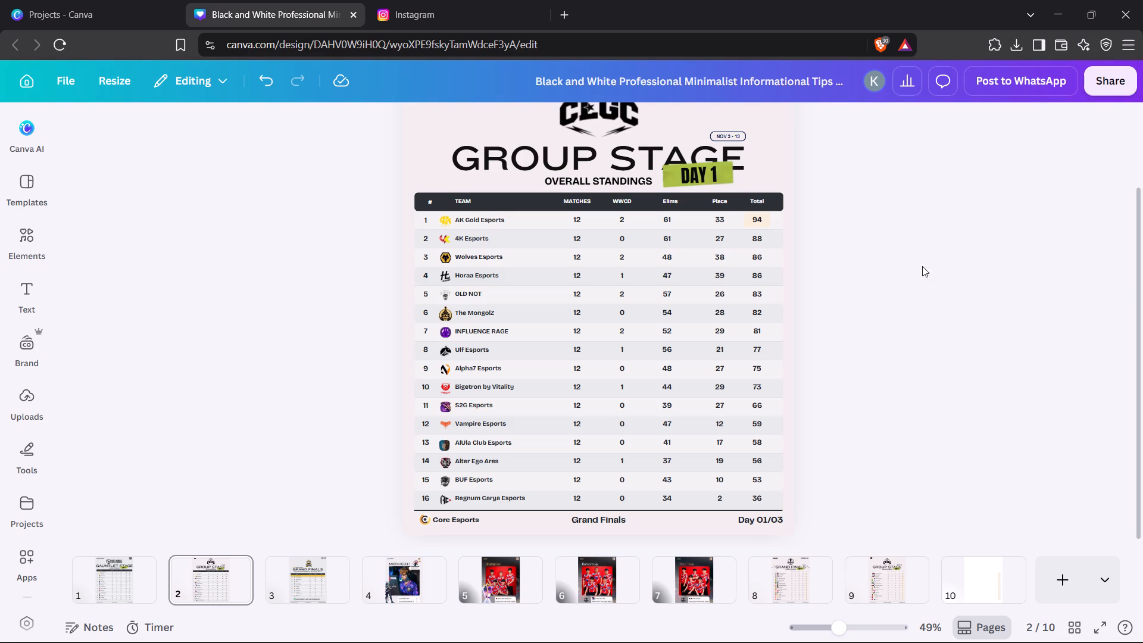
{"action": "left_click", "coordinate": [832, 270]}
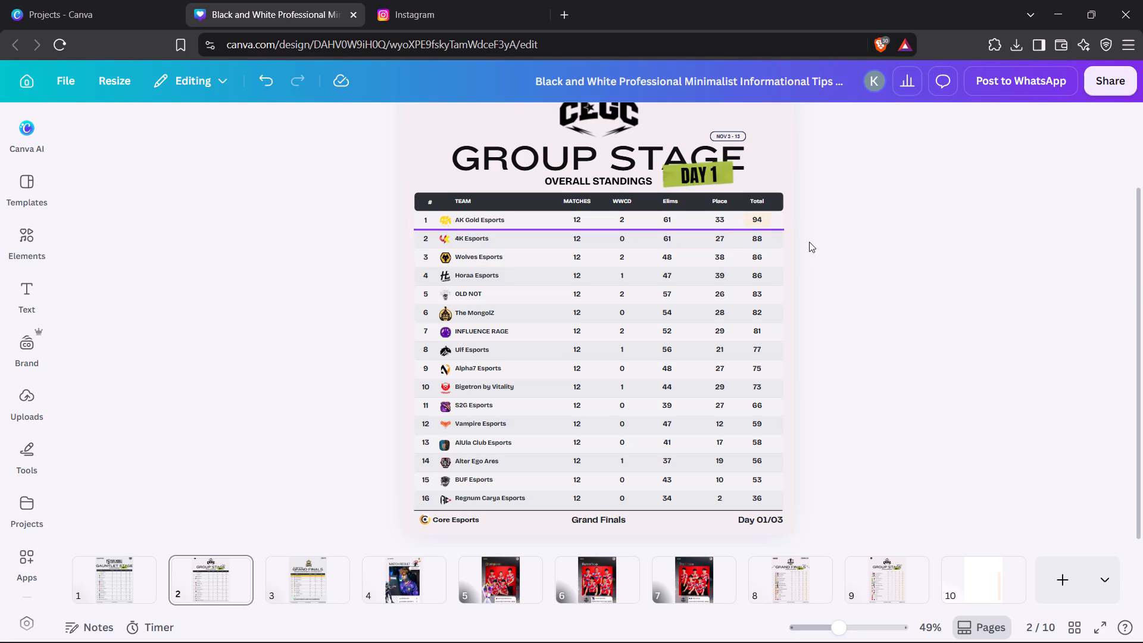
{"action": "left_click", "coordinate": [767, 214]}
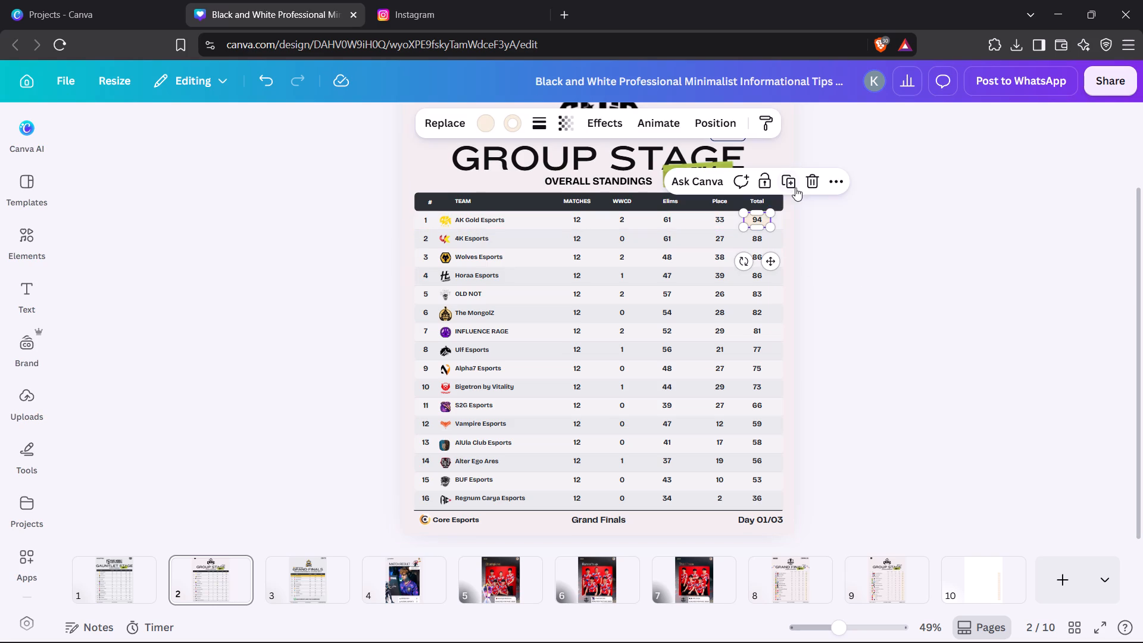
{"action": "left_click", "coordinate": [790, 180]}
{"action": "left_click_drag", "start_coordinate": [774, 270], "coordinate": [773, 271]}
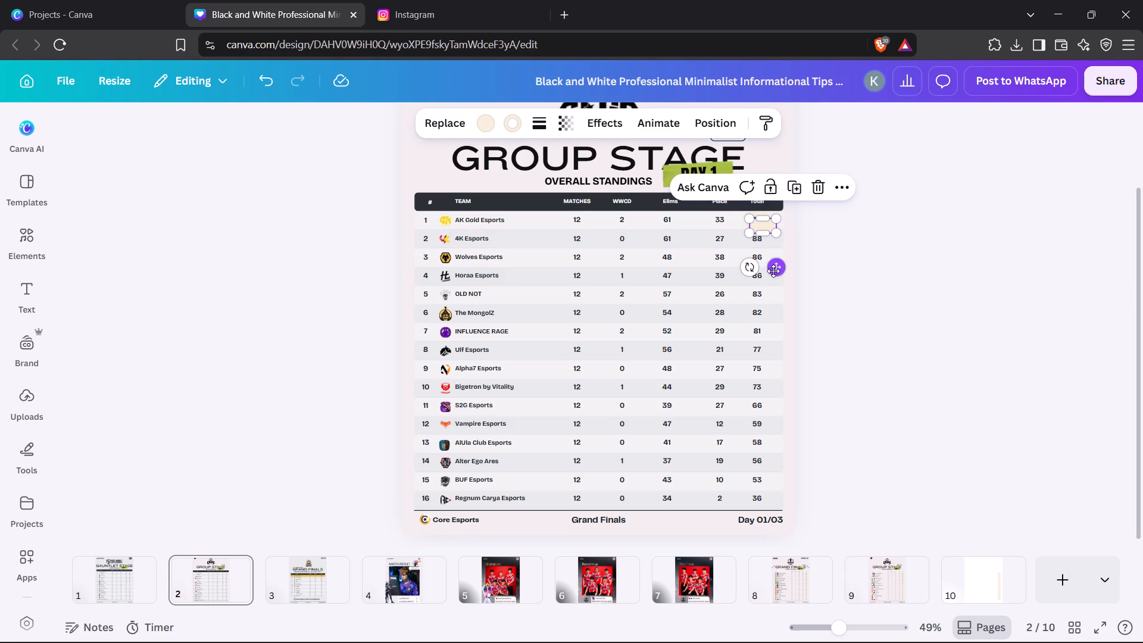
{"action": "left_click_drag", "start_coordinate": [773, 271], "coordinate": [768, 283]}
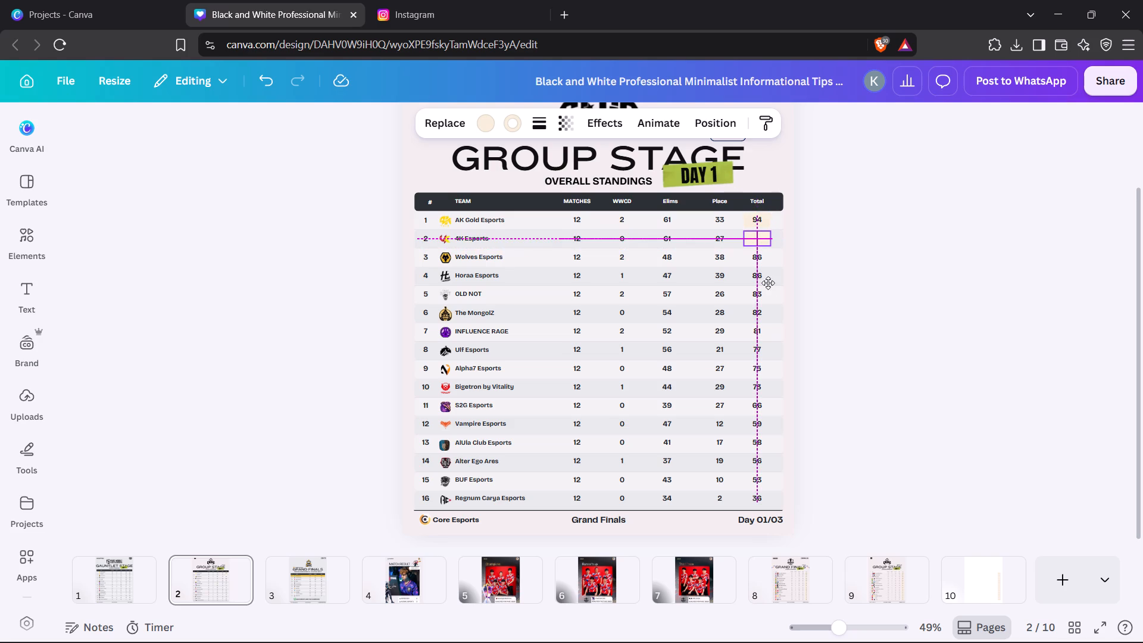
{"action": "left_click_drag", "start_coordinate": [768, 283], "coordinate": [769, 280]}
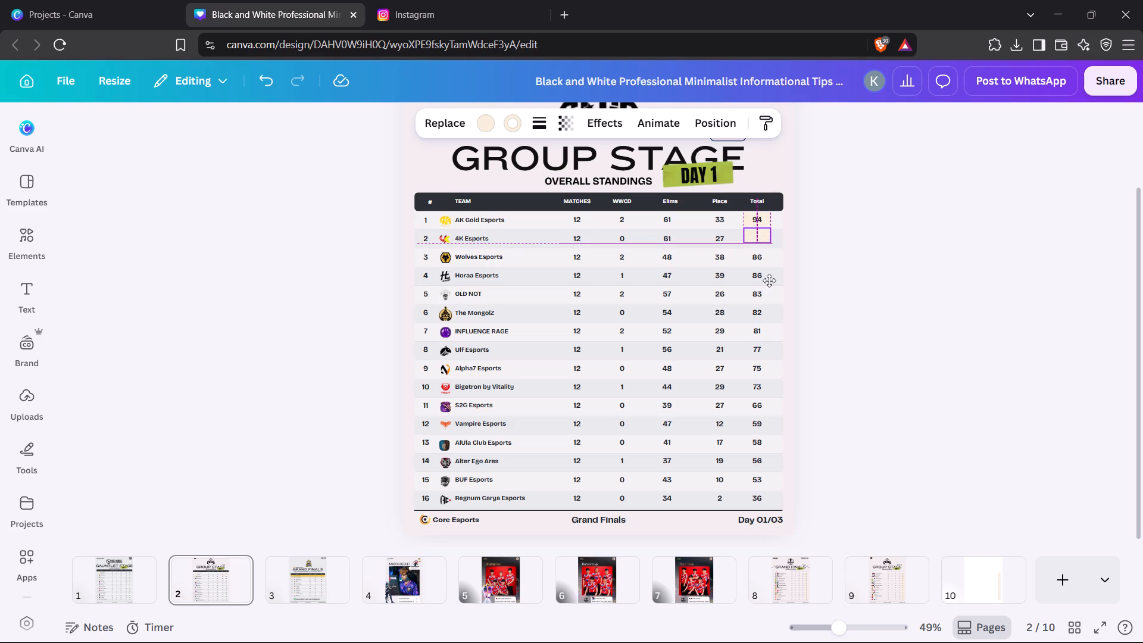
{"action": "left_click_drag", "start_coordinate": [769, 280], "coordinate": [770, 284]}
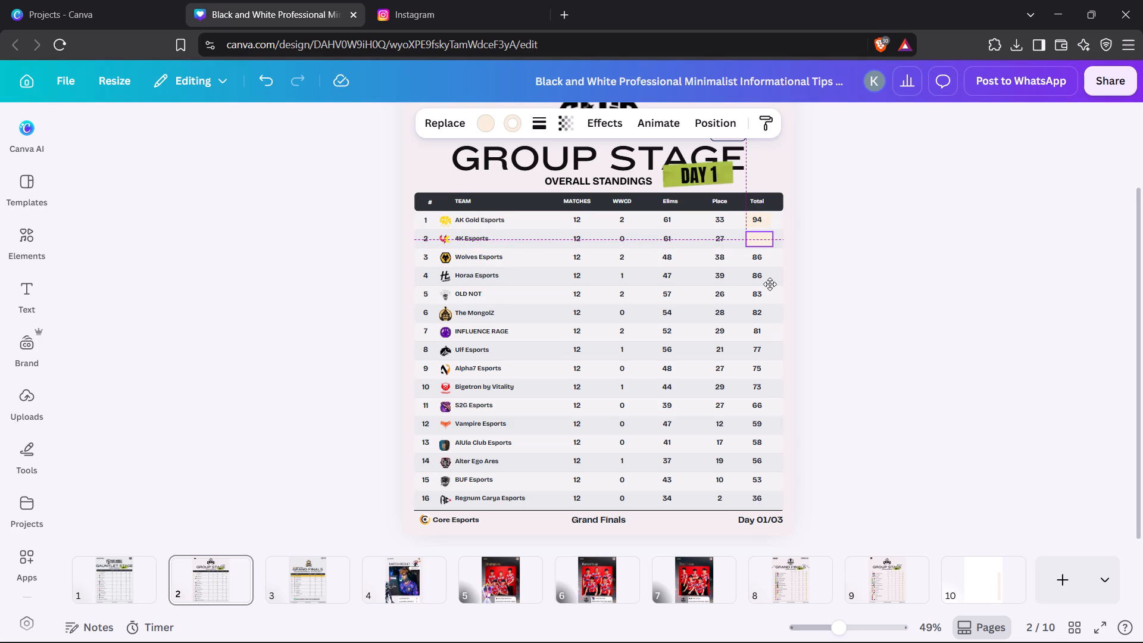
{"action": "left_click_drag", "start_coordinate": [770, 284], "coordinate": [769, 284]}
Duplicate the beige highlight repeatedly down the Total column, from Wolves Esports' row to Bigetron by Vitality's row.
{"action": "left_click", "coordinate": [785, 204]}
{"action": "left_click", "coordinate": [788, 220]}
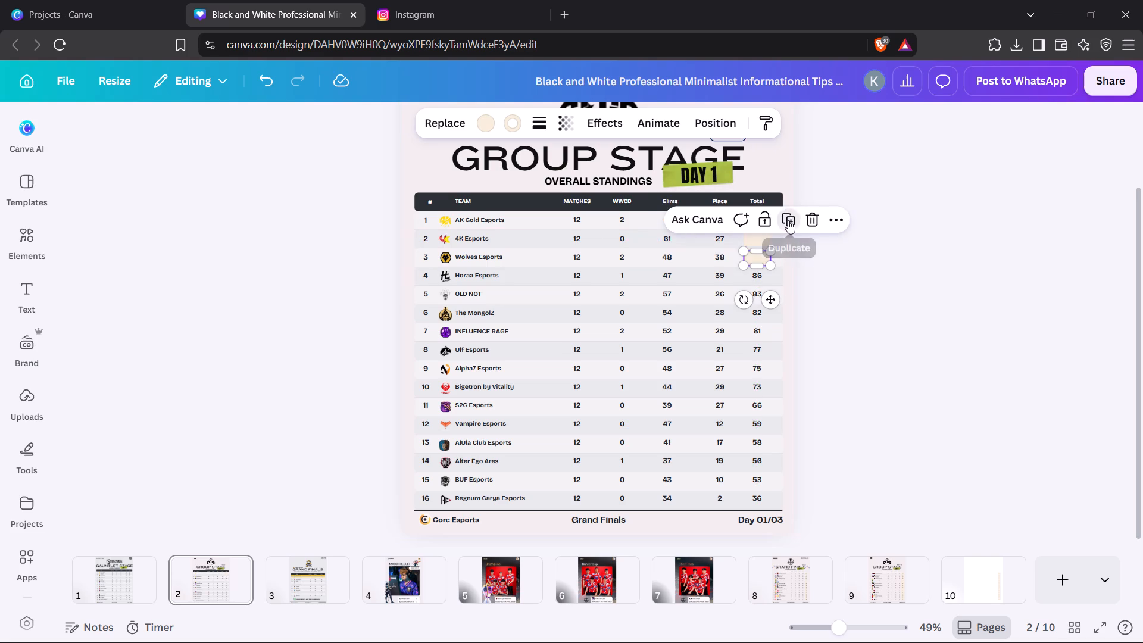
{"action": "left_click", "coordinate": [788, 239]}
{"action": "left_click", "coordinate": [789, 259]}
{"action": "left_click", "coordinate": [789, 277]}
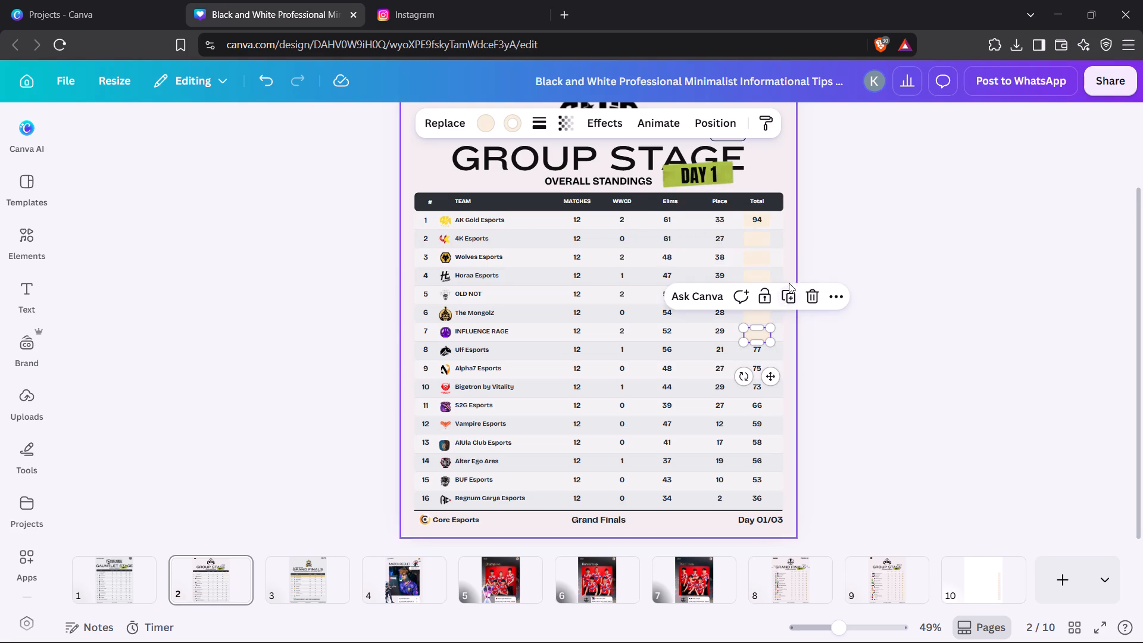
{"action": "left_click", "coordinate": [788, 302]}
{"action": "left_click", "coordinate": [788, 312]}
{"action": "left_click", "coordinate": [786, 332]}
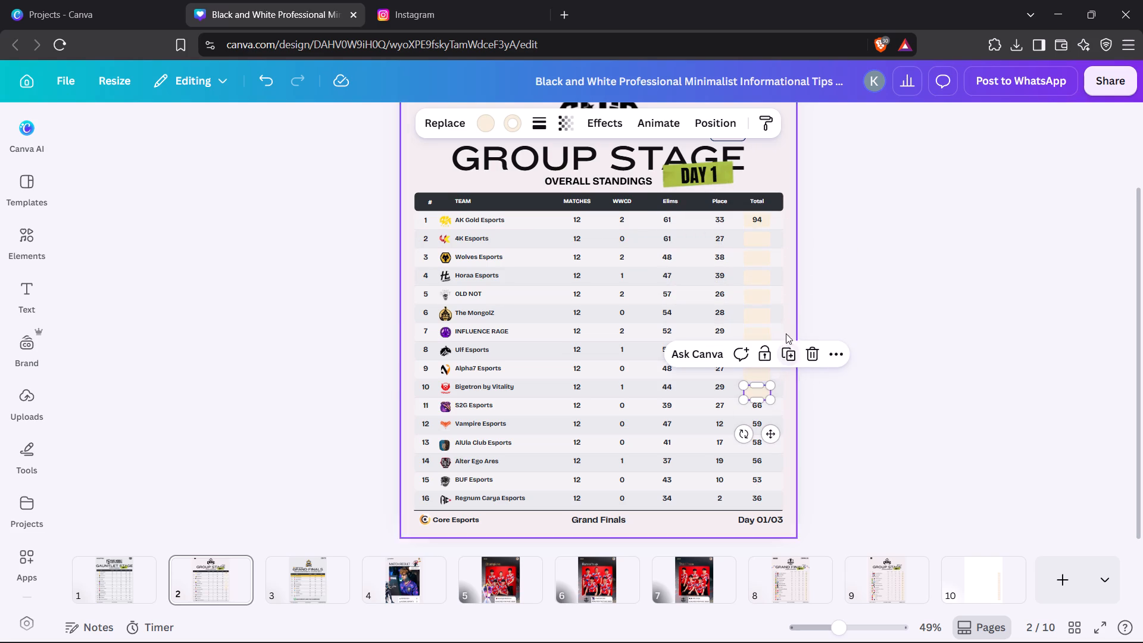
Continue duplicating the beige highlight down the Total column, from S2G Esports' row to Regnum Carya Esports' row.
{"action": "left_click", "coordinate": [786, 348]}
{"action": "left_click", "coordinate": [789, 369]}
{"action": "left_click", "coordinate": [784, 393]}
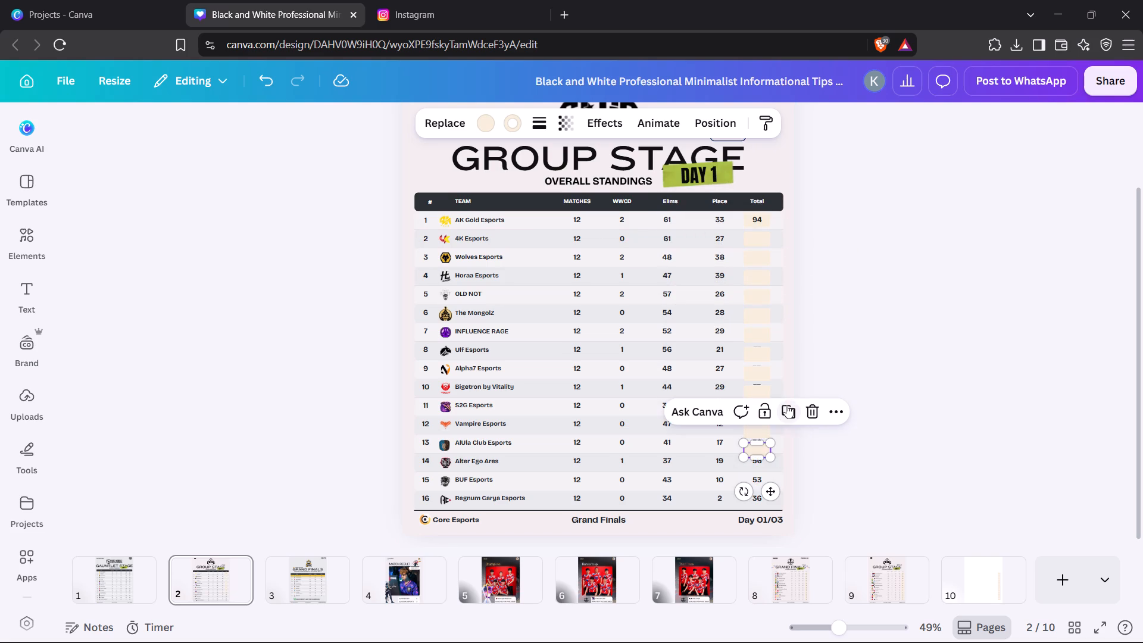
{"action": "left_click", "coordinate": [786, 410]}
{"action": "left_click", "coordinate": [786, 413]}
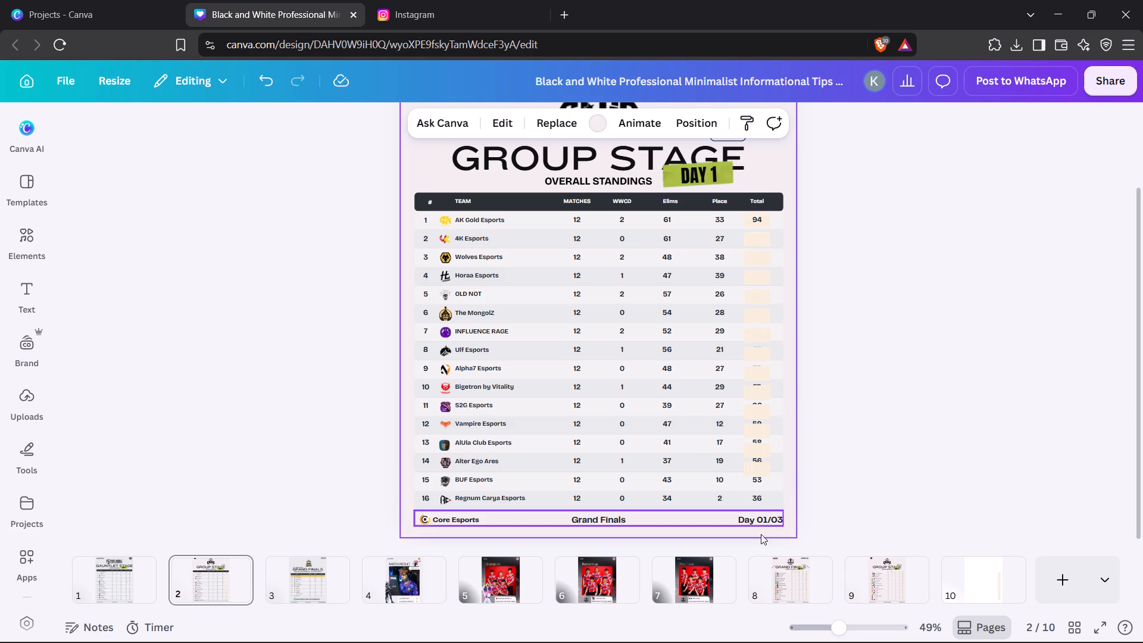
{"action": "left_click", "coordinate": [758, 469]}
{"action": "left_click", "coordinate": [785, 437]}
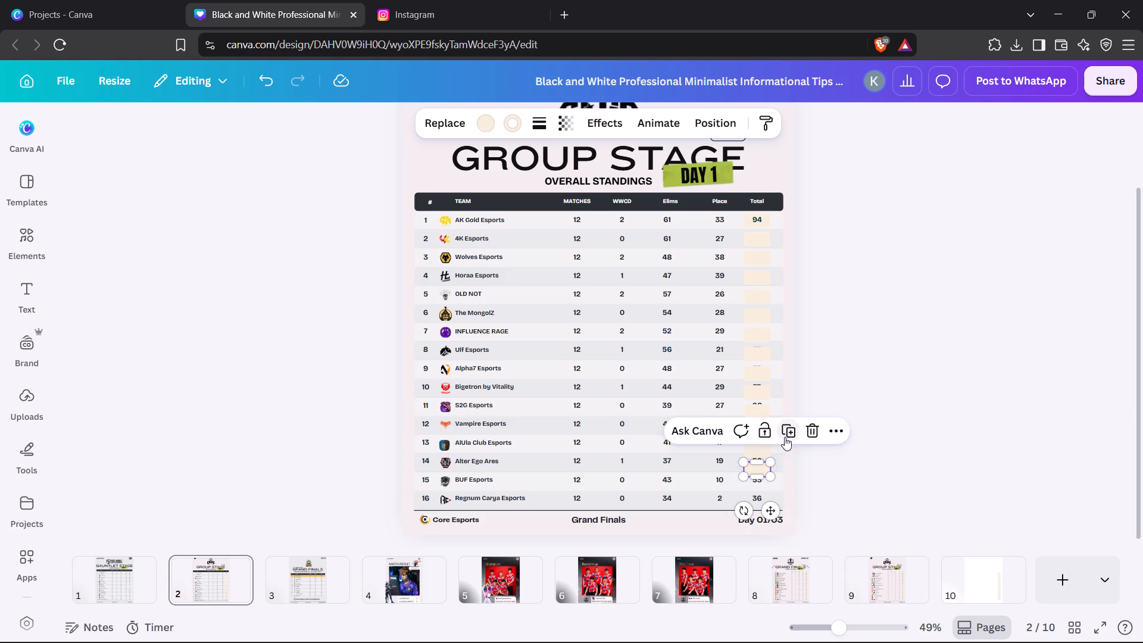
{"action": "left_click", "coordinate": [791, 447]}
{"action": "left_click", "coordinate": [855, 405]}
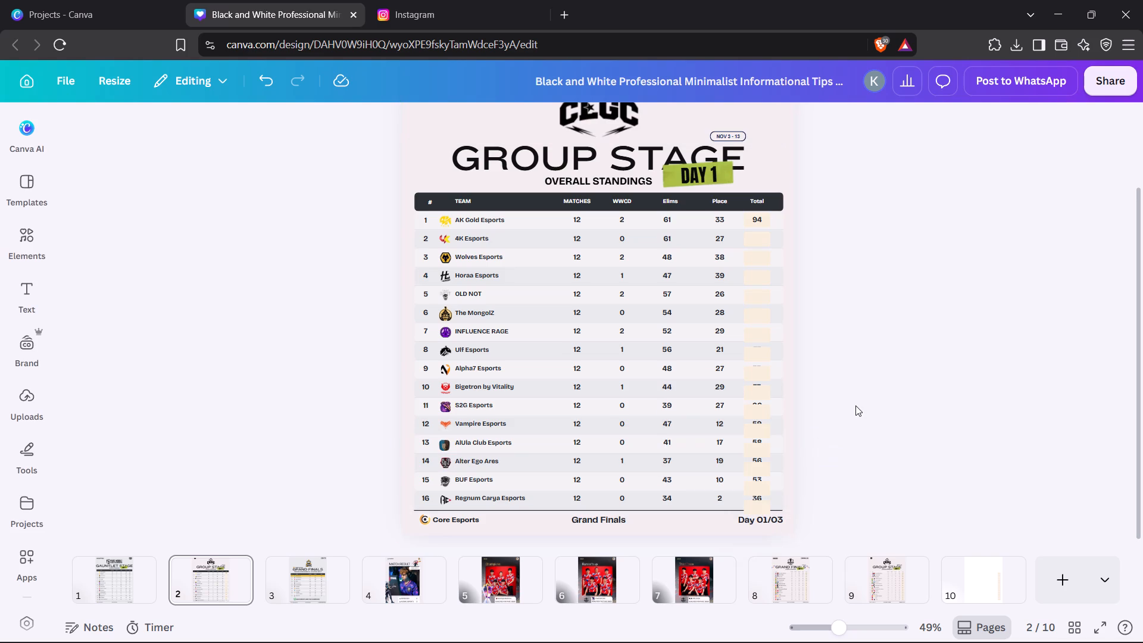
Nudge the beige highlight in Wolves Esports' row up three increments to align it with the row.
{"action": "left_click", "coordinate": [761, 262]}
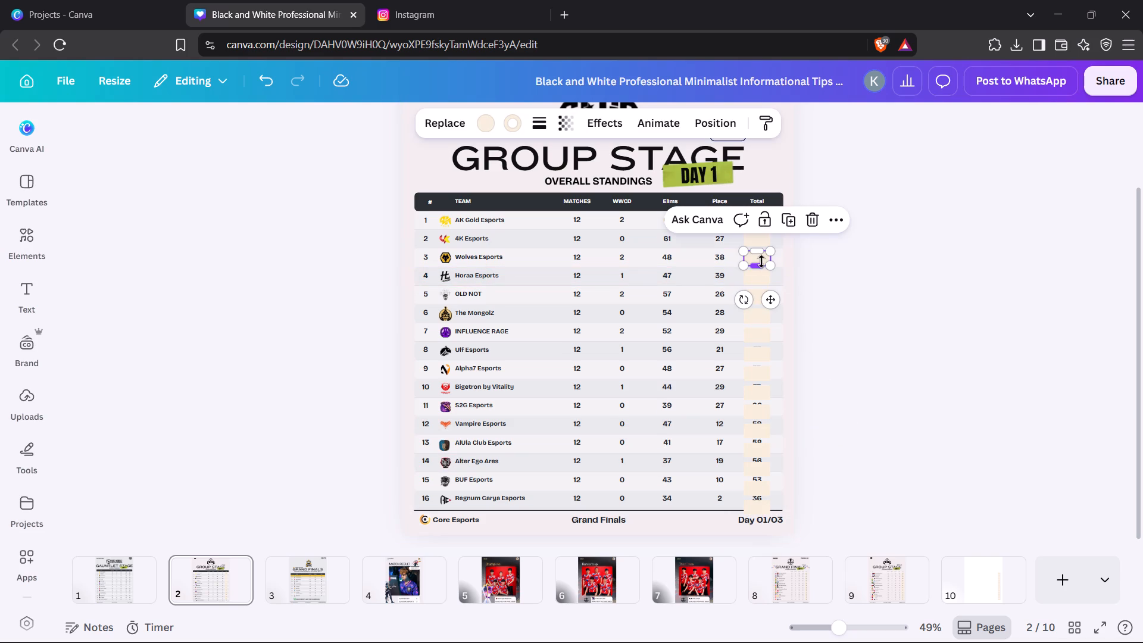
{"action": "key", "text": "Up"}
{"action": "key", "text": "Up"}
{"action": "key", "text": "Up"}
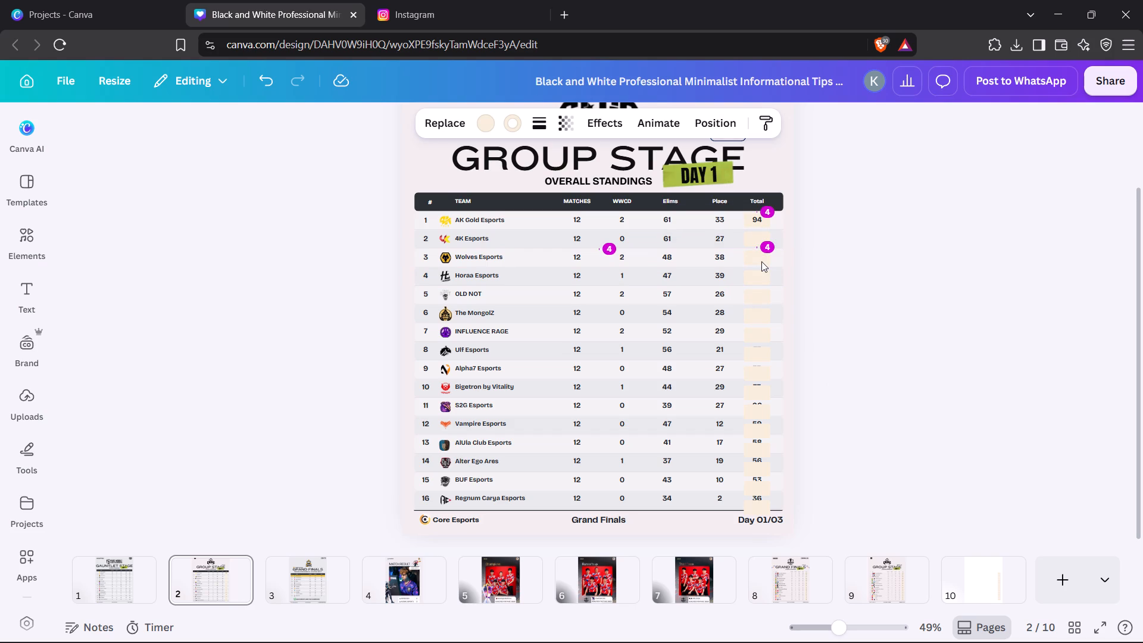
Nudge the beige highlight in Horaa Esports' row up three increments to align it with the row.
{"action": "left_click", "coordinate": [758, 273]}
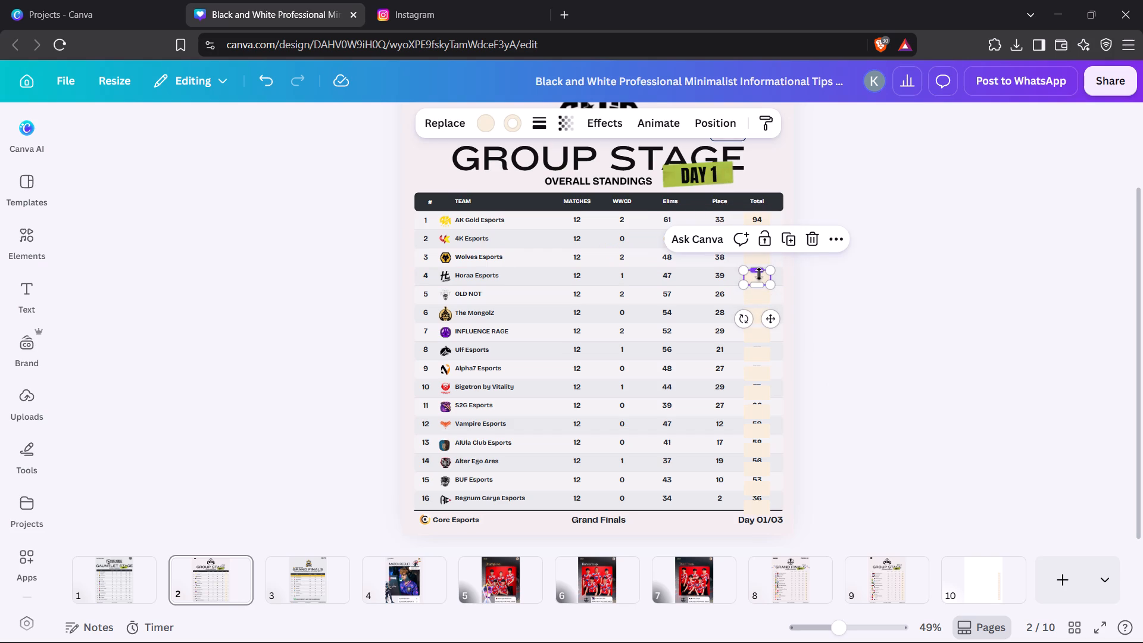
{"action": "key", "text": "Up"}
{"action": "key", "text": "Up"}
{"action": "key", "text": "Up"}
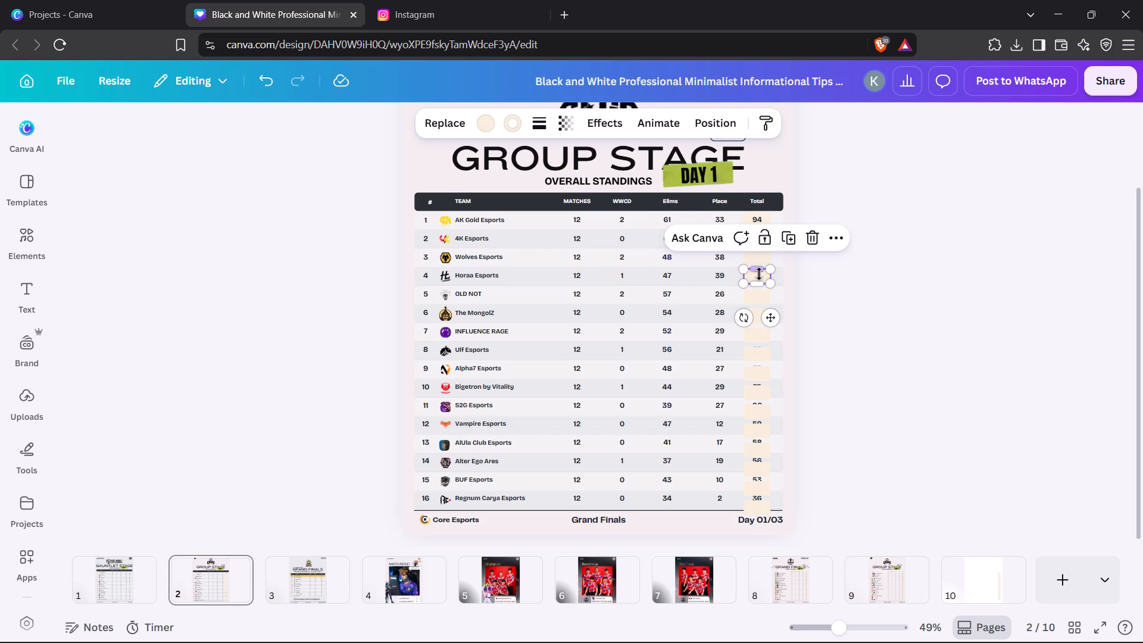
{"action": "left_click", "coordinate": [885, 285]}
Nudge the beige highlight in OLD NOT's row up six increments towards the row's centre.
{"action": "left_click", "coordinate": [756, 294]}
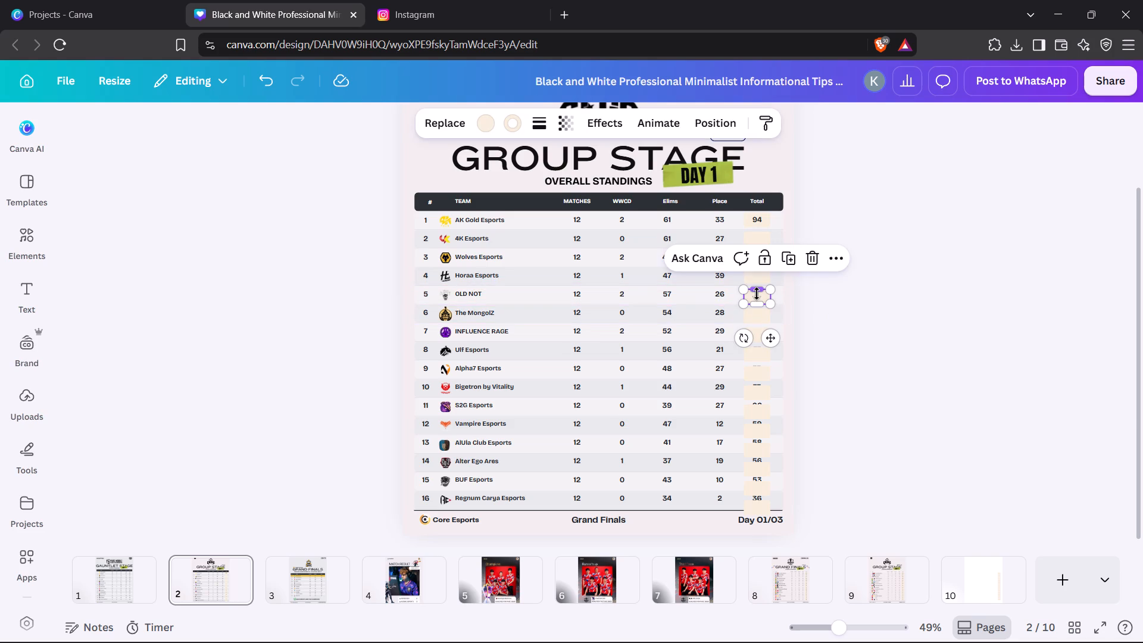
{"action": "key", "text": "Up"}
{"action": "key", "text": "Up"}
{"action": "key", "text": "Up"}
{"action": "key", "text": "Up"}
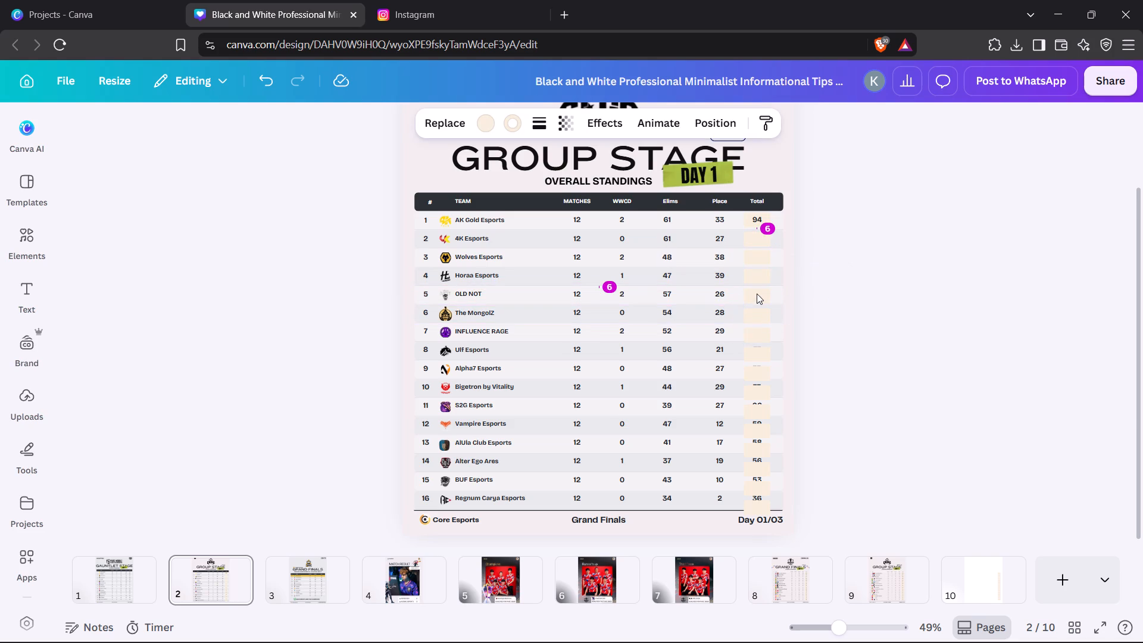
{"action": "key", "text": "Up"}
{"action": "key", "text": "Up"}
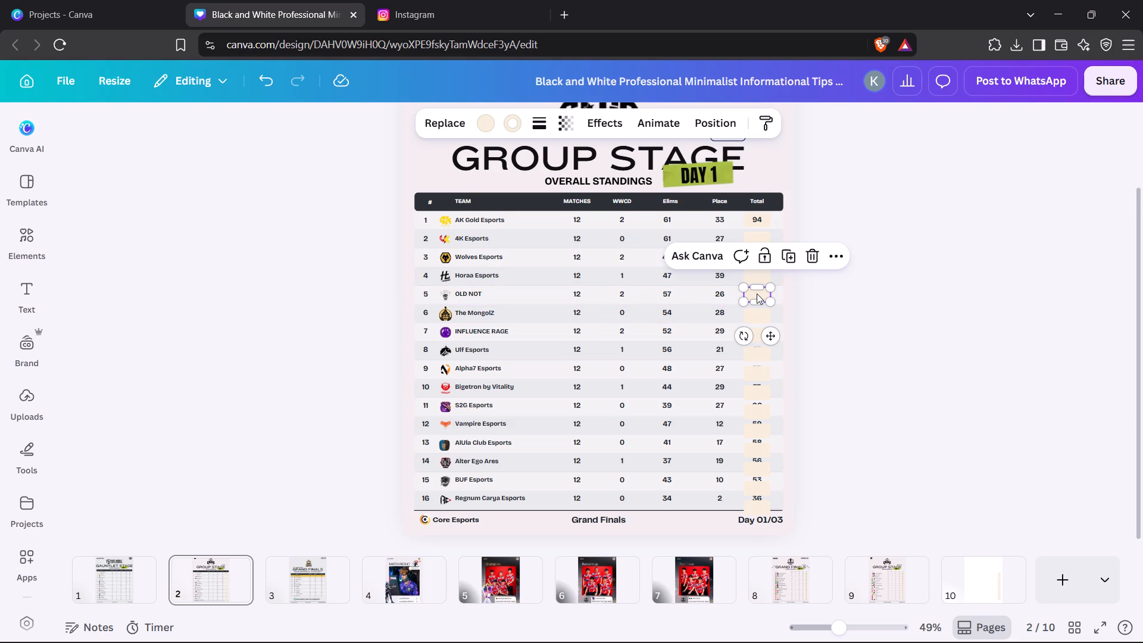
Nudge the beige highlight in Horaa Esports' row up one more increment.
{"action": "left_click", "coordinate": [762, 278]}
{"action": "key", "text": "Up"}
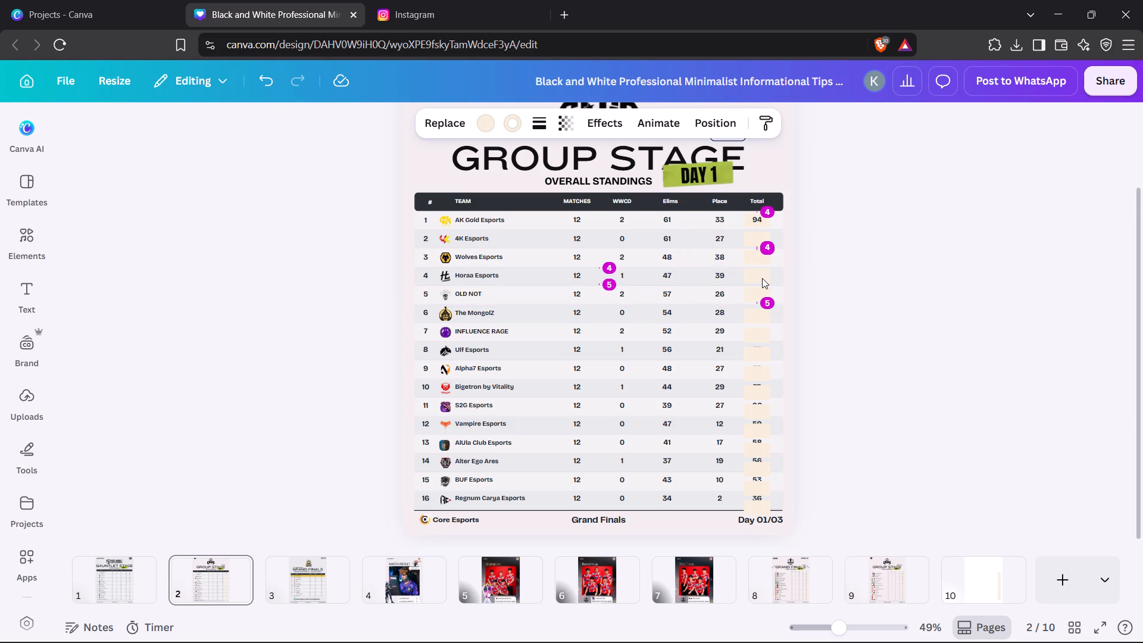
Fine-tune the vertical position of OLD NOT's beige highlight, leaving it one increment lower within the row.
{"action": "left_click", "coordinate": [757, 294]}
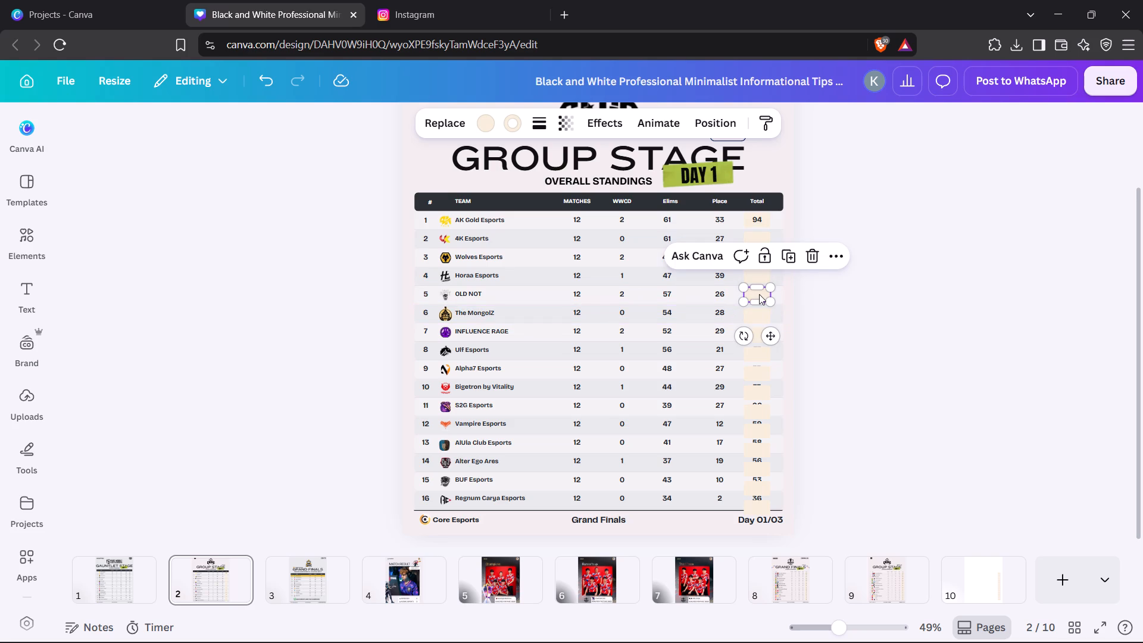
{"action": "key", "text": "Up"}
{"action": "key", "text": "Up"}
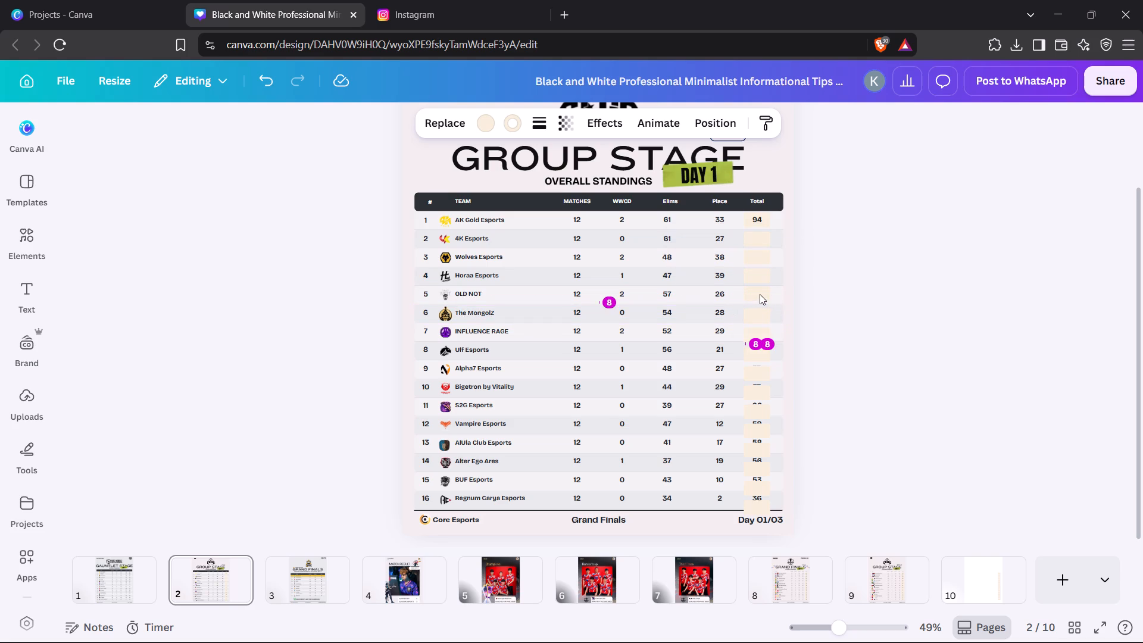
{"action": "key", "text": "Down"}
{"action": "key", "text": "Down"}
{"action": "key", "text": "Down"}
{"action": "key", "text": "Down"}
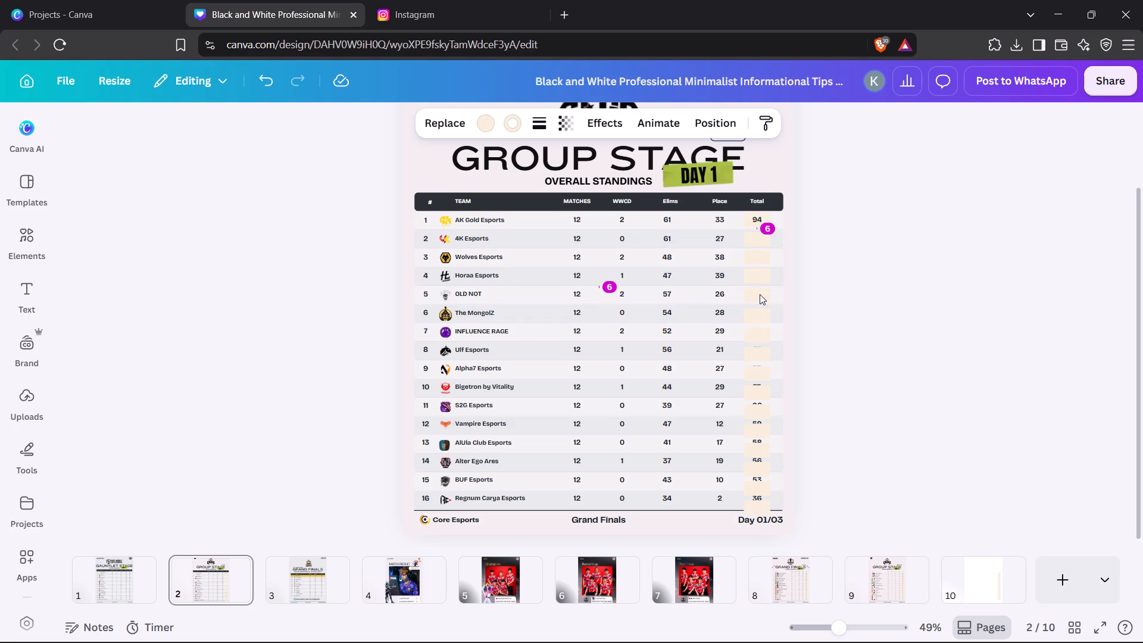
{"action": "key", "text": "Up"}
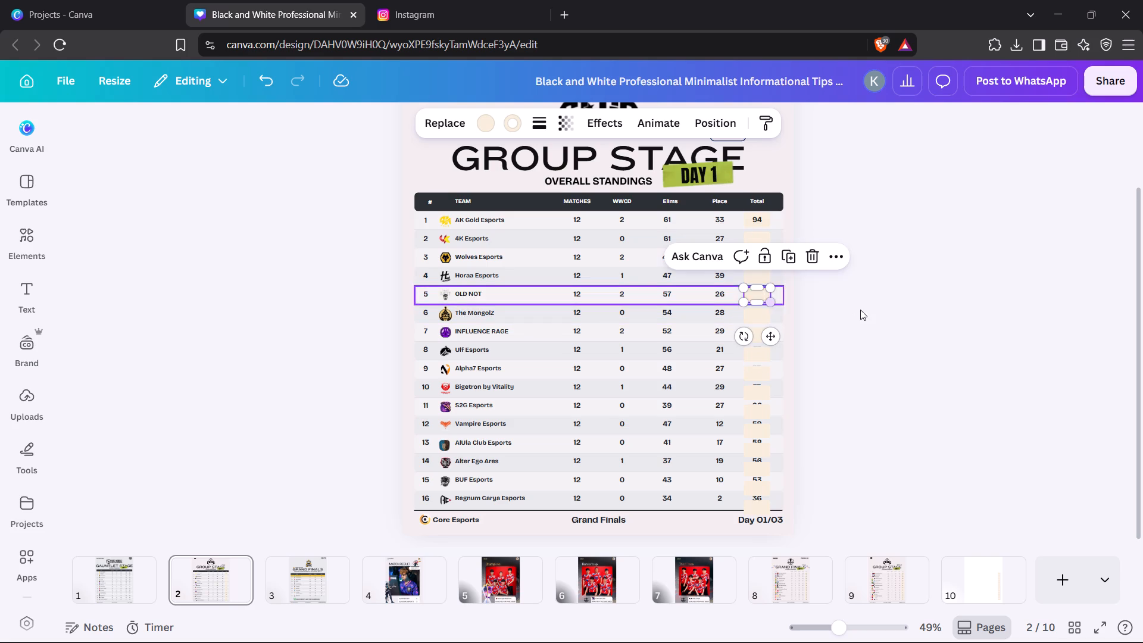
{"action": "left_click", "coordinate": [860, 310]}
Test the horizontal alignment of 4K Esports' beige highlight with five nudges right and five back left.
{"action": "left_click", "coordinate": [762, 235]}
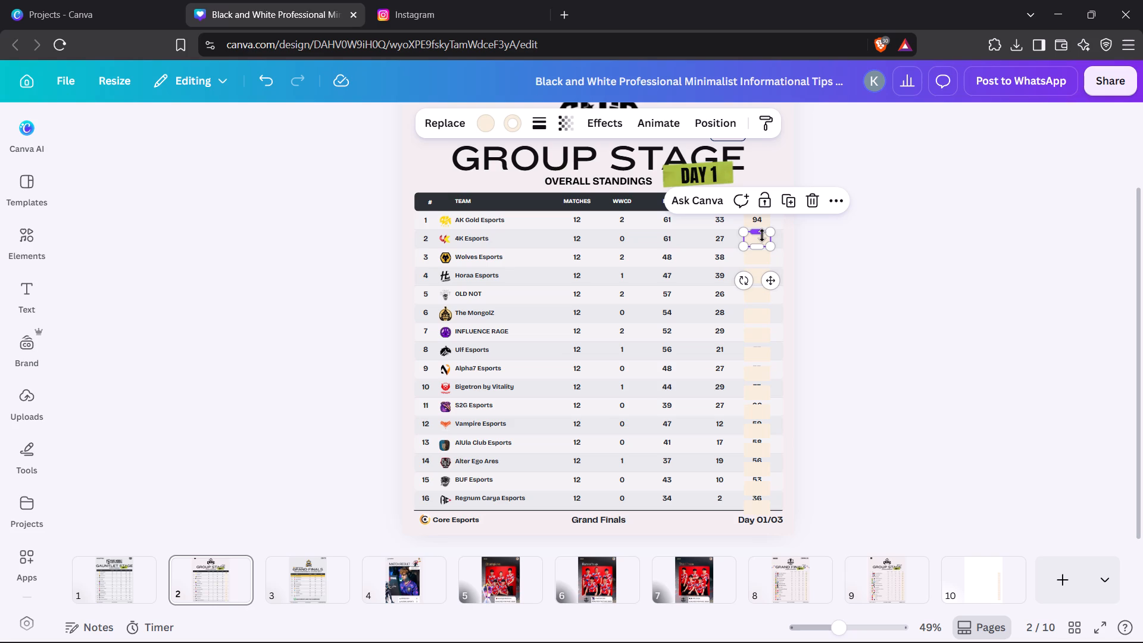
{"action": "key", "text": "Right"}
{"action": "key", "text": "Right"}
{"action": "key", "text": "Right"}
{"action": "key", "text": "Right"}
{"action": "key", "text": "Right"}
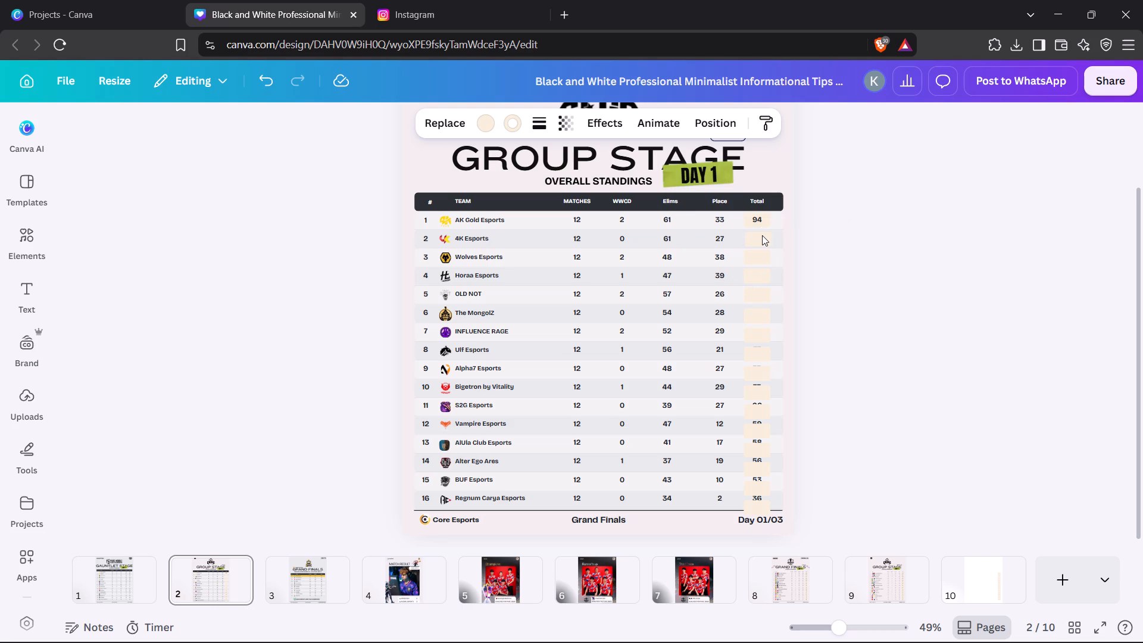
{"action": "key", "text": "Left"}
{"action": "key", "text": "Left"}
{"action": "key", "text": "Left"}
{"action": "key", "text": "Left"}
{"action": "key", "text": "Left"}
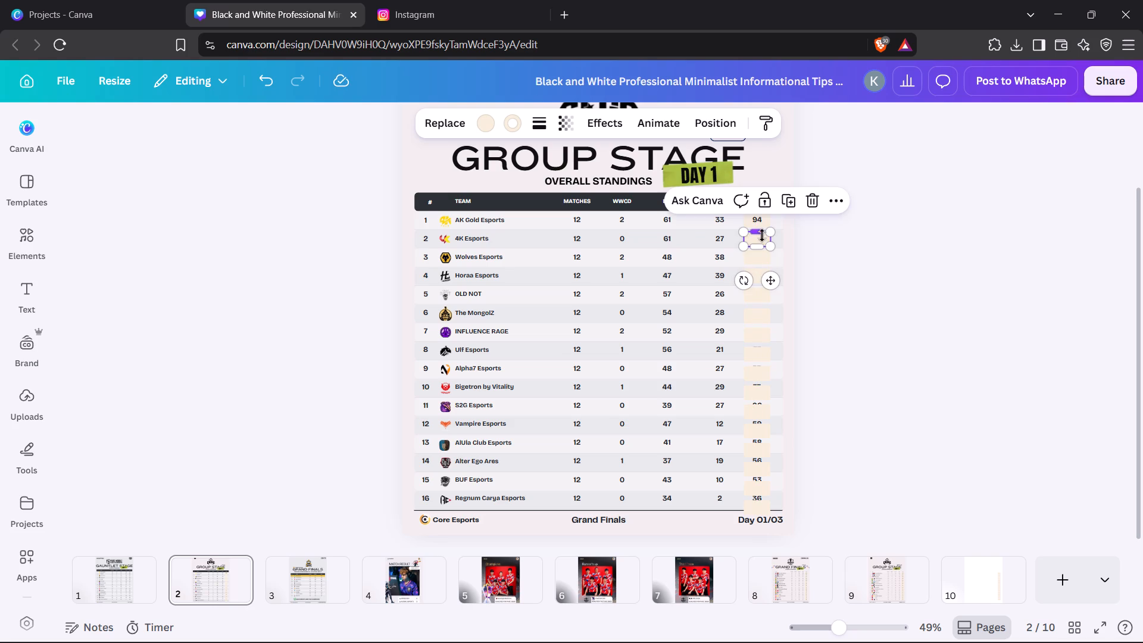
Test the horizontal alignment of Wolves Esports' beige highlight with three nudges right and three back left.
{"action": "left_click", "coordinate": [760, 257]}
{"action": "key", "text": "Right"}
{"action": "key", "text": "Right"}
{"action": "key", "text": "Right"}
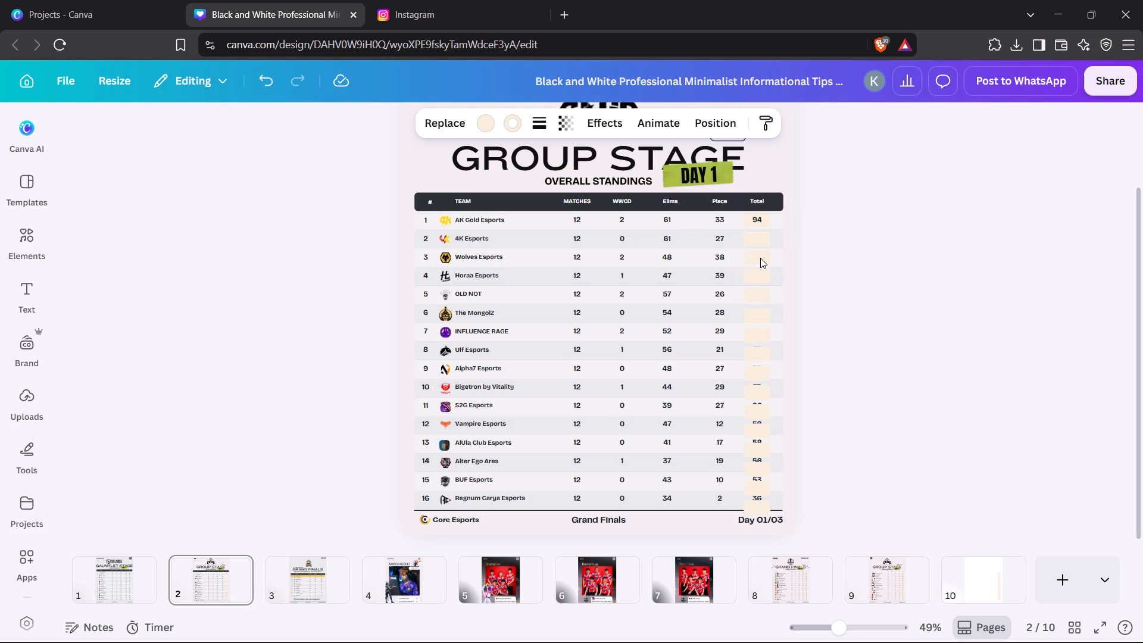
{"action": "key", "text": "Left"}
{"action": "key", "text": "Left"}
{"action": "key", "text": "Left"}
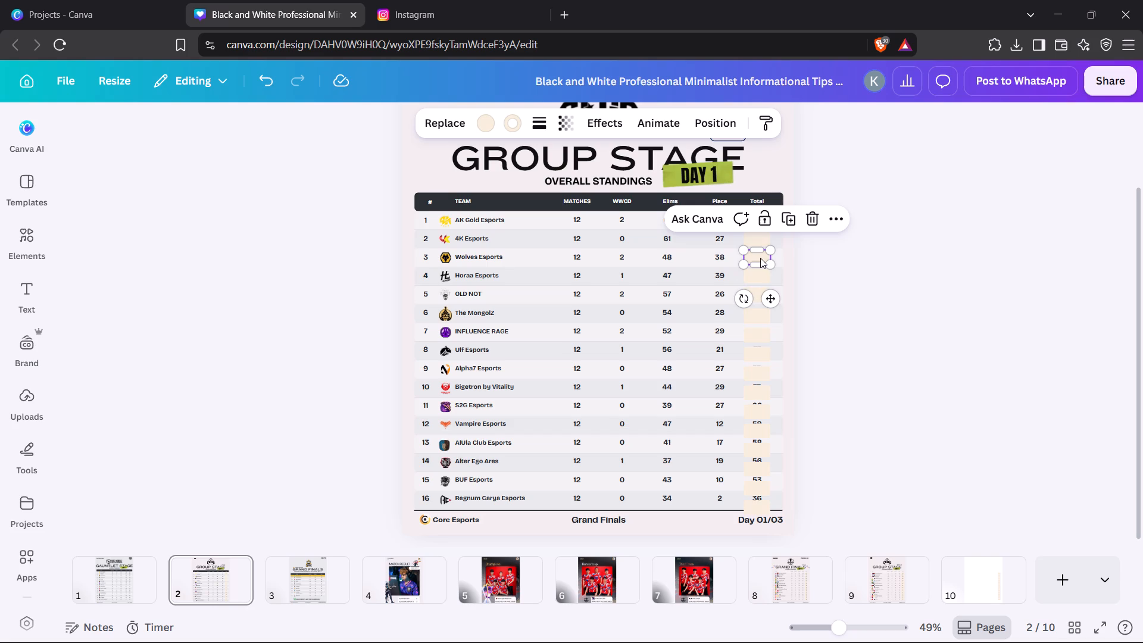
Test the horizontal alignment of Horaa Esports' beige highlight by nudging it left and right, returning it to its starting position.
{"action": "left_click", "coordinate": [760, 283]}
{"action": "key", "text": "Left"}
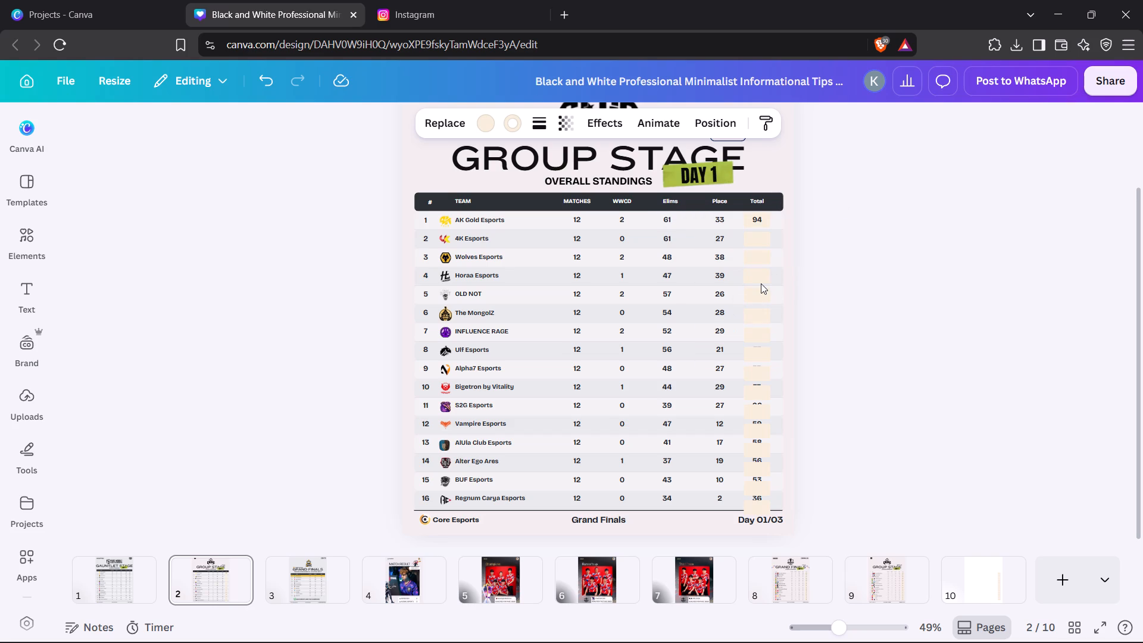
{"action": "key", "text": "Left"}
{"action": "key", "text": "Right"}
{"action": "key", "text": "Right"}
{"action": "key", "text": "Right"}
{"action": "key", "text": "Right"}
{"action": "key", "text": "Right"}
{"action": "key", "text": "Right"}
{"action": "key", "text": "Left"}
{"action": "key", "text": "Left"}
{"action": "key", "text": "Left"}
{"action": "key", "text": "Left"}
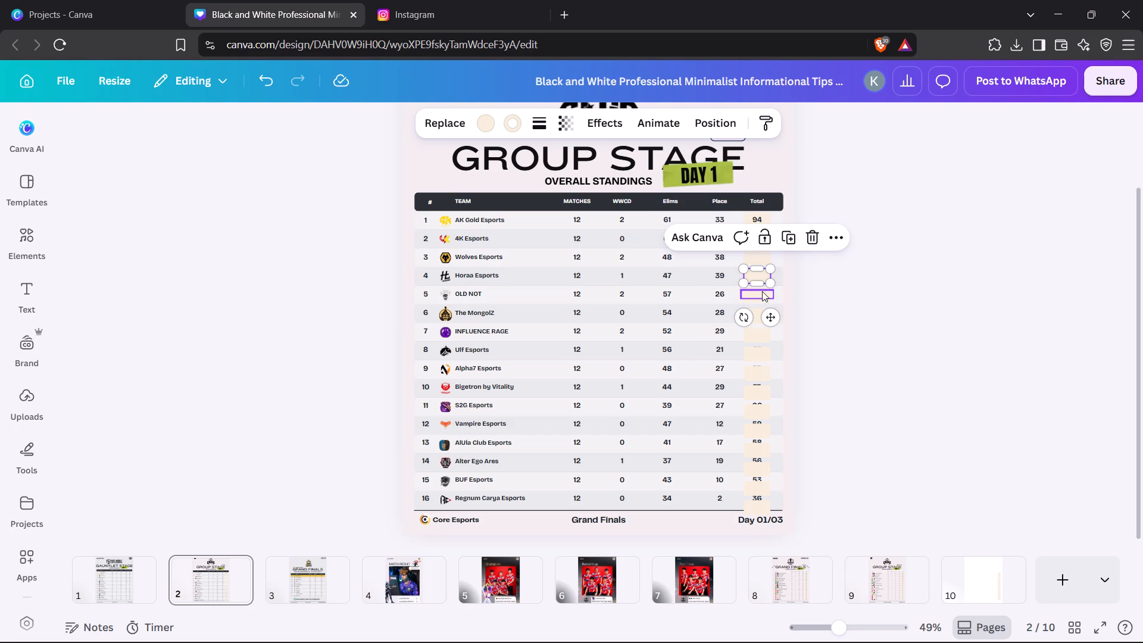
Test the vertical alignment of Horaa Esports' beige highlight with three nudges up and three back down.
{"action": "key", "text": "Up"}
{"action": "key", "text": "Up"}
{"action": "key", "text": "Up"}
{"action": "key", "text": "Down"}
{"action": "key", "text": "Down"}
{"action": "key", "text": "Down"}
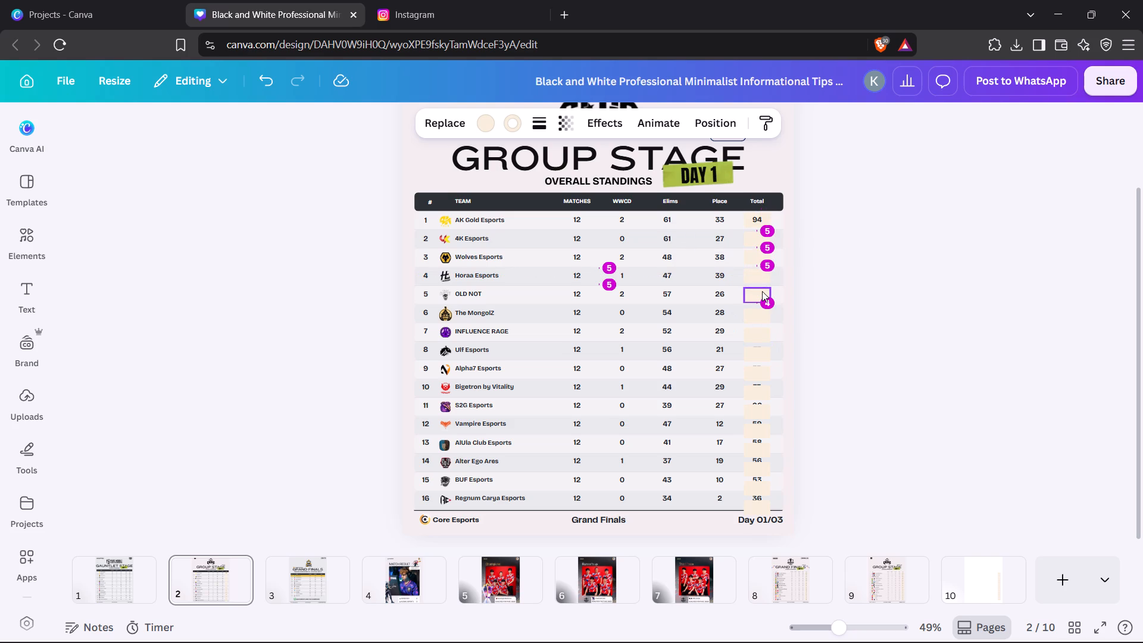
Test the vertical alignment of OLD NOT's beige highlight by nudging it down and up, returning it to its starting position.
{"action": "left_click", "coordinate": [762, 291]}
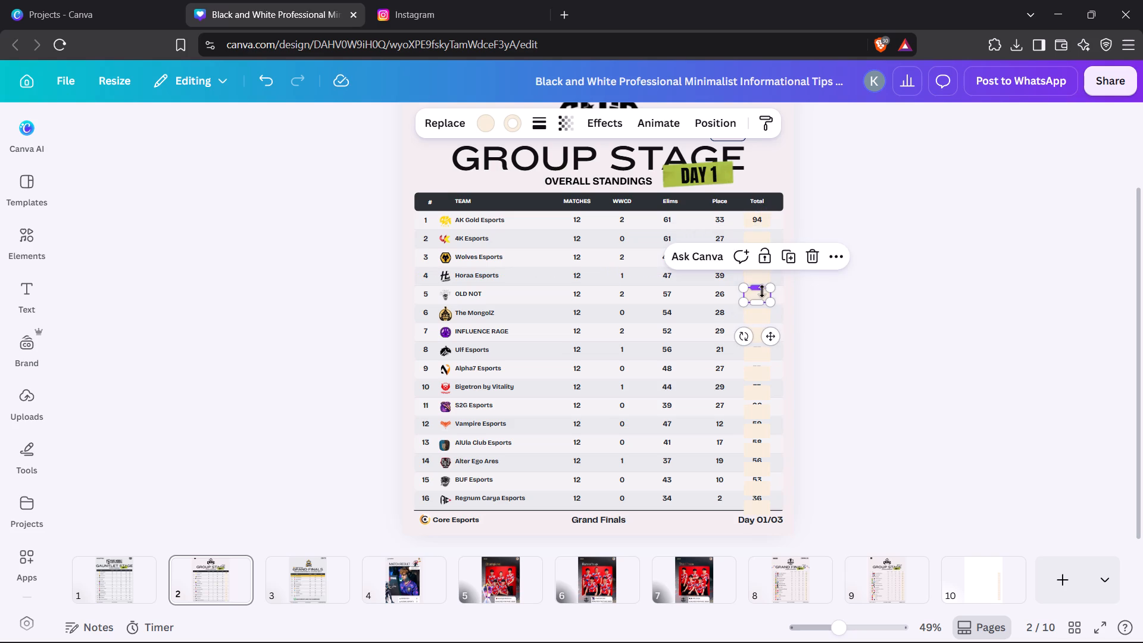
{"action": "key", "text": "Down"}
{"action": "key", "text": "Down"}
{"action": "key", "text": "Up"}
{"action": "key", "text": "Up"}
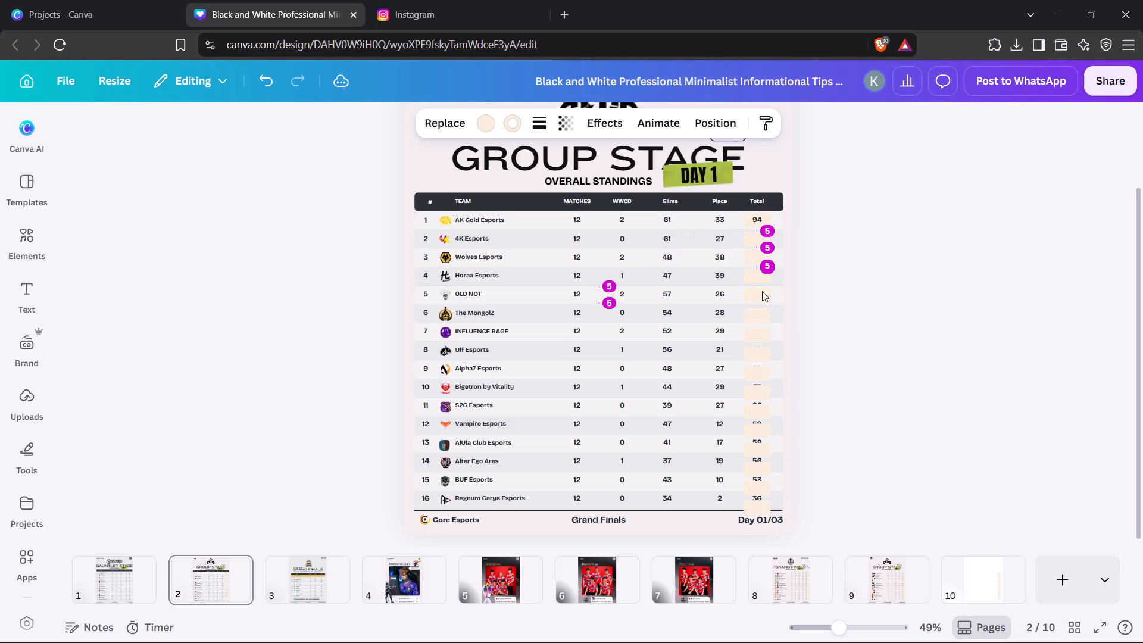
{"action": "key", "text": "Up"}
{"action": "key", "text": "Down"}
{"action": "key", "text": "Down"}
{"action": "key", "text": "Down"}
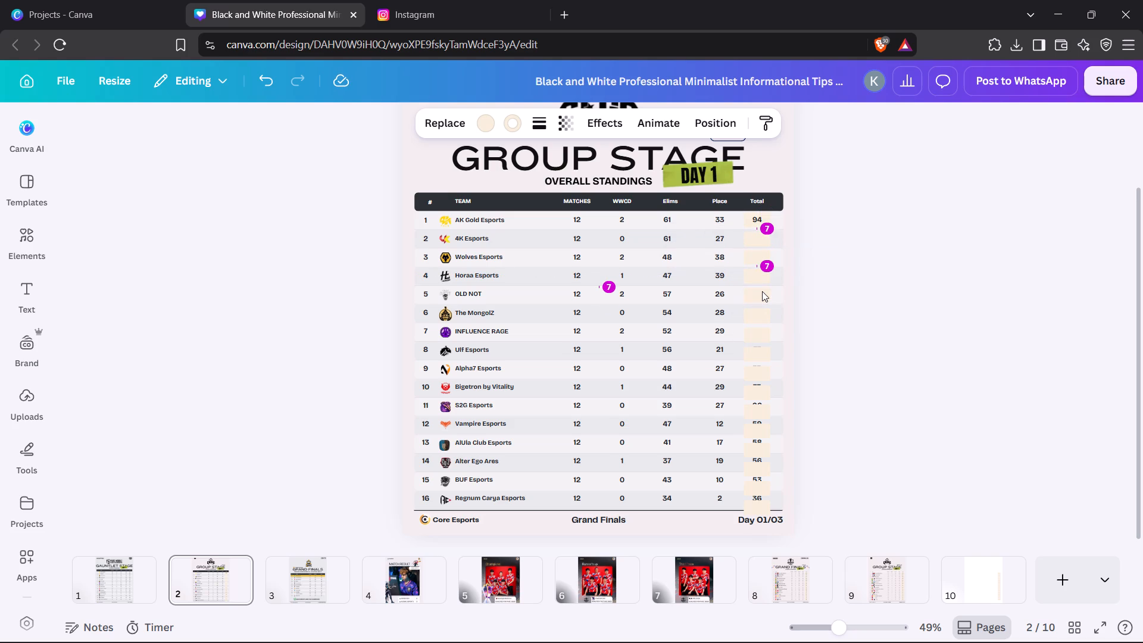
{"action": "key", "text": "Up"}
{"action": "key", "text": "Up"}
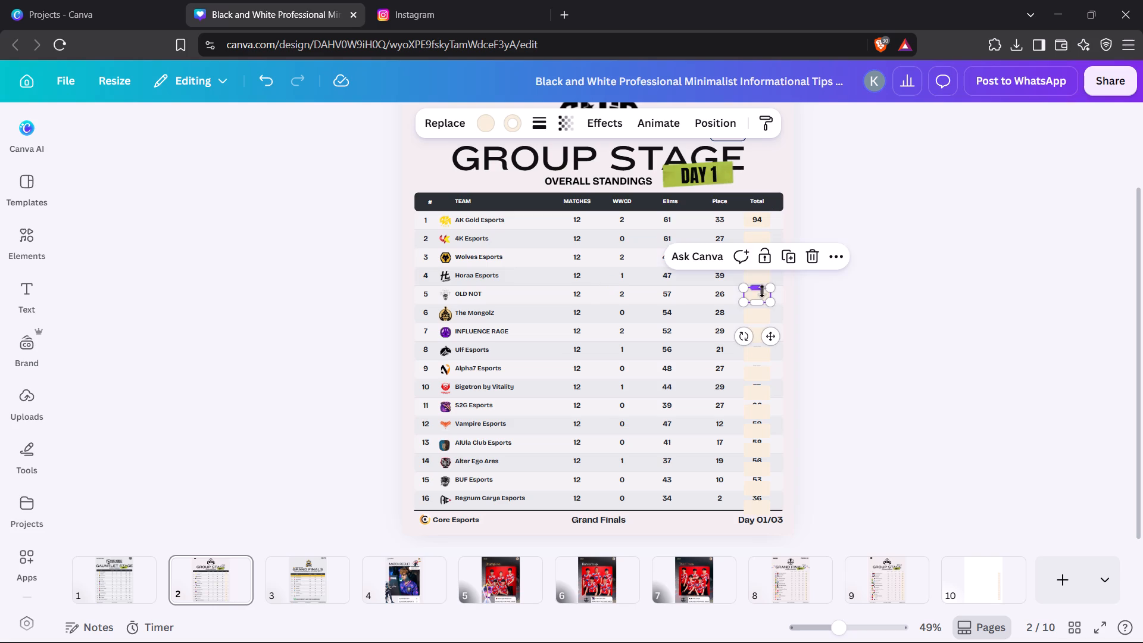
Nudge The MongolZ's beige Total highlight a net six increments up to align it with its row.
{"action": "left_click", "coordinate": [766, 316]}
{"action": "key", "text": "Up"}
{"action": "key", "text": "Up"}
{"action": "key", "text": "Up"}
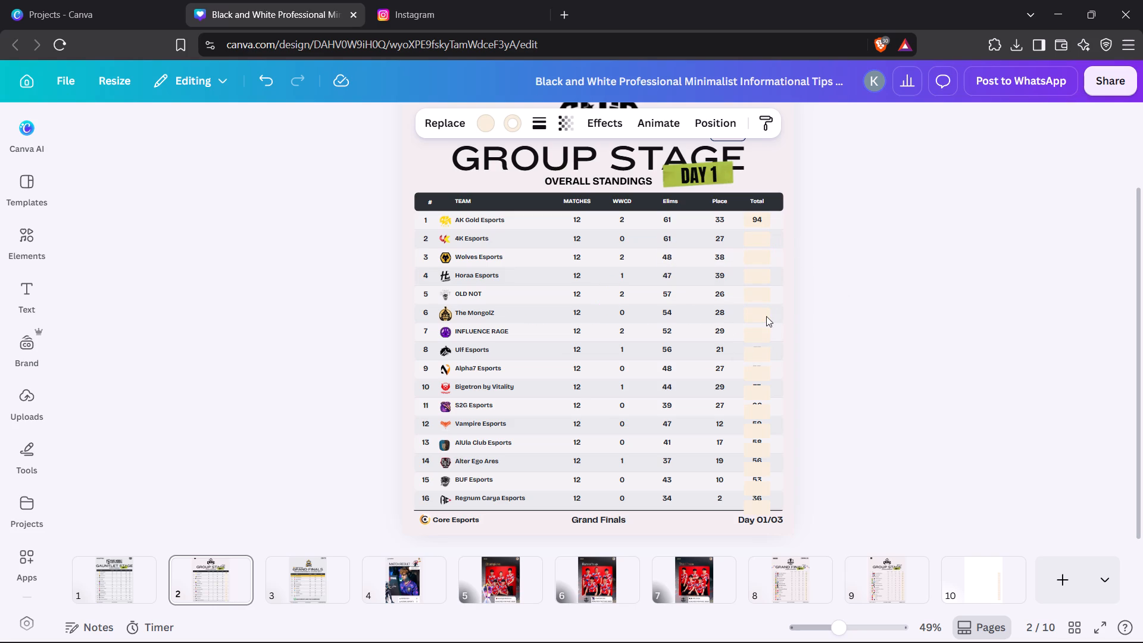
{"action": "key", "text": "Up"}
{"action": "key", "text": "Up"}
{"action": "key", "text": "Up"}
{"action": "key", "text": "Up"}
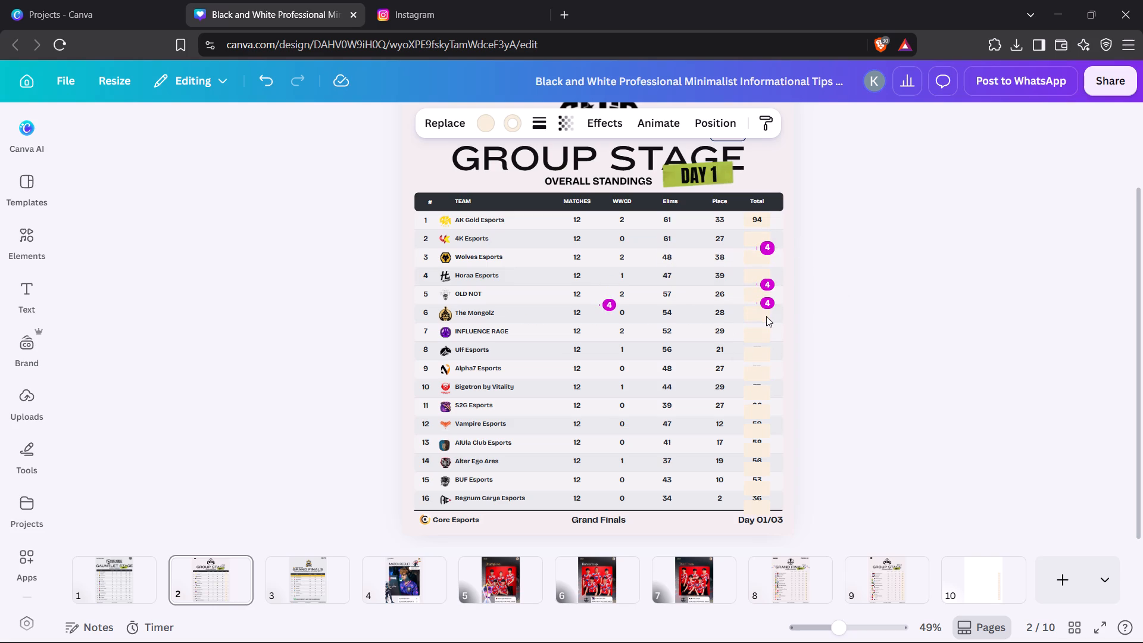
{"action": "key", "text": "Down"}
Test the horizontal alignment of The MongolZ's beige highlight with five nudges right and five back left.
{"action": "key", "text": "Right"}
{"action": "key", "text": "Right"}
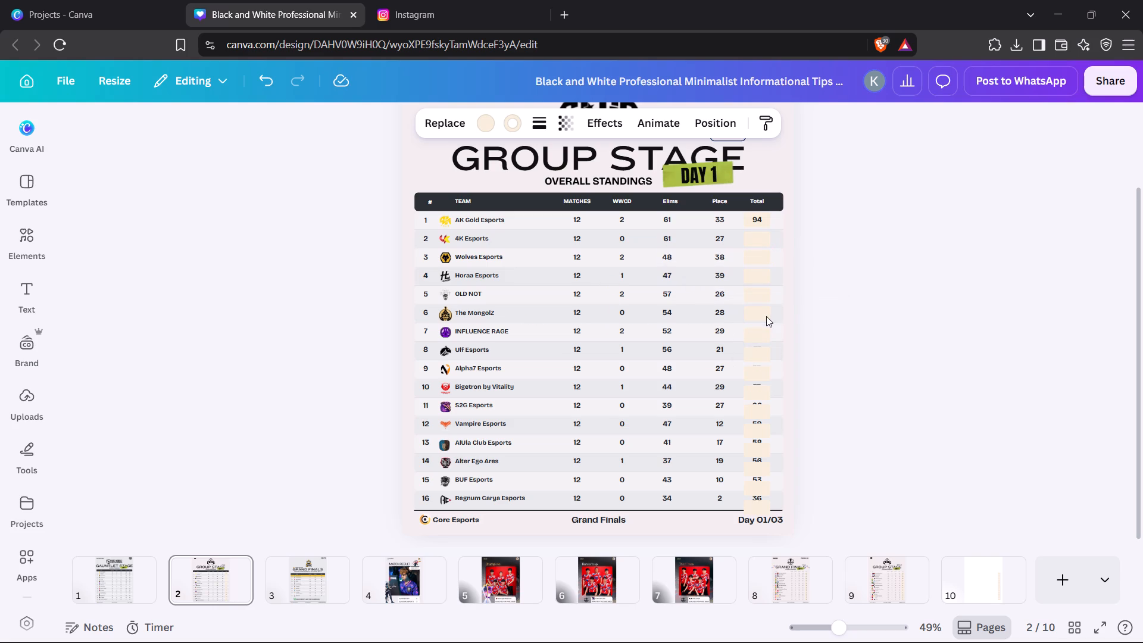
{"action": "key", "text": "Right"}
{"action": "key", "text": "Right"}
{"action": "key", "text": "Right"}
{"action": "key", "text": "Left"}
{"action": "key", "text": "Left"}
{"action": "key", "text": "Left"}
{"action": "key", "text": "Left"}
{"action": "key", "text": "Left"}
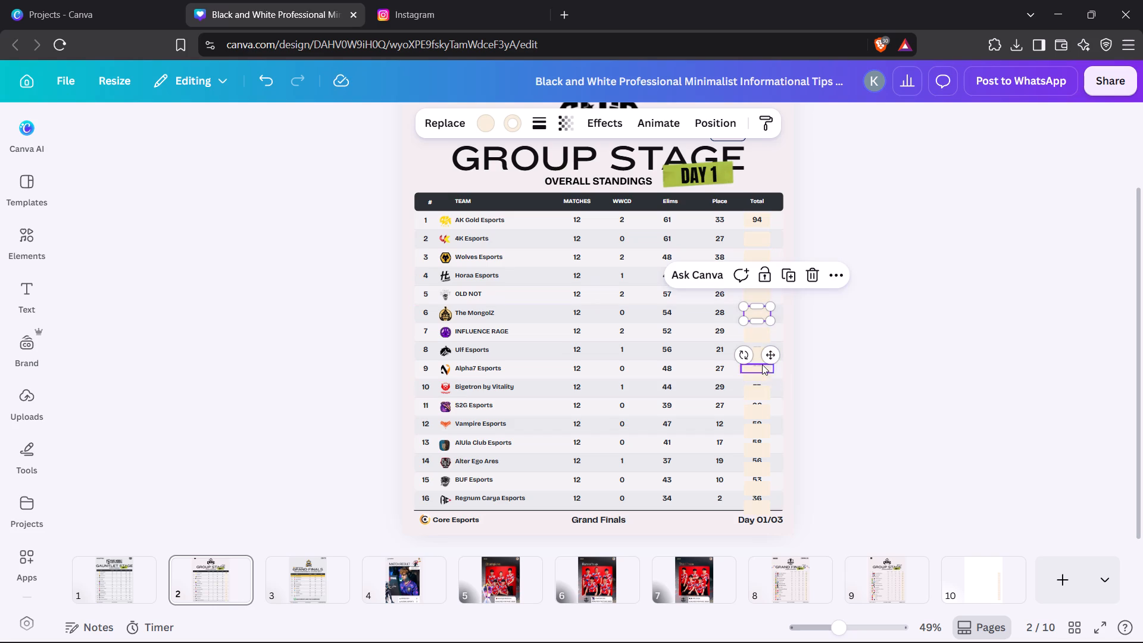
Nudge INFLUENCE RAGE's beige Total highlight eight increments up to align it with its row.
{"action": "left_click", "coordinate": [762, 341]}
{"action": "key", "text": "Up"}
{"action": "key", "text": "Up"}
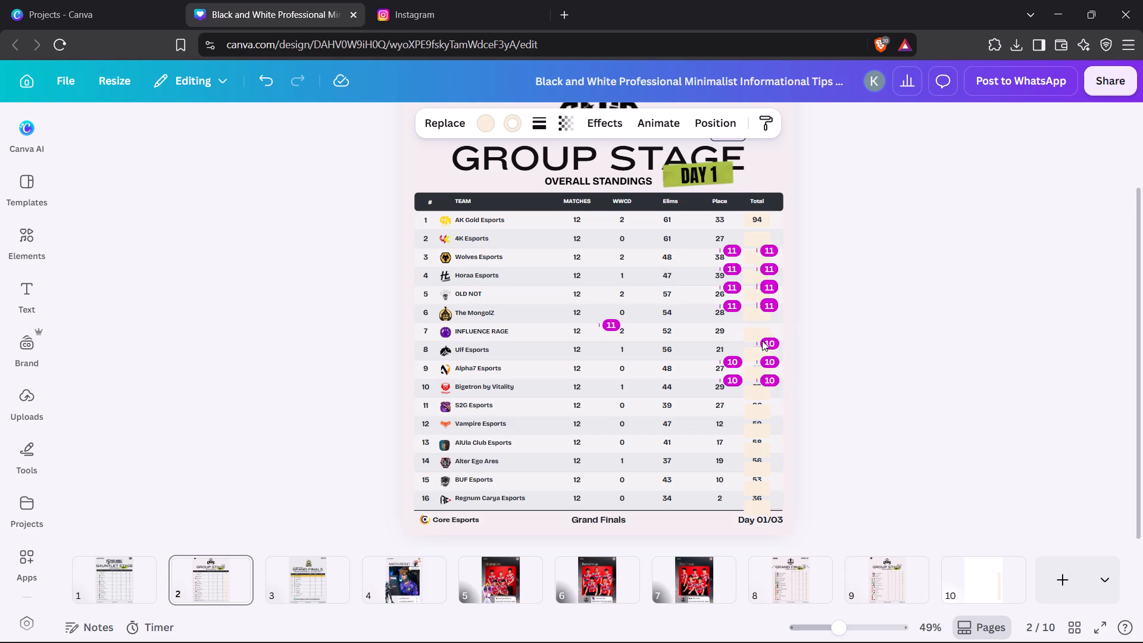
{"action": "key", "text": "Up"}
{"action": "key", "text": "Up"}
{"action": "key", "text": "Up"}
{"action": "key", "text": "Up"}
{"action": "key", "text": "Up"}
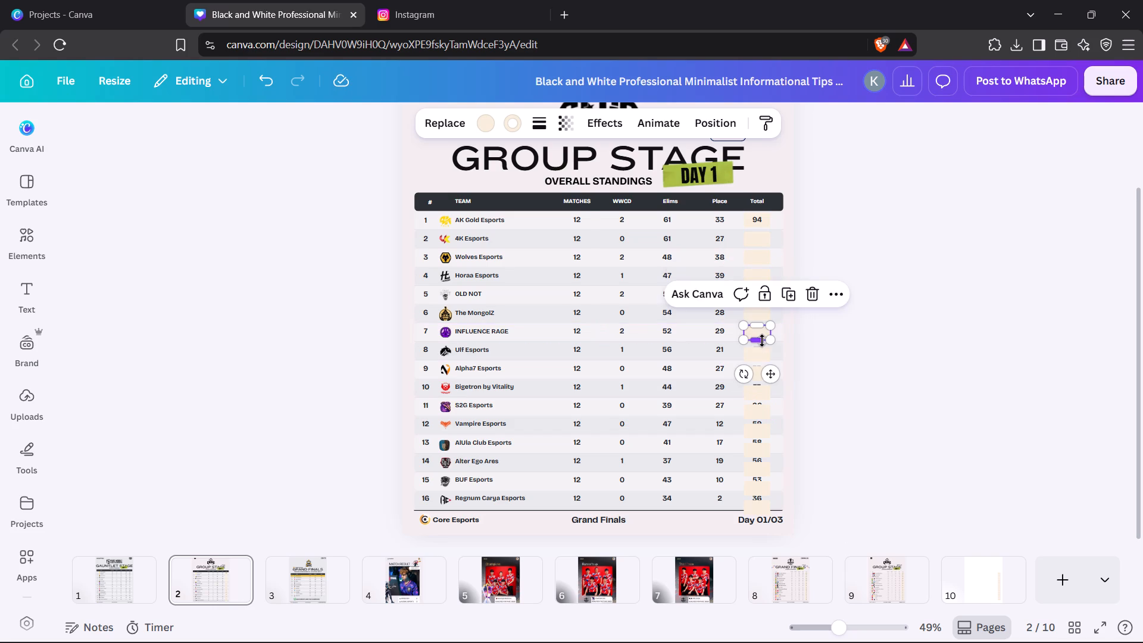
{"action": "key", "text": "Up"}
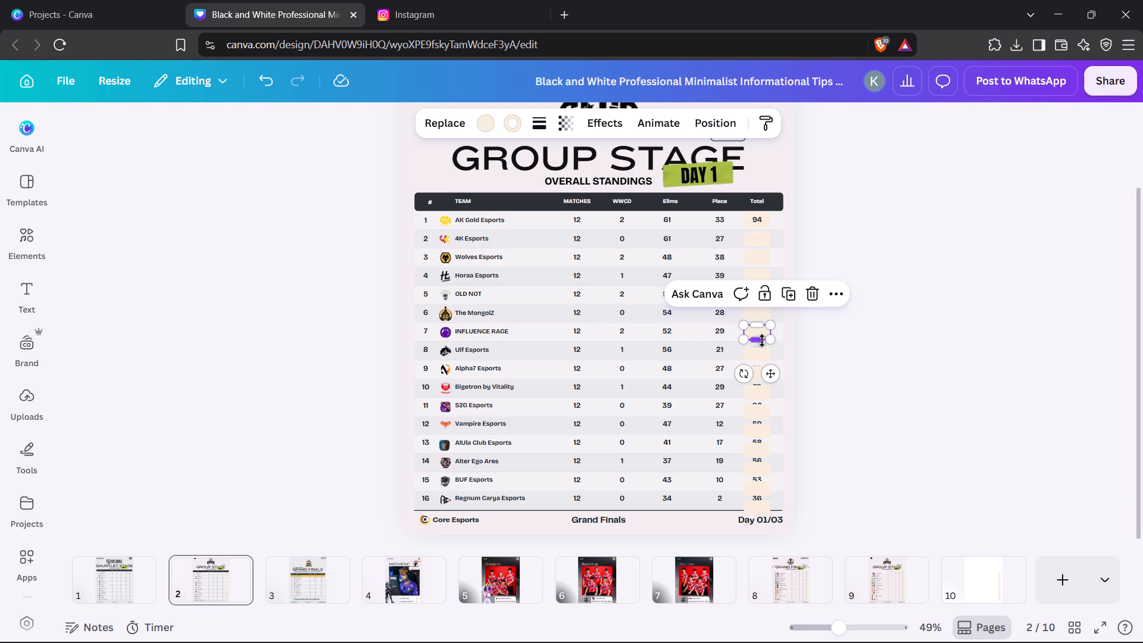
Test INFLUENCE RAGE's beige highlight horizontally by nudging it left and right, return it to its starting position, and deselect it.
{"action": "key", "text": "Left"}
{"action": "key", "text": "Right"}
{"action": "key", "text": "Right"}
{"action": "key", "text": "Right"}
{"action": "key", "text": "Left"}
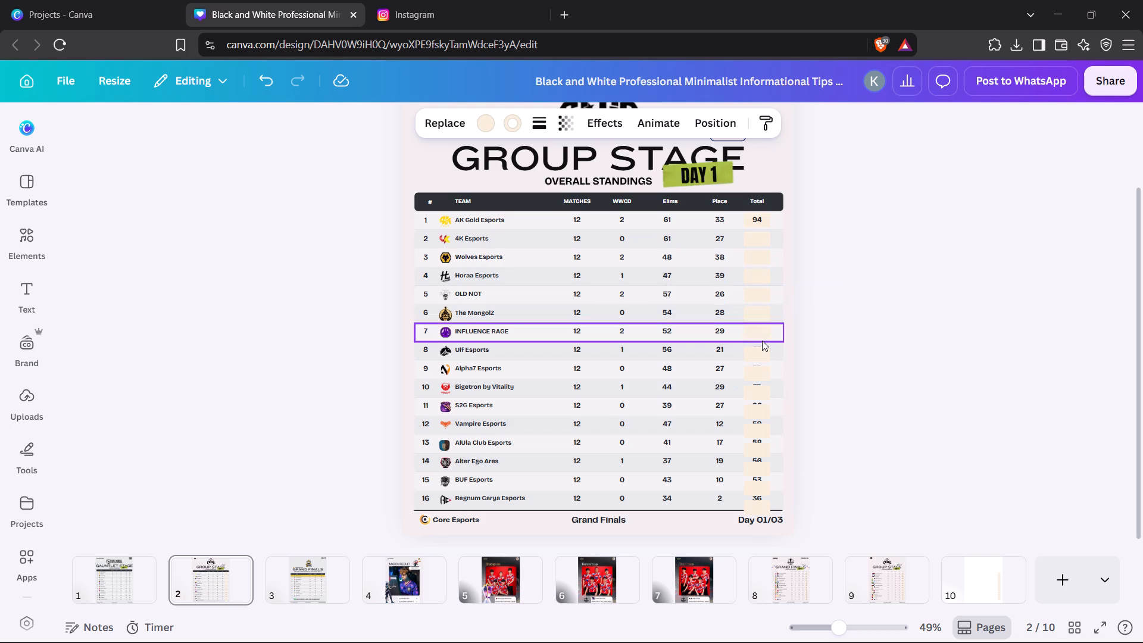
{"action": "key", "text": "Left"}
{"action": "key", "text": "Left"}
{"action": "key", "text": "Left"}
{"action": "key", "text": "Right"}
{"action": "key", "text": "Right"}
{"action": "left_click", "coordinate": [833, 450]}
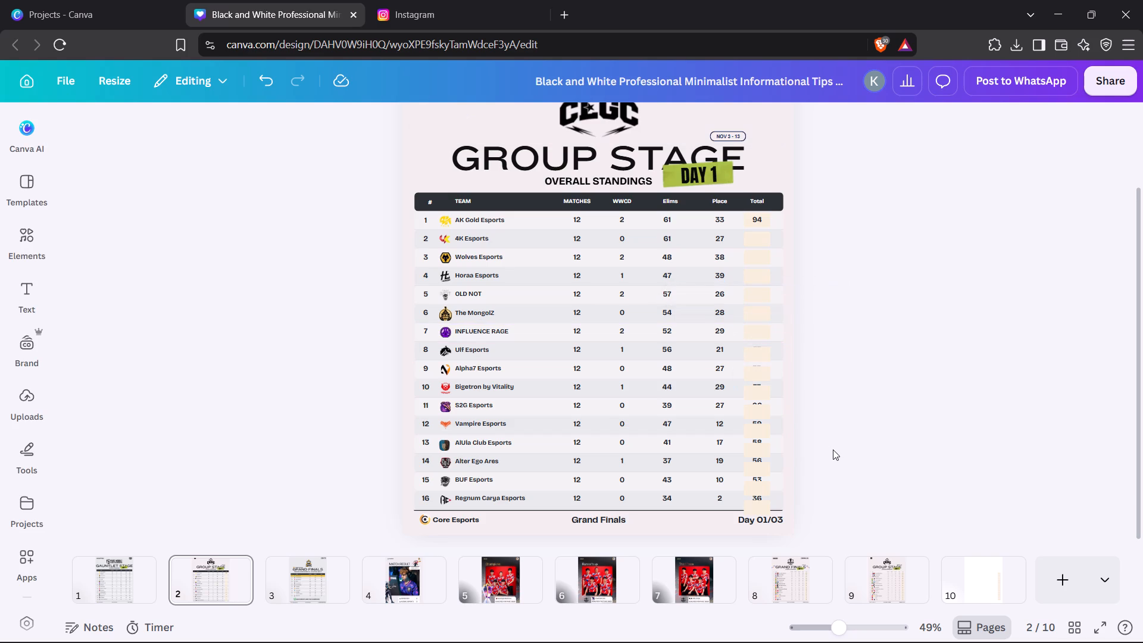
Undo the highlight nudges and duplicates until only AK Gold Esports' Total value keeps a beige highlight.
{"action": "triple_click", "coordinate": [268, 80]}
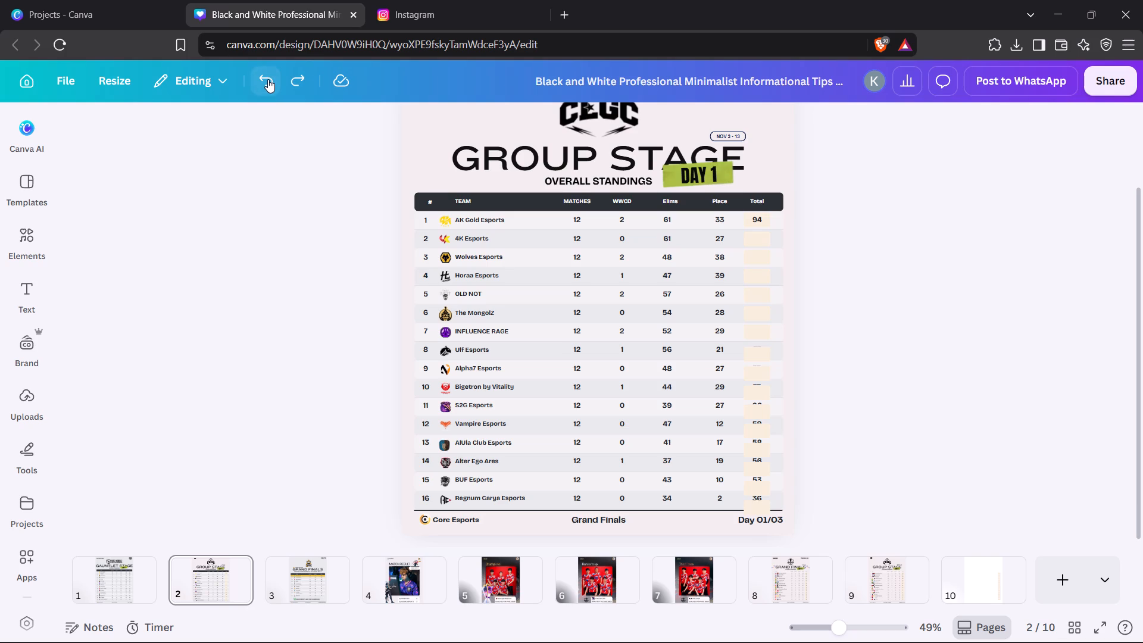
{"action": "triple_click", "coordinate": [268, 79]}
{"action": "triple_click", "coordinate": [268, 79]}
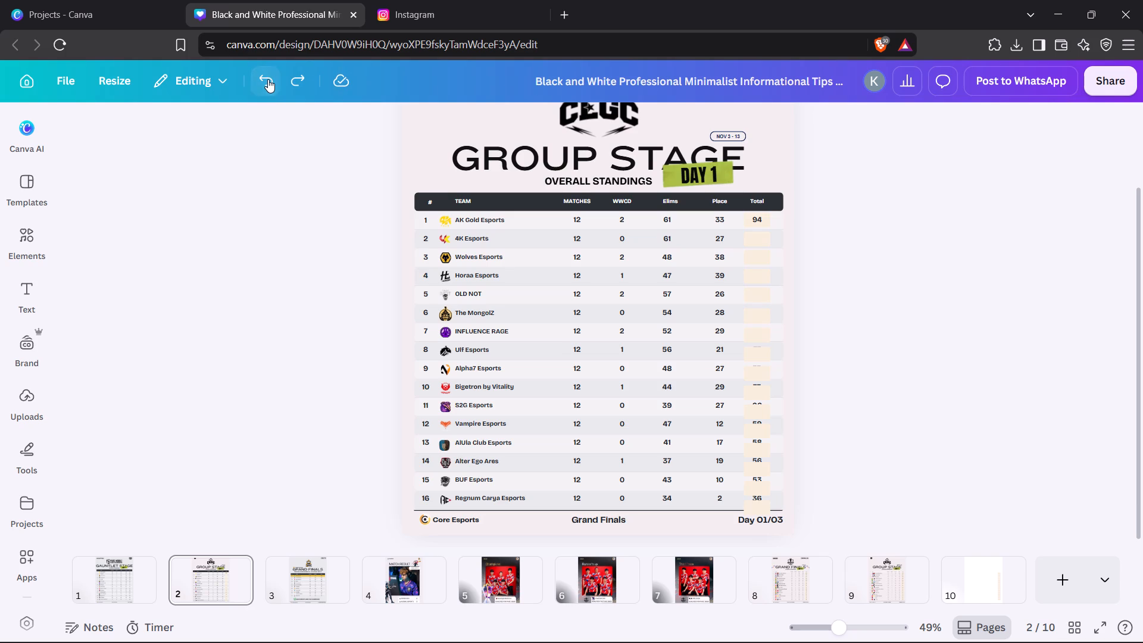
{"action": "triple_click", "coordinate": [268, 79]}
{"action": "triple_click", "coordinate": [268, 79]}
{"action": "triple_click", "coordinate": [269, 78]}
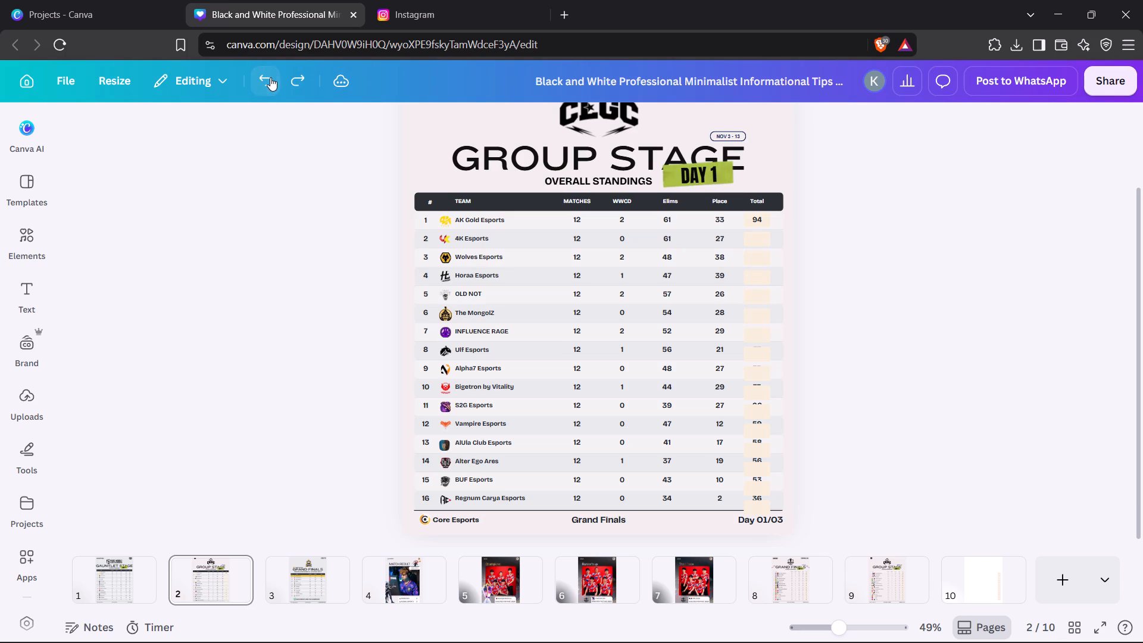
{"action": "triple_click", "coordinate": [270, 77]}
{"action": "triple_click", "coordinate": [270, 77]}
{"action": "triple_click", "coordinate": [270, 76]}
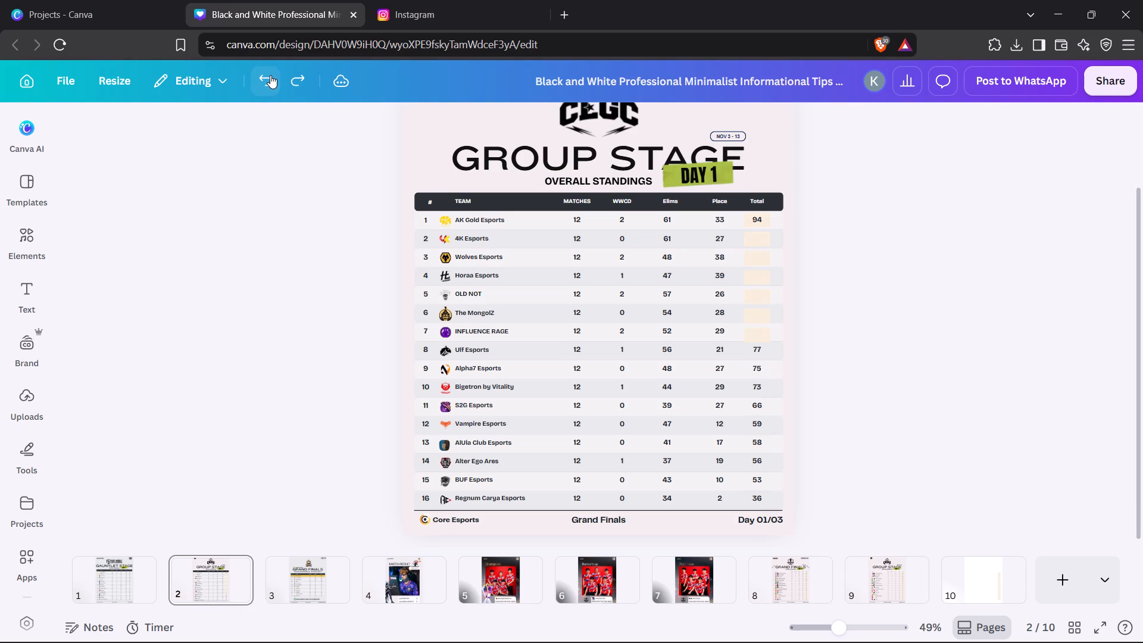
{"action": "triple_click", "coordinate": [270, 75]}
{"action": "triple_click", "coordinate": [270, 73]}
{"action": "double_click", "coordinate": [270, 72]}
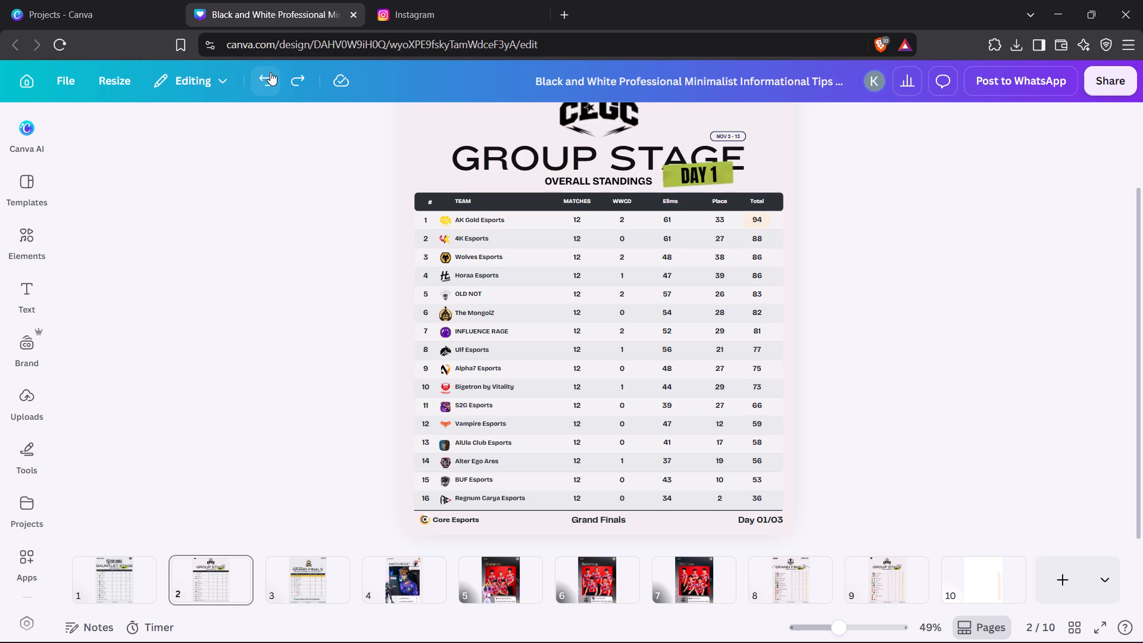
Keep undoing the earlier highlight edits until no beige highlight is left in the Total column.
{"action": "left_click", "coordinate": [270, 71]}
{"action": "triple_click", "coordinate": [270, 71]}
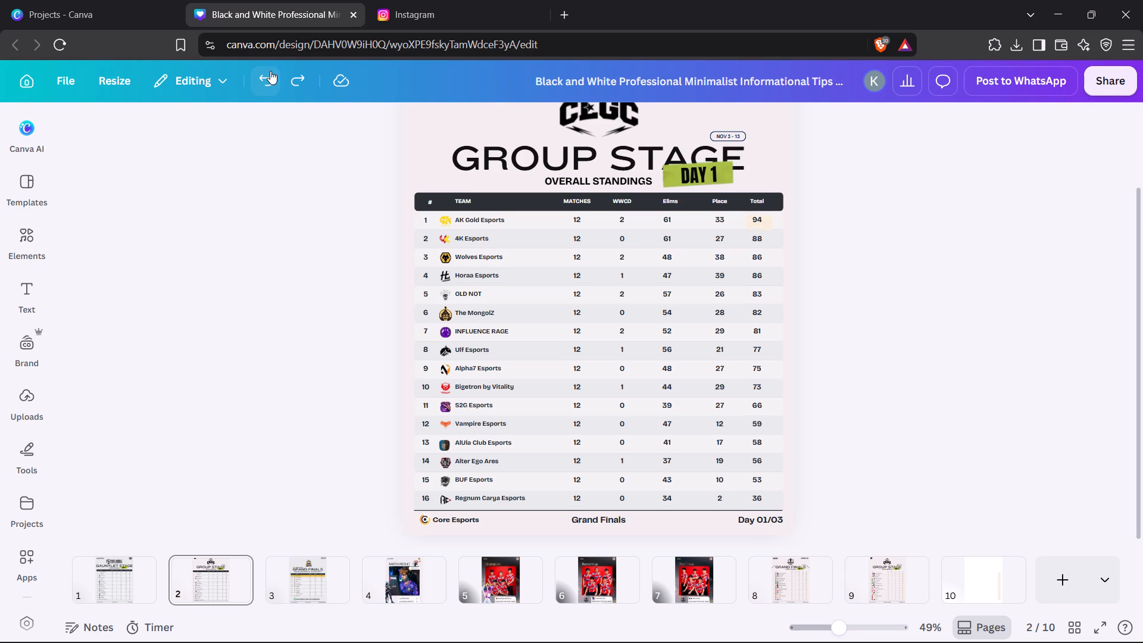
{"action": "left_click", "coordinate": [270, 71]}
{"action": "left_click", "coordinate": [270, 71]}
{"action": "triple_click", "coordinate": [270, 71]}
{"action": "triple_click", "coordinate": [270, 70]}
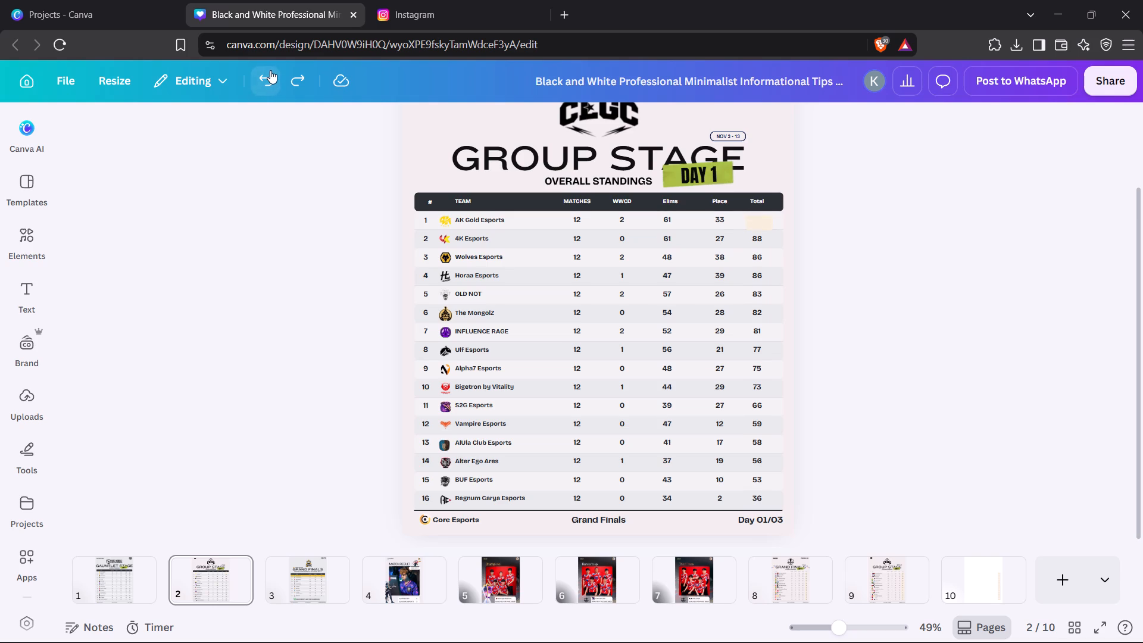
{"action": "triple_click", "coordinate": [270, 70]}
{"action": "triple_click", "coordinate": [270, 70]}
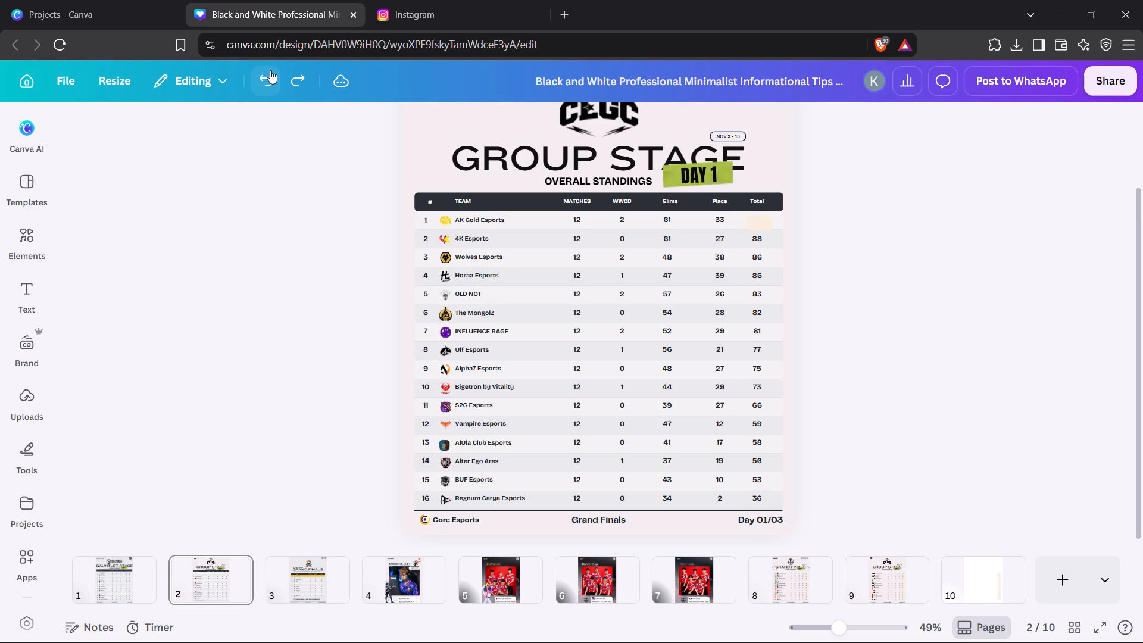
{"action": "triple_click", "coordinate": [270, 70]}
{"action": "triple_click", "coordinate": [270, 71]}
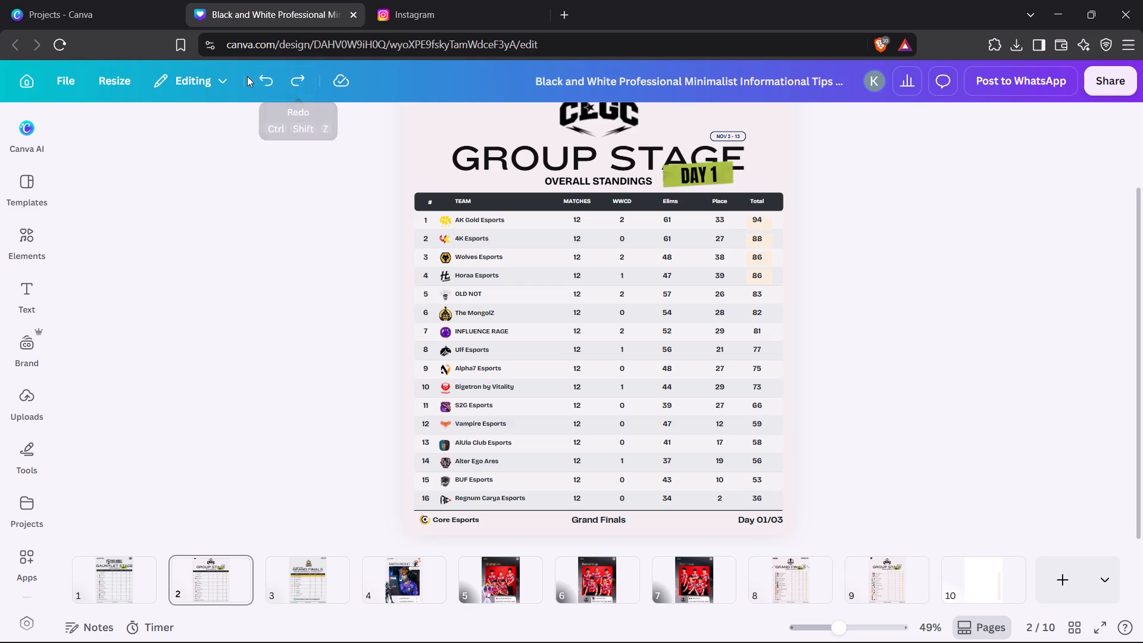
{"action": "triple_click", "coordinate": [260, 78]}
{"action": "triple_click", "coordinate": [260, 78]}
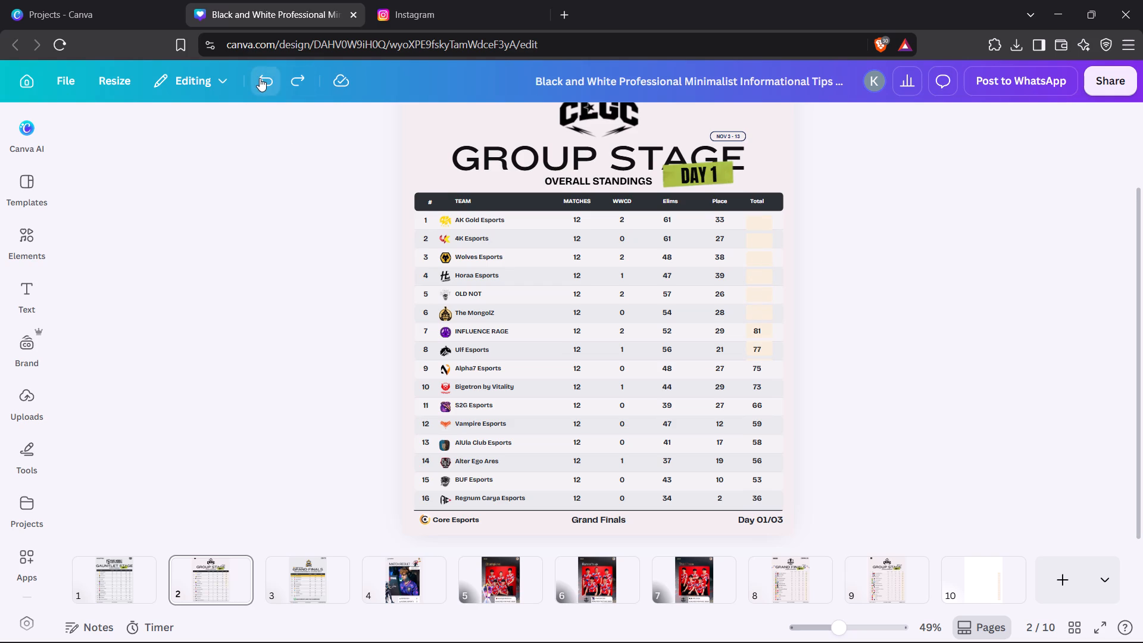
{"action": "triple_click", "coordinate": [260, 78]}
{"action": "triple_click", "coordinate": [259, 78]}
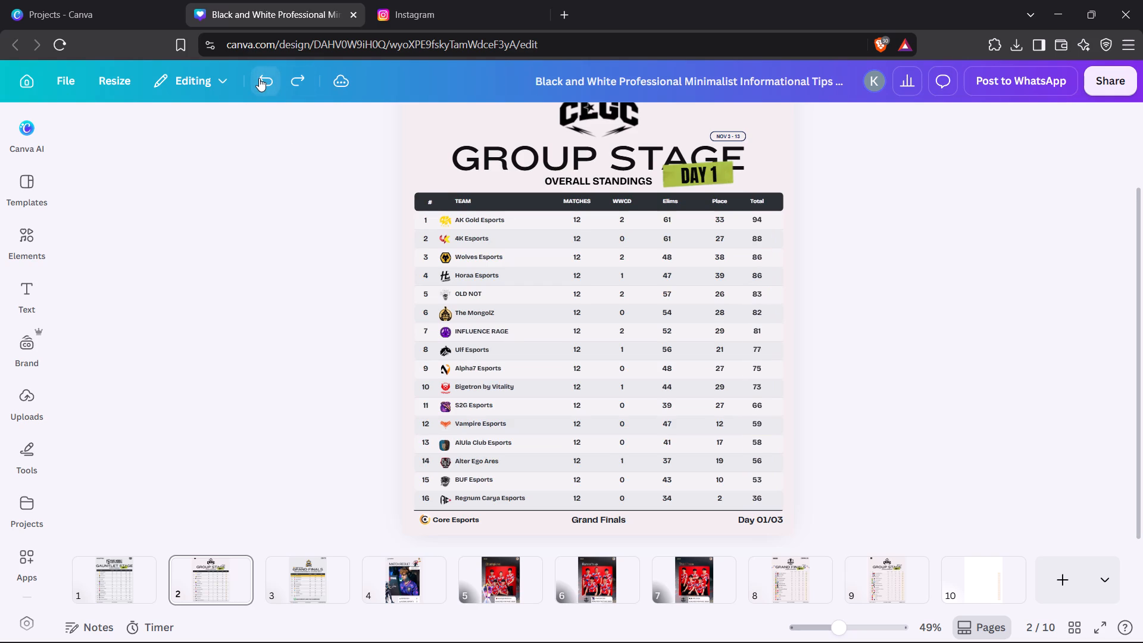
{"action": "left_click", "coordinate": [259, 78]}
{"action": "left_click", "coordinate": [259, 78]}
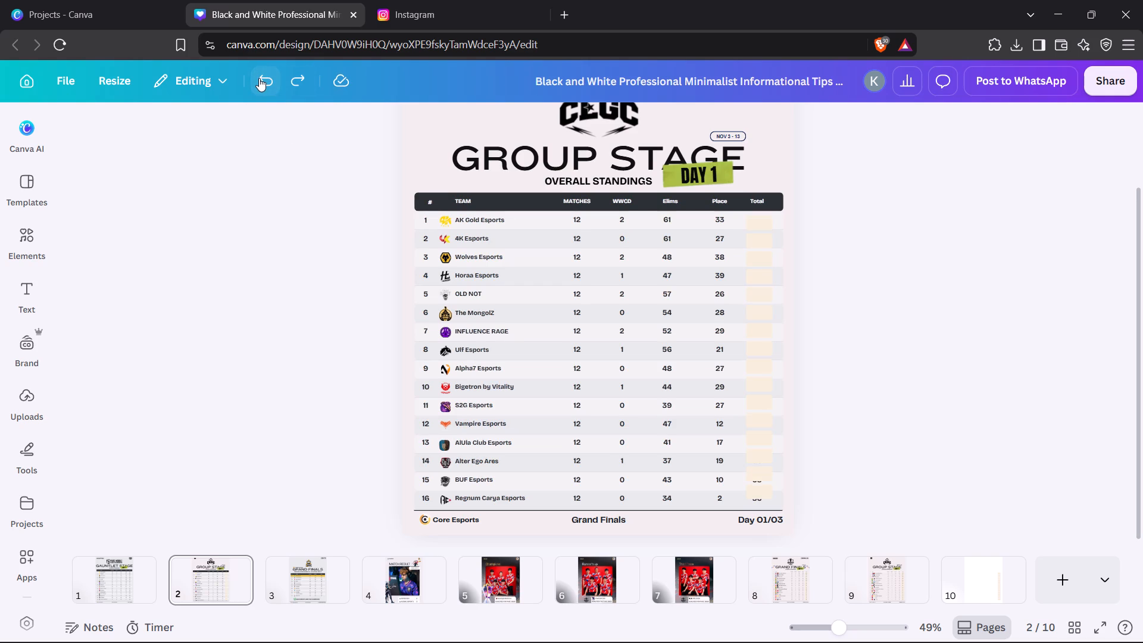
{"action": "left_click", "coordinate": [259, 78]}
{"action": "left_click", "coordinate": [259, 78]}
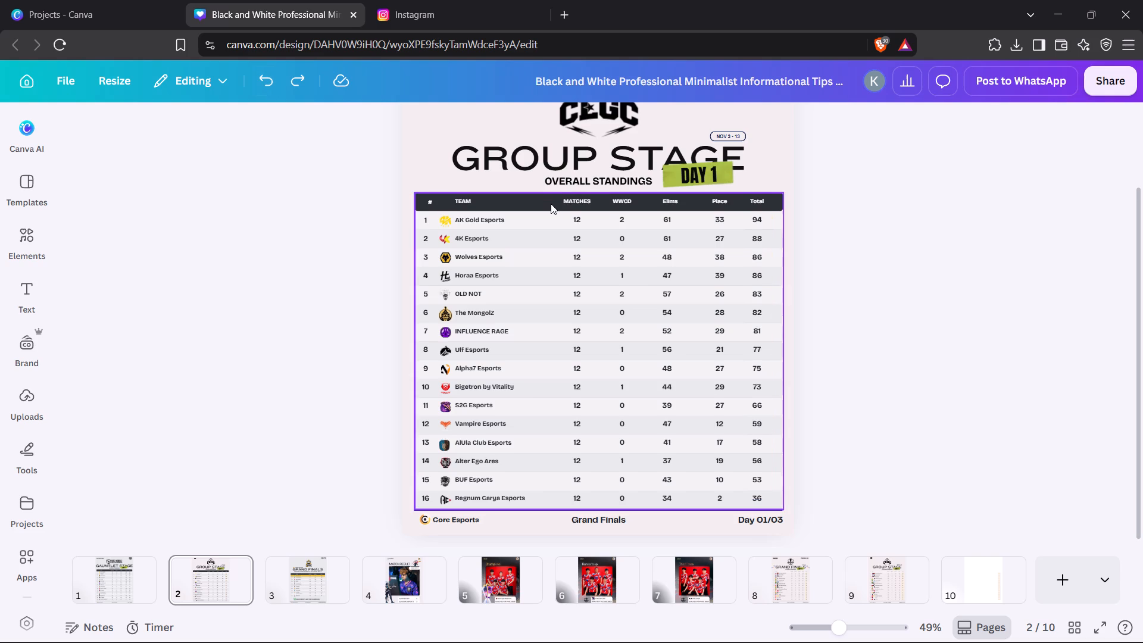
Shift page 2's standings table slightly upward, closer to the OVERALL STANDINGS heading, and deselect it.
{"action": "left_click", "coordinate": [551, 204]}
{"action": "left_click", "coordinate": [905, 223]}
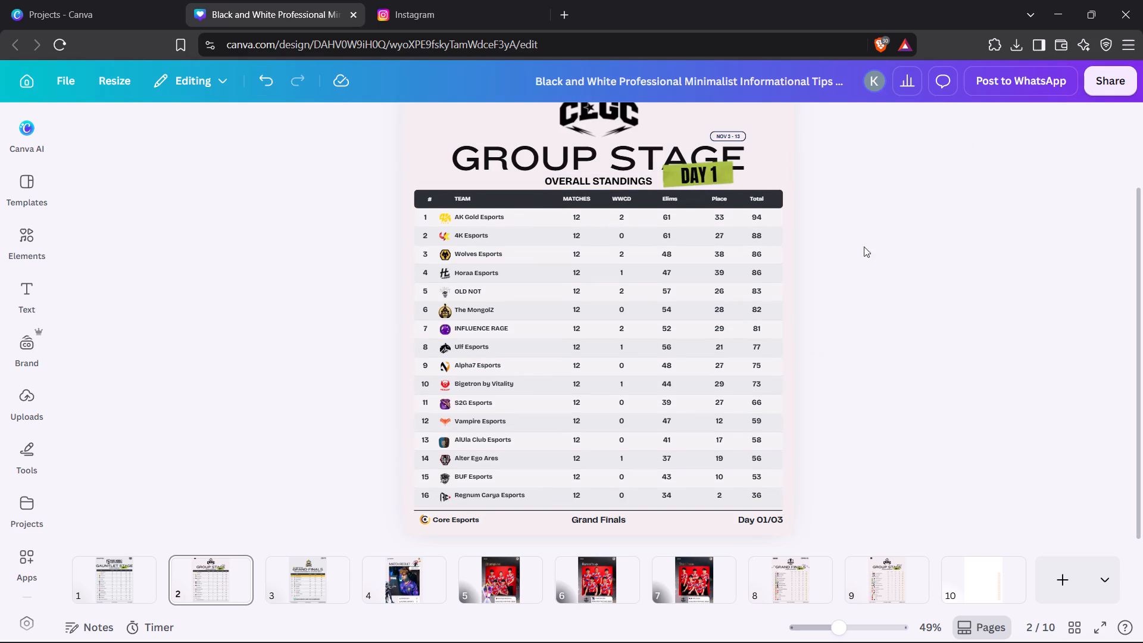
{"action": "left_click", "coordinate": [1042, 280]}
Examine page 2's header at 177% zoom, including the NOV 3 - 13 date badge and the CEGC logo.
{"action": "left_click", "coordinate": [829, 131]}
{"action": "left_click", "coordinate": [733, 132]}
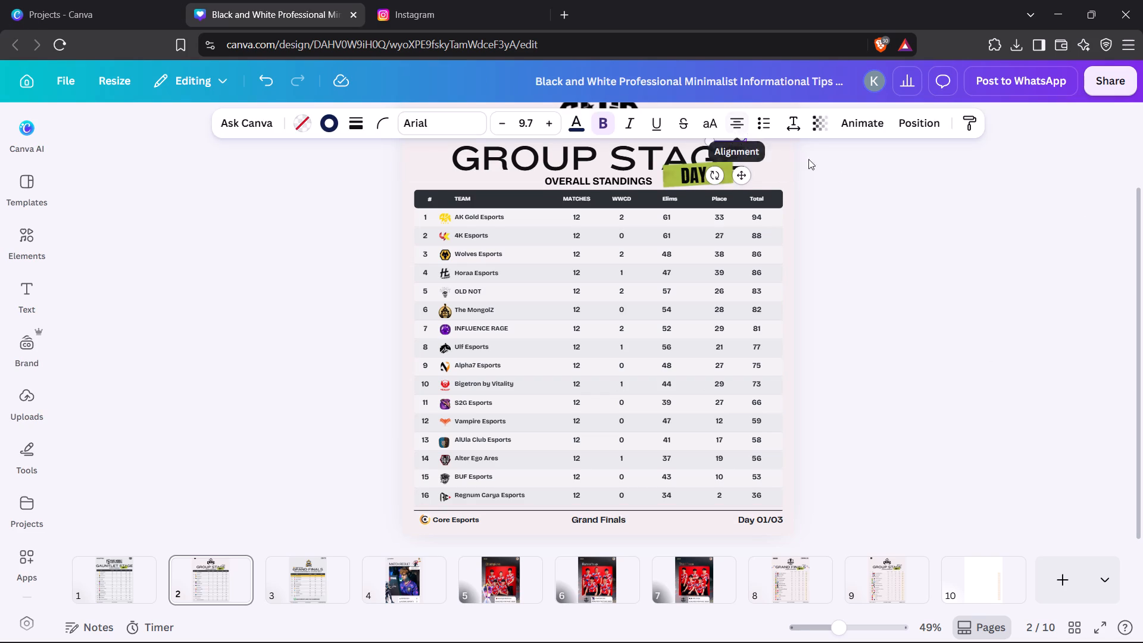
{"action": "left_click", "coordinate": [826, 179]}
{"action": "scroll", "coordinate": [820, 177], "scroll_direction": "down", "scroll_amount": 1}
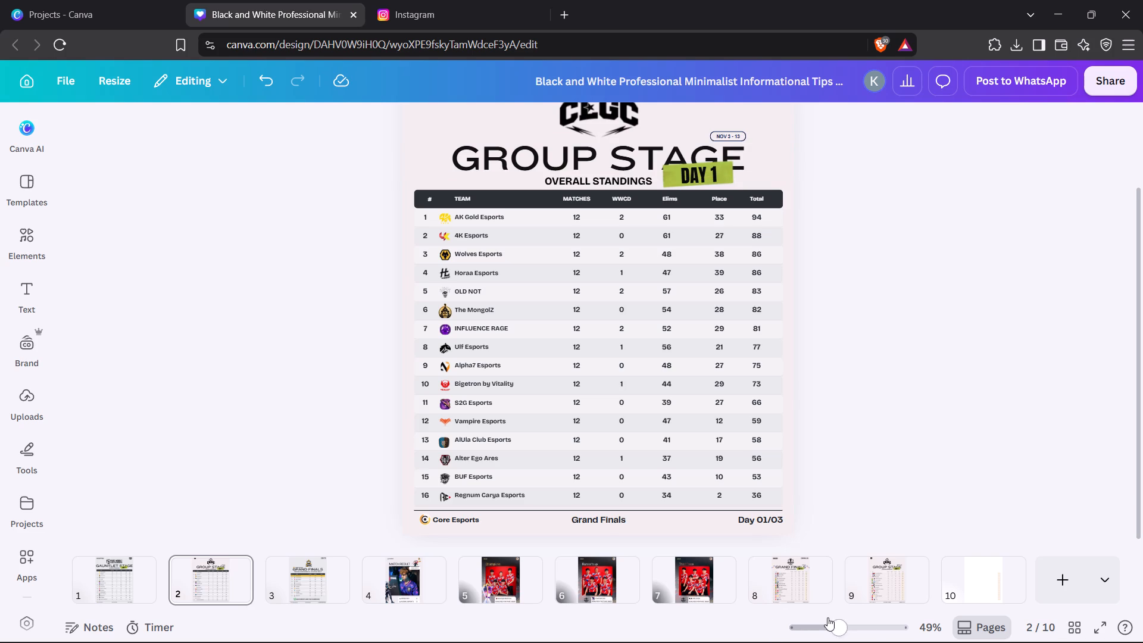
{"action": "left_click_drag", "start_coordinate": [839, 629], "coordinate": [874, 628]}
{"action": "scroll", "coordinate": [848, 433], "scroll_direction": "up", "scroll_amount": 9}
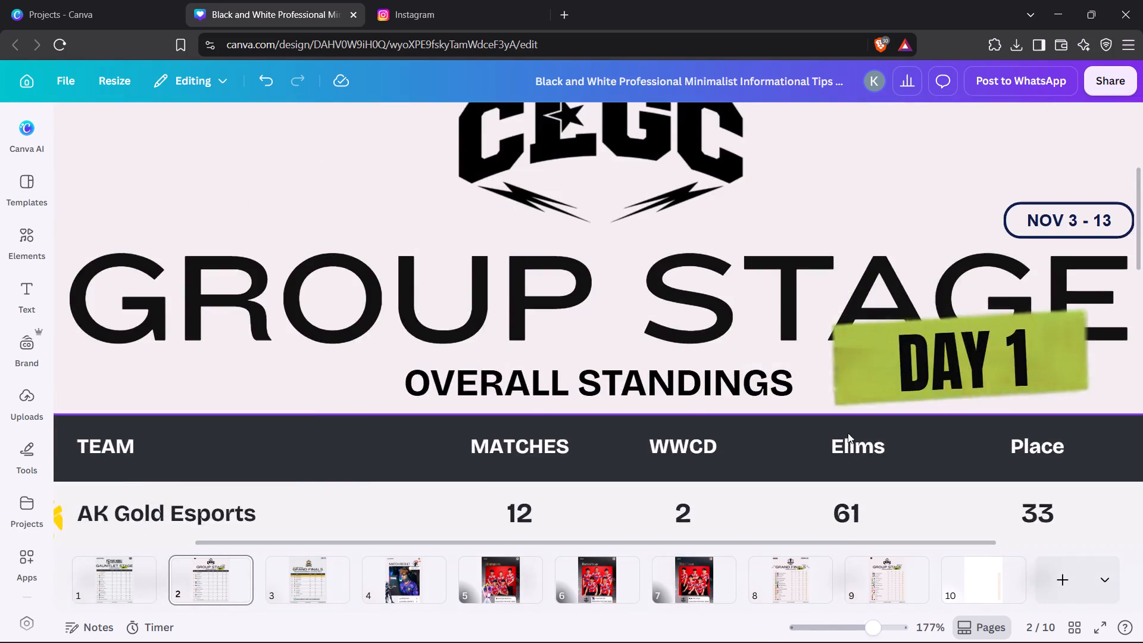
{"action": "scroll", "coordinate": [848, 433], "scroll_direction": "up", "scroll_amount": 2}
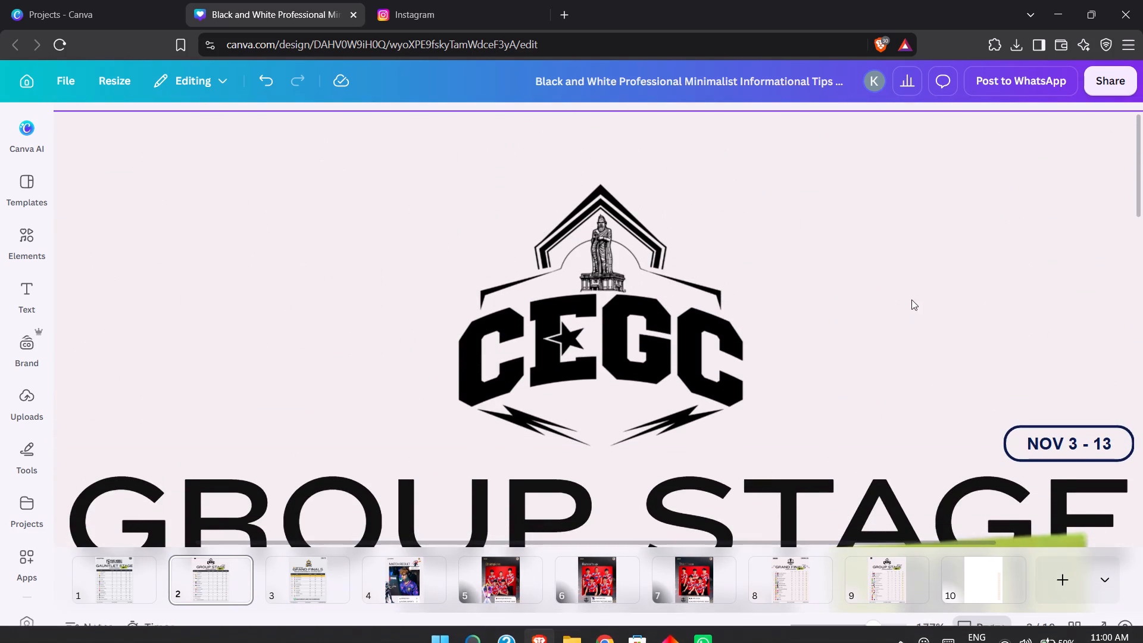
Duplicate page 2's NOV 3 - 13 badge and place the copy in the page's upper-right corner, opposite the BGMI Esports logo.
{"action": "left_click_drag", "start_coordinate": [911, 299], "coordinate": [859, 300]}
{"action": "left_click_drag", "start_coordinate": [877, 632], "coordinate": [863, 630]}
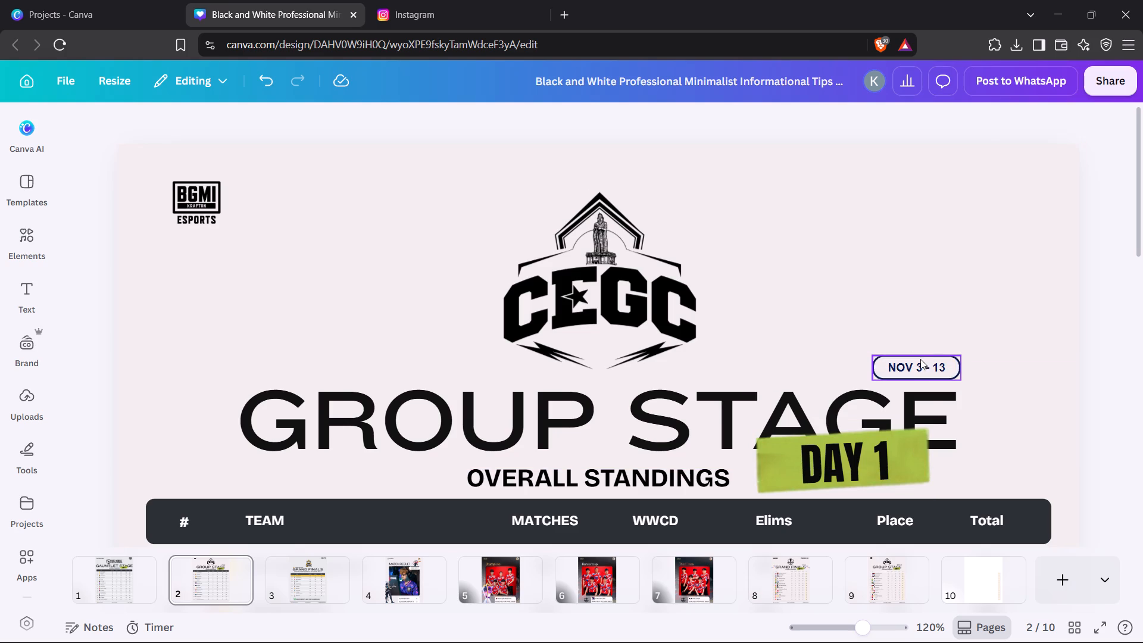
{"action": "left_click", "coordinate": [921, 364]}
{"action": "left_click", "coordinate": [922, 364]}
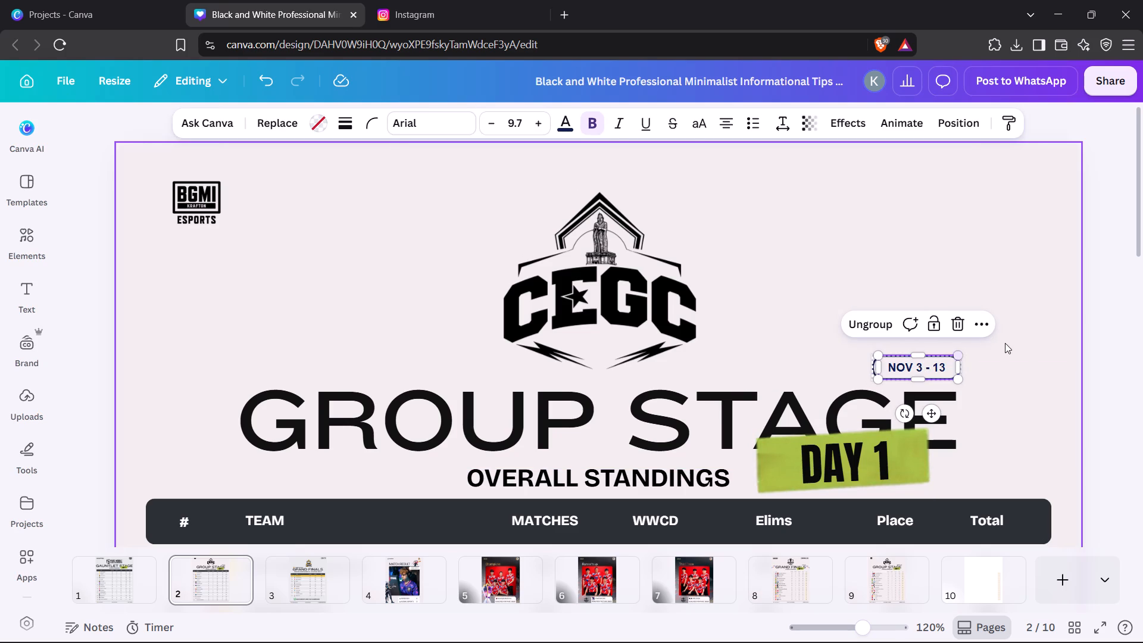
{"action": "left_click", "coordinate": [1005, 343]}
{"action": "left_click", "coordinate": [950, 361]}
{"action": "left_click", "coordinate": [945, 324]}
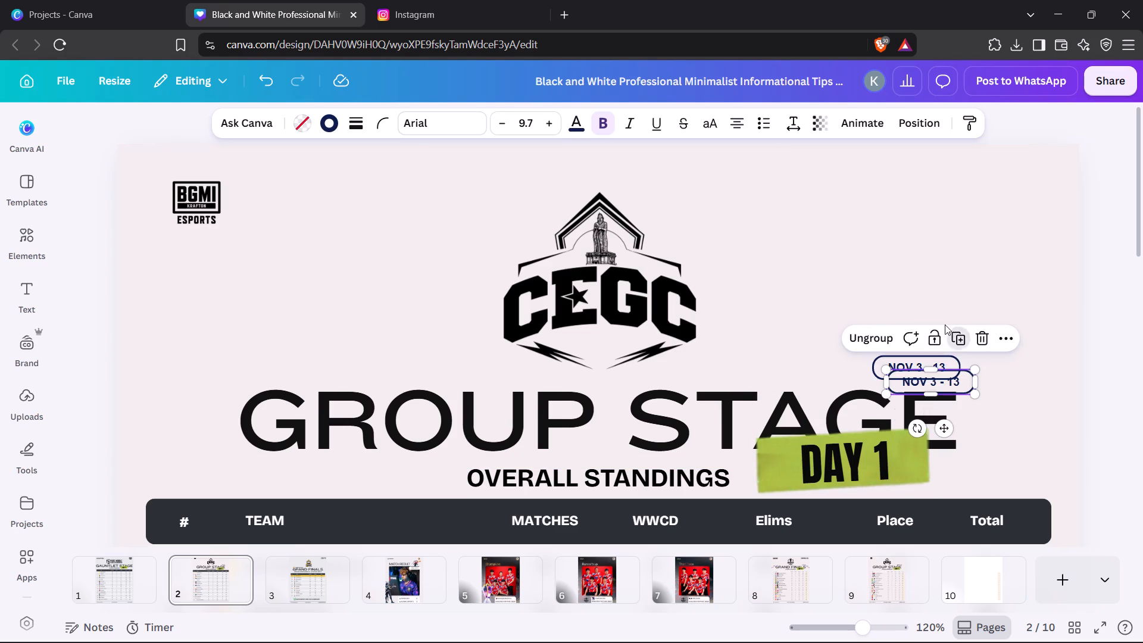
{"action": "left_click_drag", "start_coordinate": [948, 431], "coordinate": [1014, 233]}
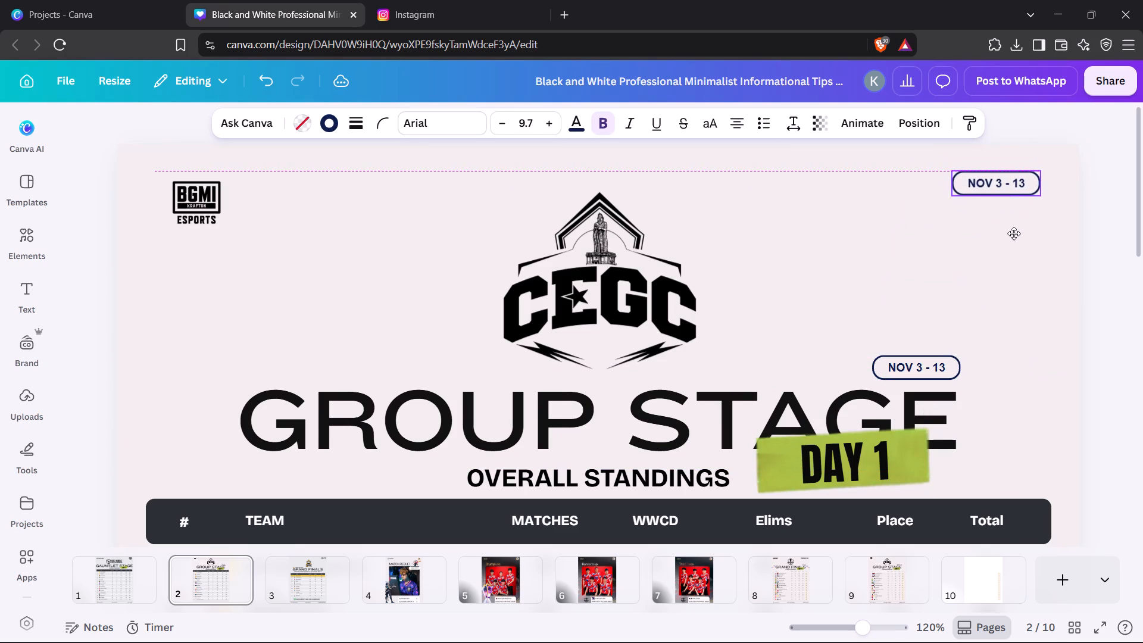
{"action": "left_click_drag", "start_coordinate": [1014, 233], "coordinate": [1018, 241]}
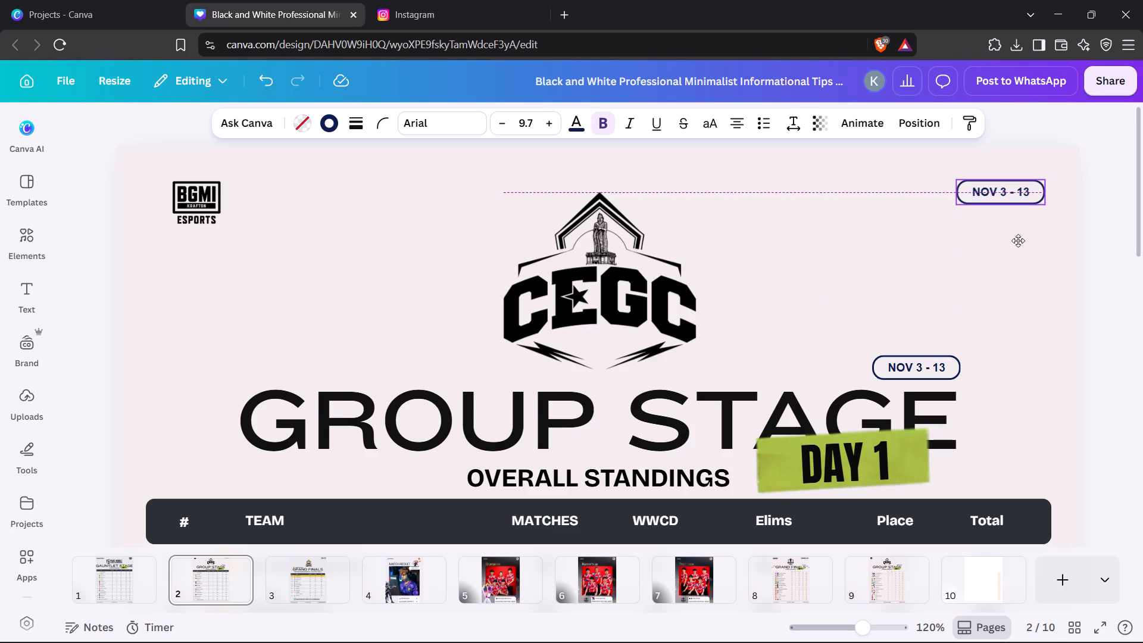
{"action": "left_click_drag", "start_coordinate": [1018, 241], "coordinate": [1017, 239]}
Change the copied corner badge's text to GROUP - A and deselect it.
{"action": "double_click", "coordinate": [1011, 191]}
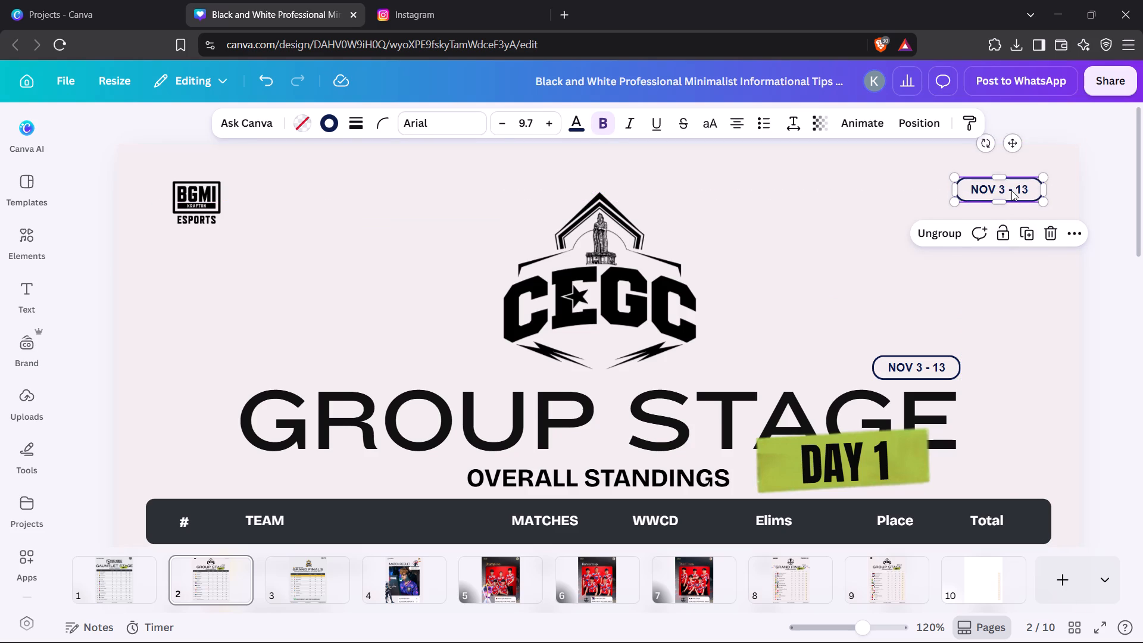
{"action": "key", "text": "ctrl+a"}
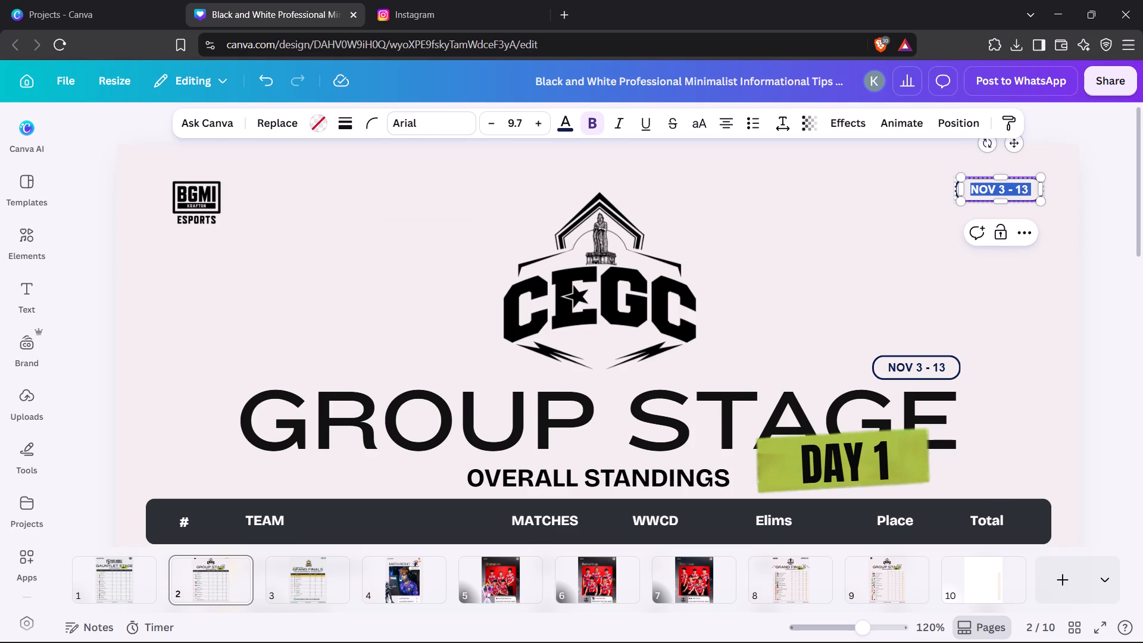
{"action": "type", "text": "GROUP"}
{"action": "key", "text": "space"}
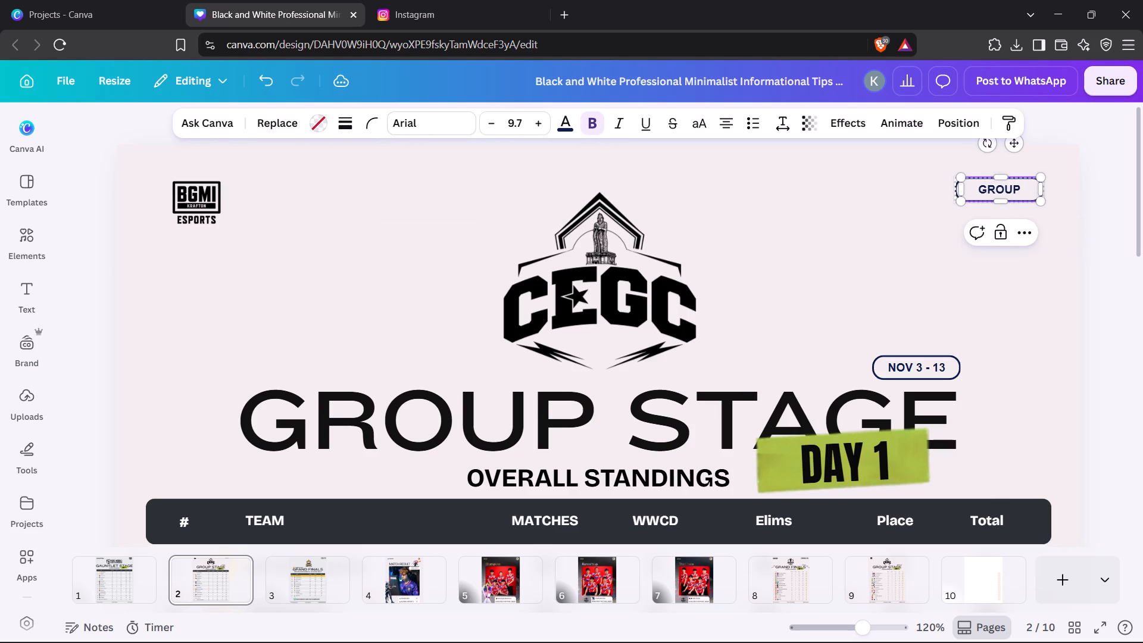
{"action": "key", "text": "minus"}
{"action": "key", "text": "space"}
{"action": "type", "text": "A"}
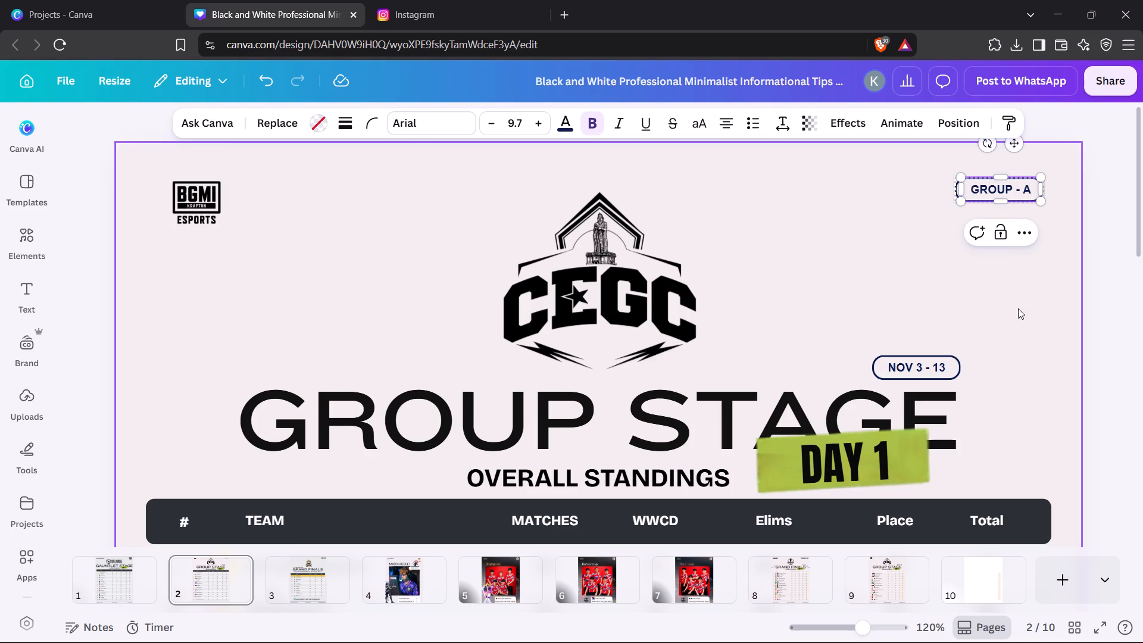
{"action": "left_click", "coordinate": [1018, 308]}
{"action": "left_click", "coordinate": [988, 230]}
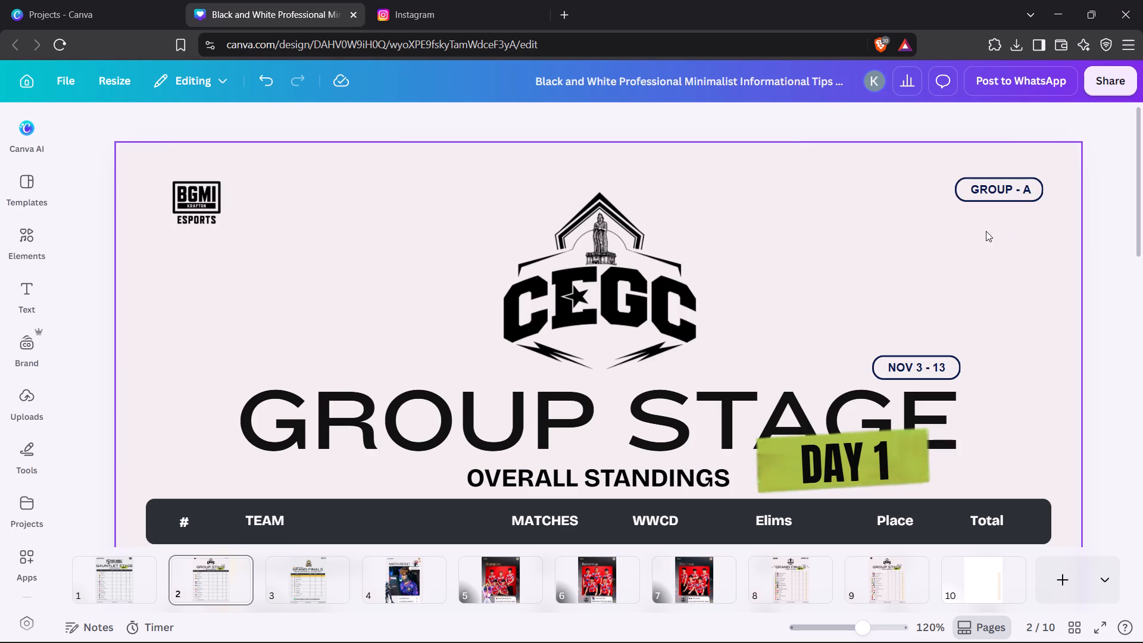
Duplicate page 2, the Group Stage Day 1 standings with the GROUP - A badge.
{"action": "left_click_drag", "start_coordinate": [872, 633], "coordinate": [869, 635]}
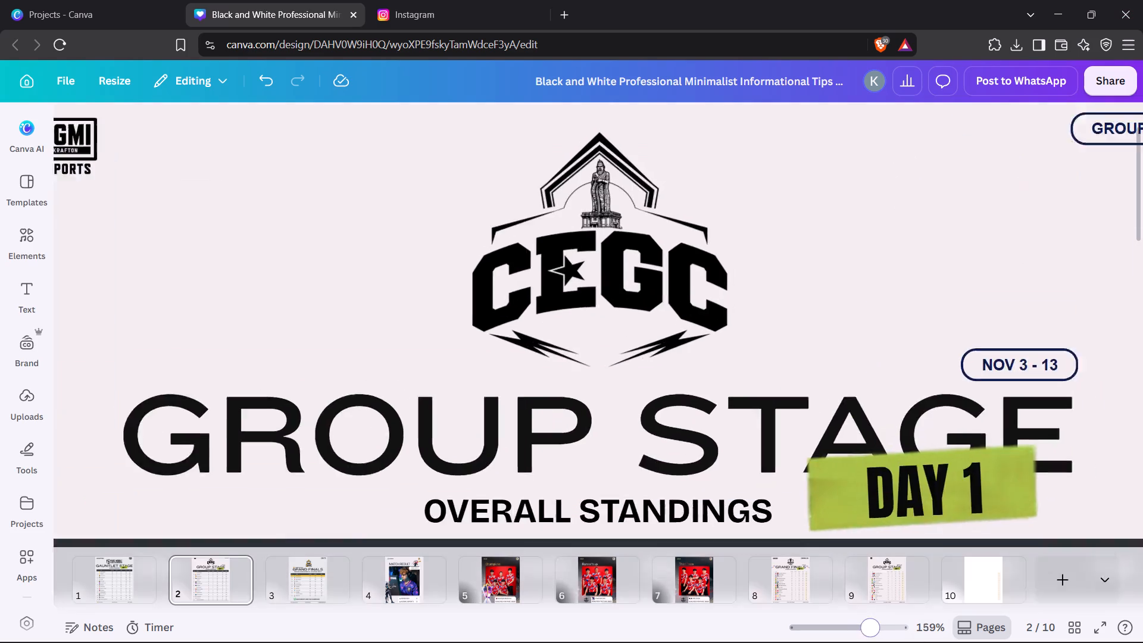
{"action": "left_click_drag", "start_coordinate": [869, 635], "coordinate": [828, 642]}
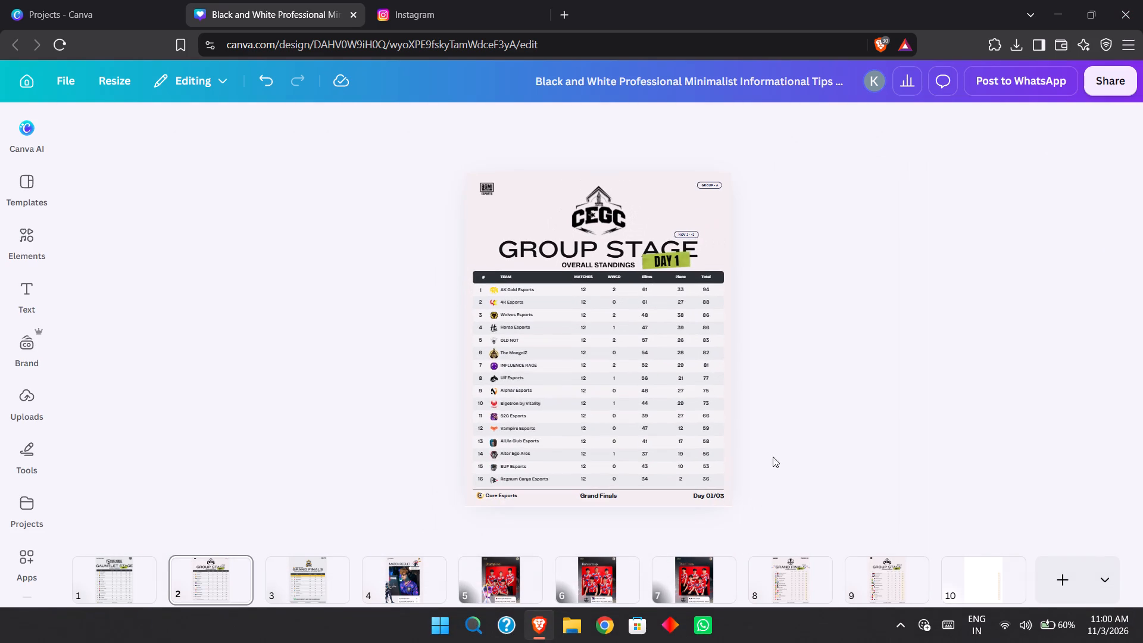
{"action": "left_click", "coordinate": [676, 207]}
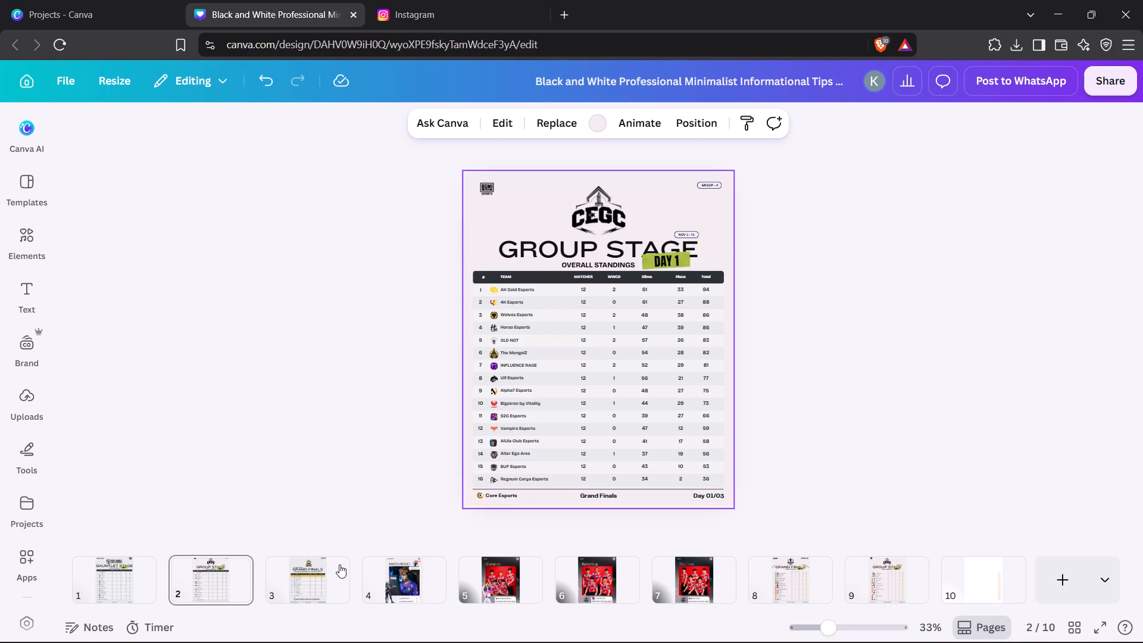
{"action": "left_click", "coordinate": [230, 563]}
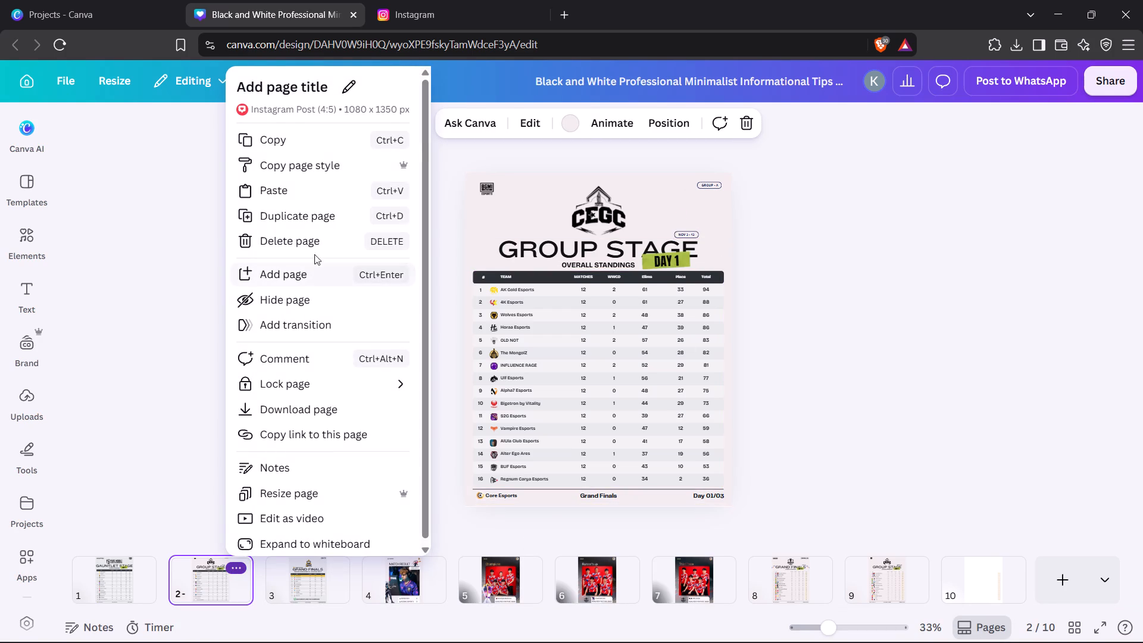
{"action": "left_click", "coordinate": [294, 209]}
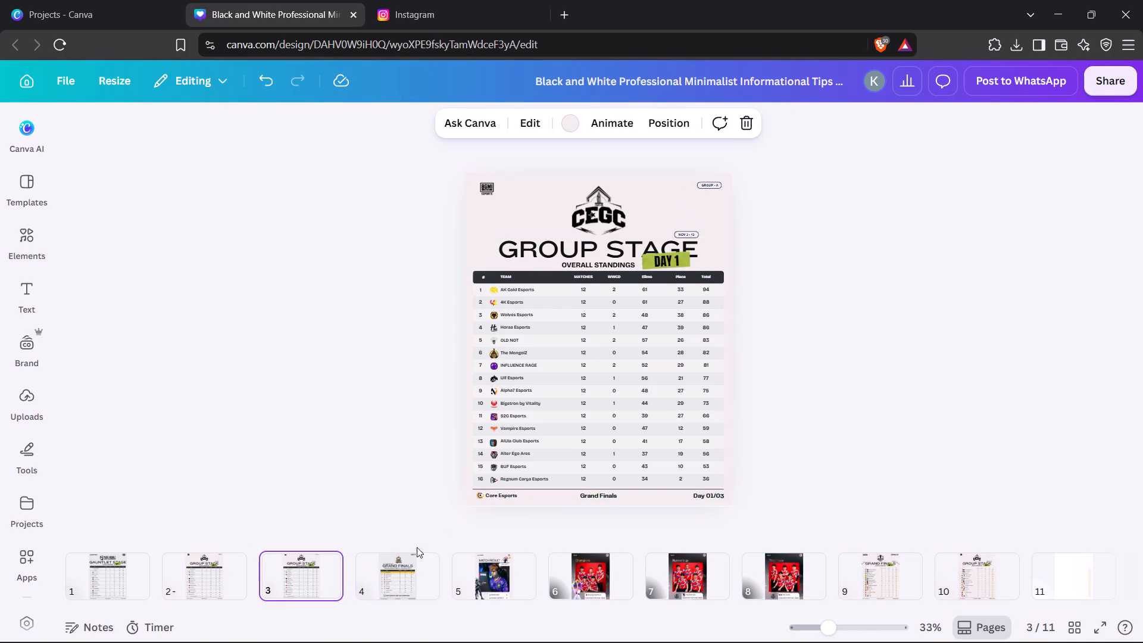
On the duplicated page 3, change the corner badge's text to GROUP - B.
{"action": "left_click", "coordinate": [300, 578]}
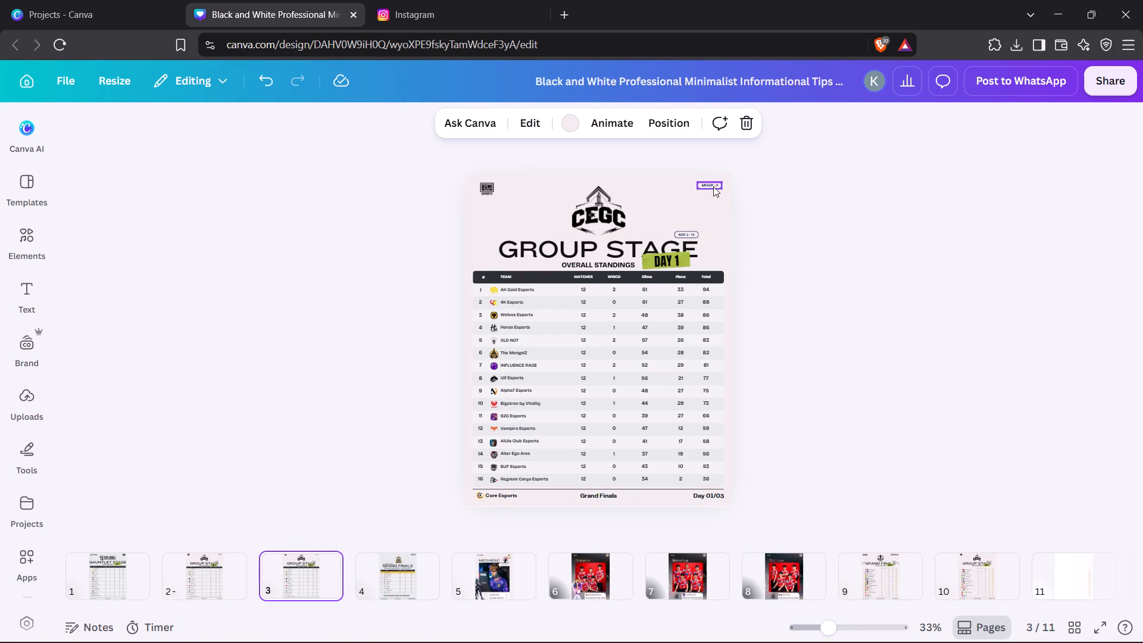
{"action": "double_click", "coordinate": [713, 186]}
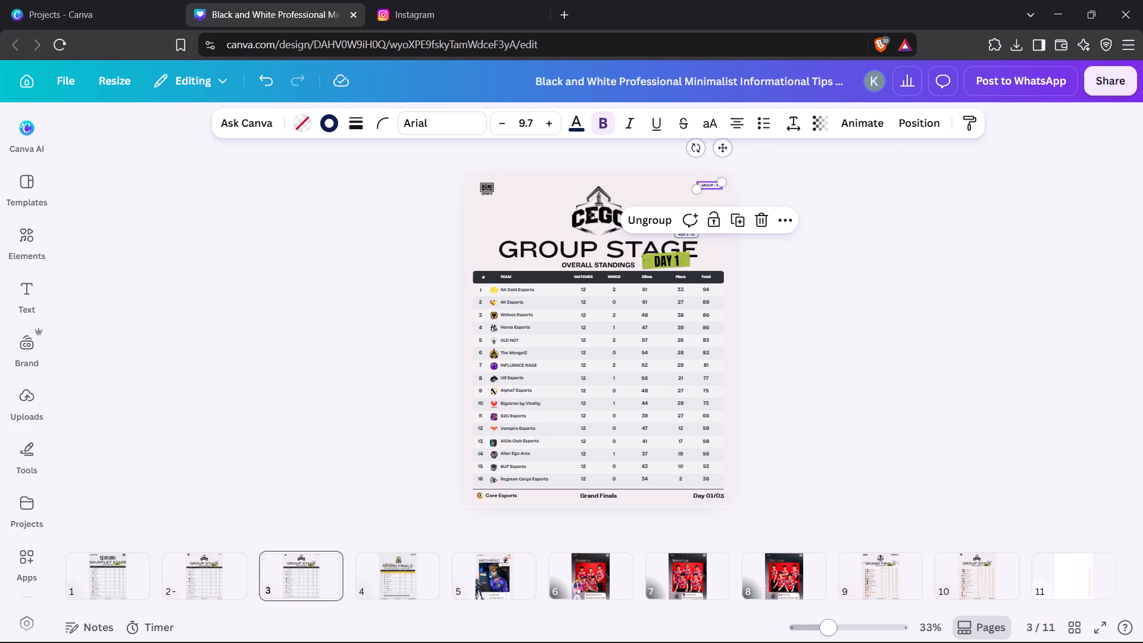
{"action": "left_click_drag", "start_coordinate": [835, 632], "coordinate": [847, 632]}
{"action": "scroll", "coordinate": [819, 252], "scroll_direction": "up", "scroll_amount": 3}
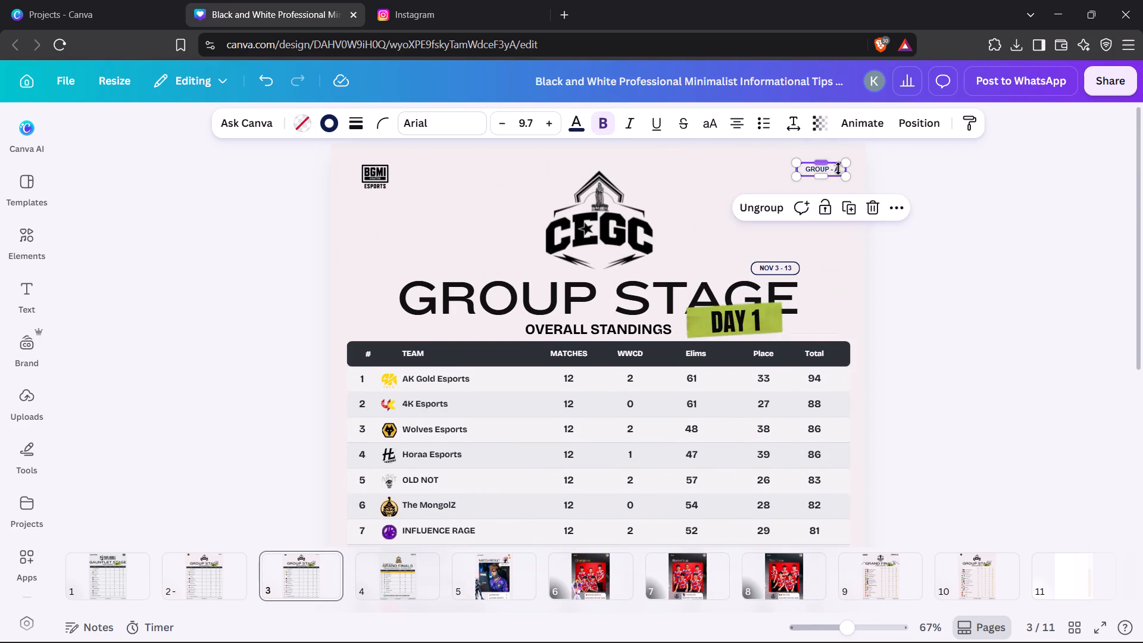
{"action": "double_click", "coordinate": [838, 169]}
{"action": "key", "text": "BackSpace"}
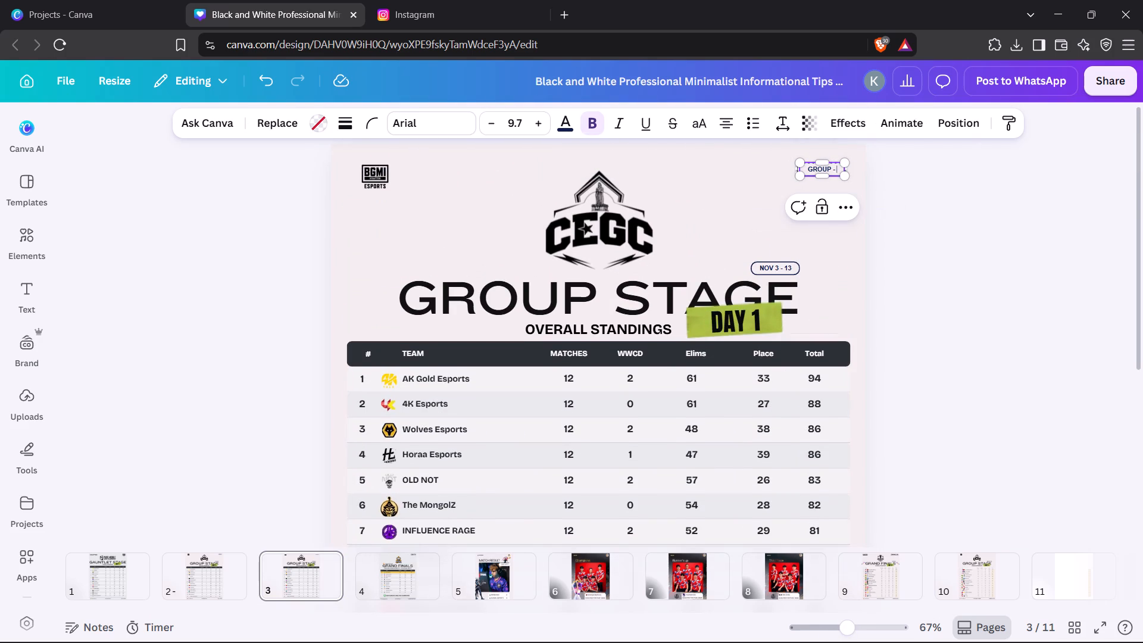
{"action": "key", "text": "b"}
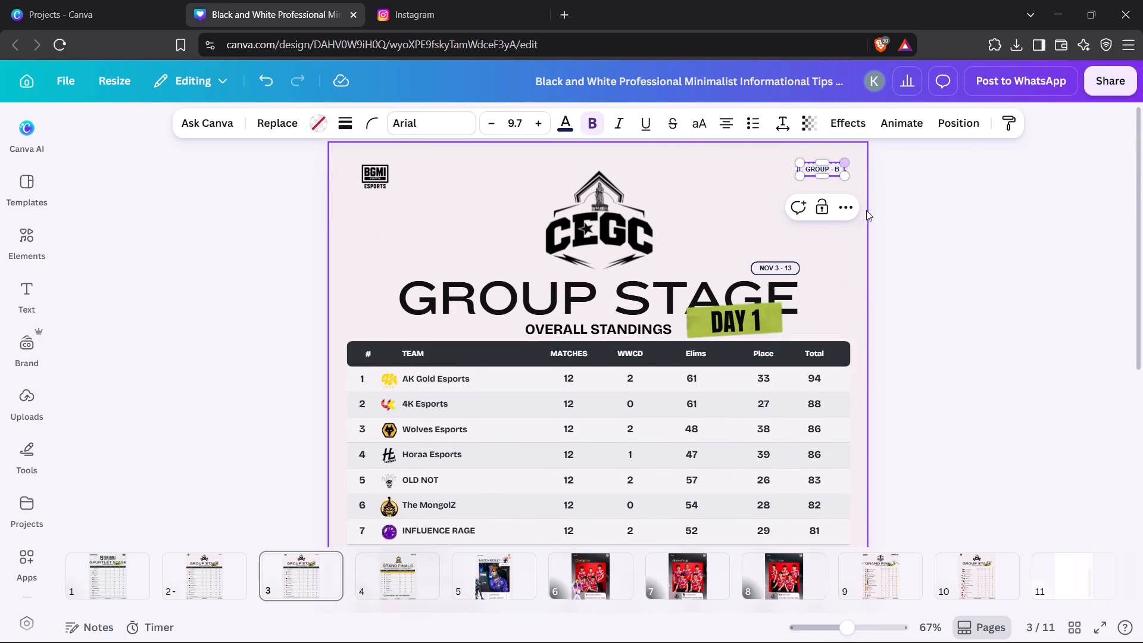
{"action": "left_click", "coordinate": [920, 283]}
Delete page 10, the Group Stage Day 1 version whose standings table has country flags.
{"action": "left_click", "coordinate": [814, 631]}
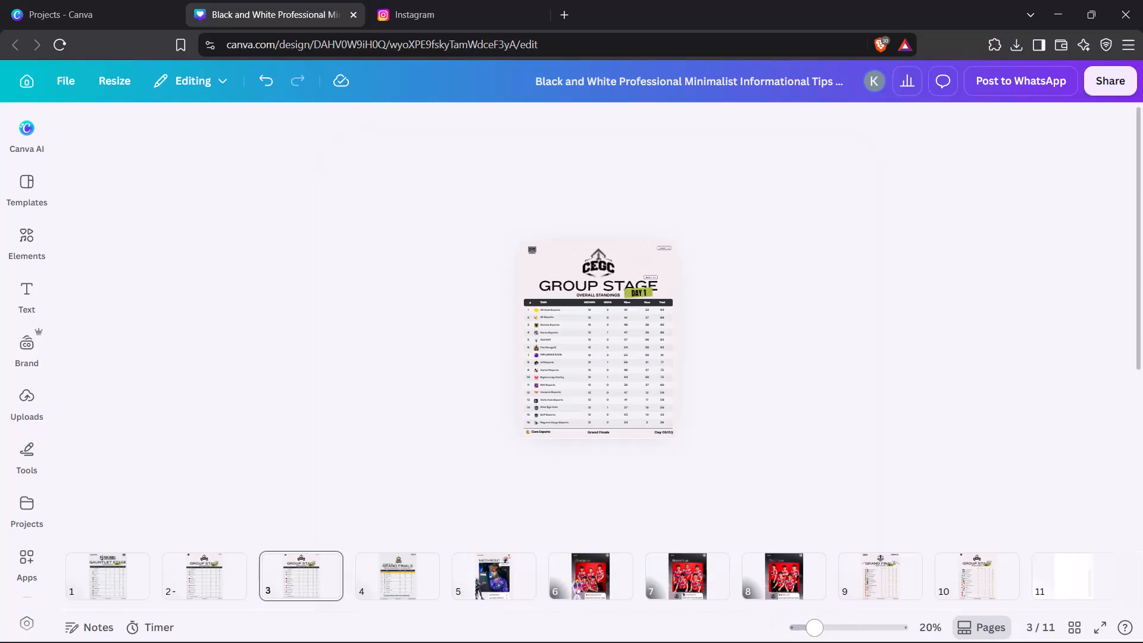
{"action": "left_click_drag", "start_coordinate": [819, 629], "coordinate": [837, 631]}
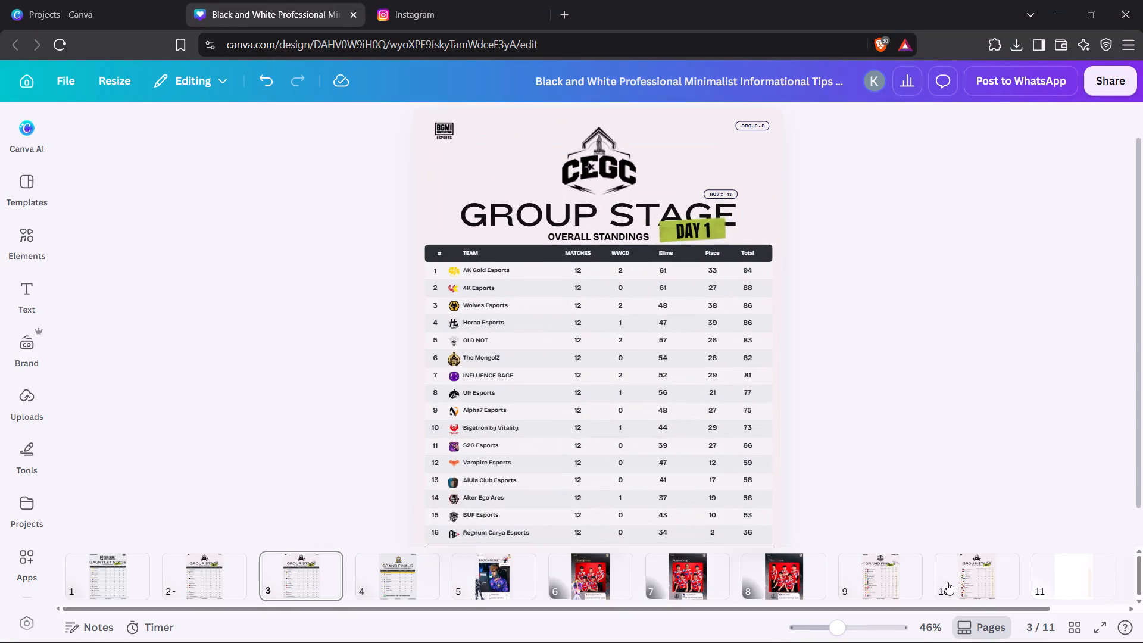
{"action": "left_click", "coordinate": [965, 574]}
{"action": "left_click", "coordinate": [904, 211]}
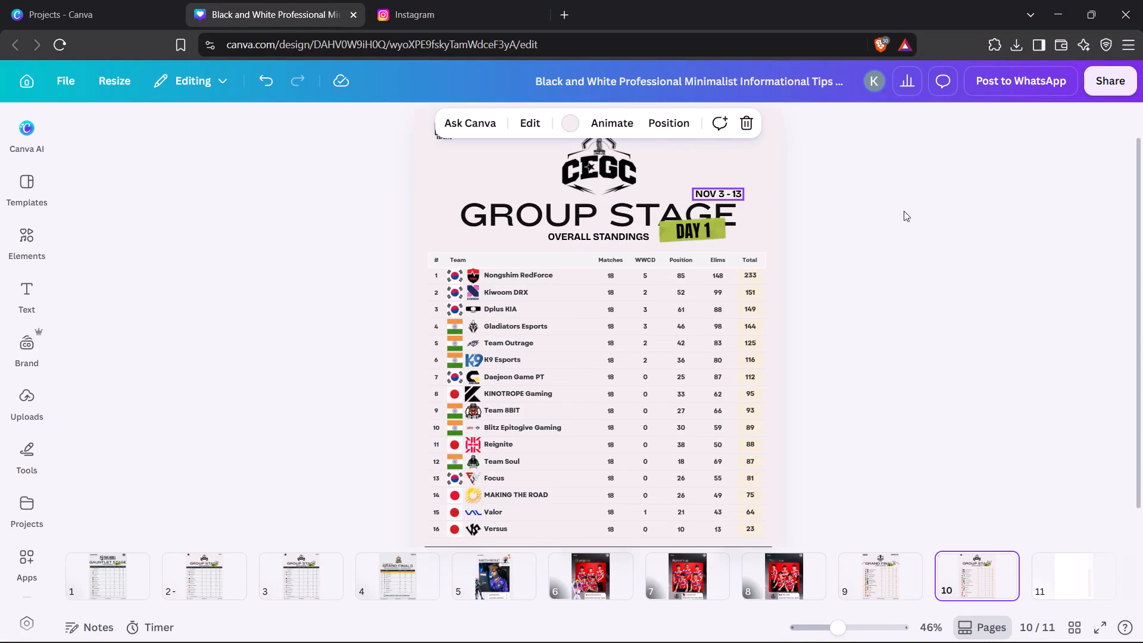
{"action": "left_click", "coordinate": [726, 130]}
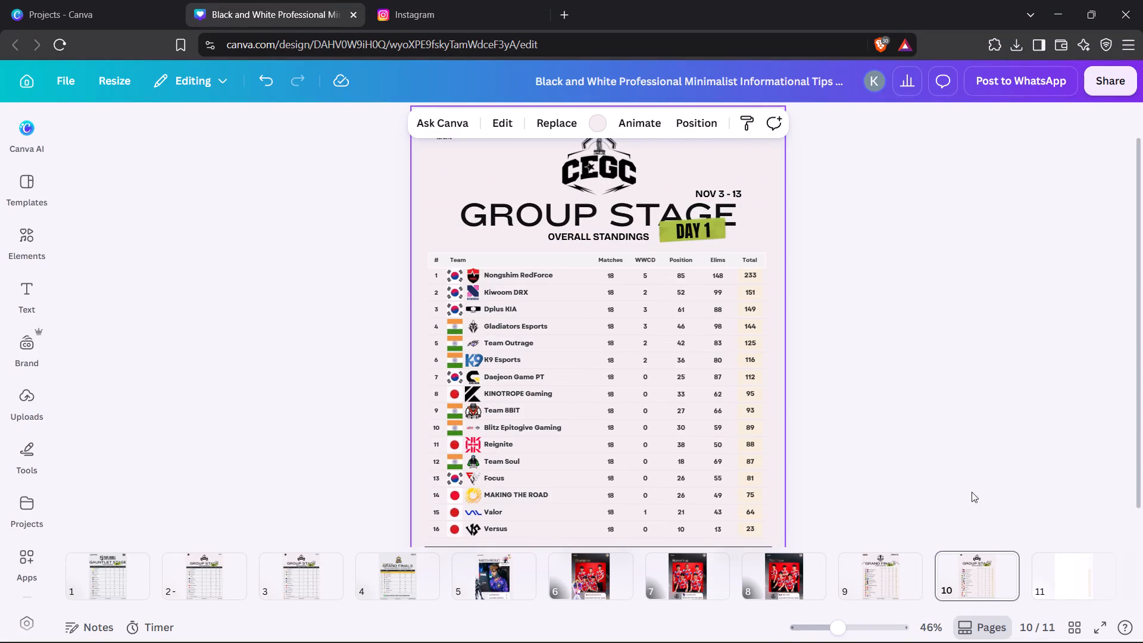
{"action": "left_click", "coordinate": [1004, 569]}
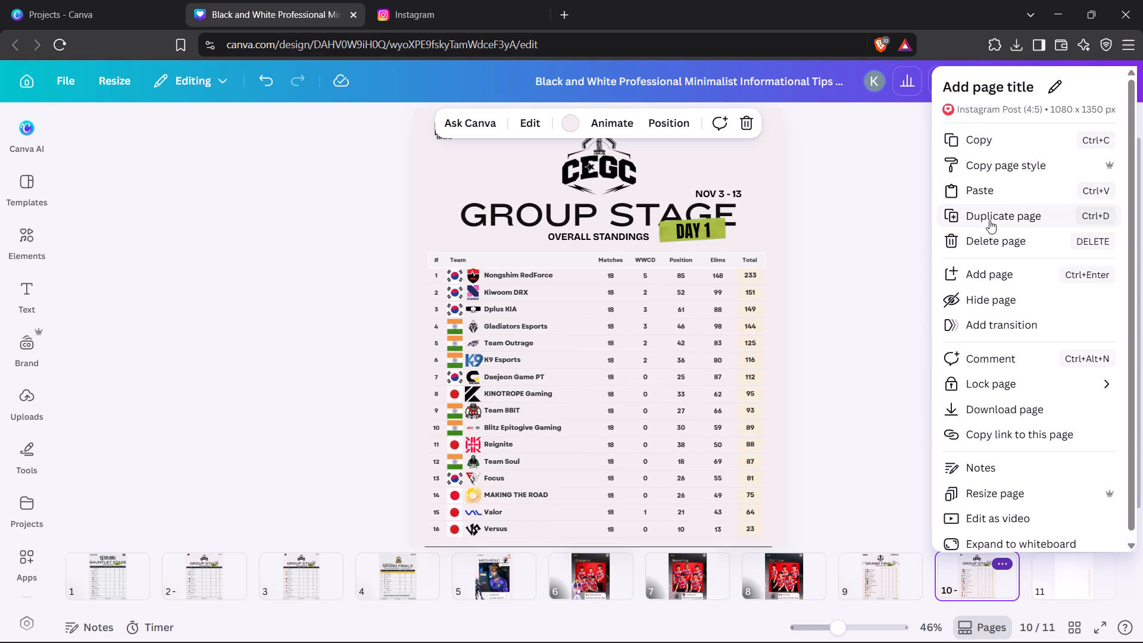
{"action": "left_click", "coordinate": [992, 245]}
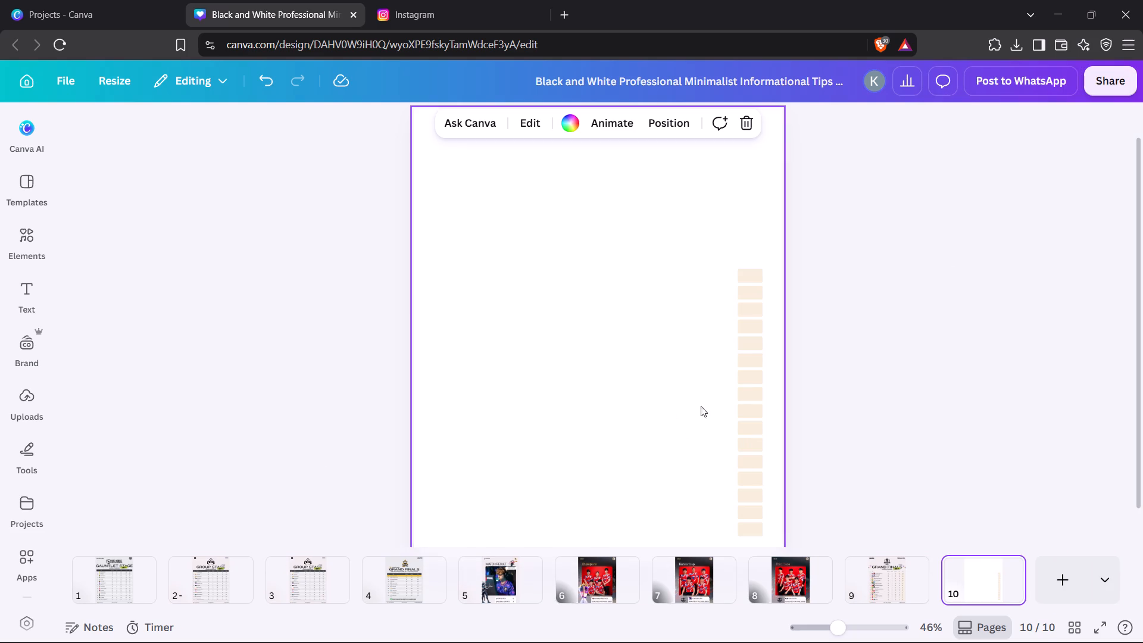
Delete the white page 10 that holds only the column of beige highlight blocks.
{"action": "scroll", "coordinate": [614, 414], "scroll_direction": "down", "scroll_amount": 3}
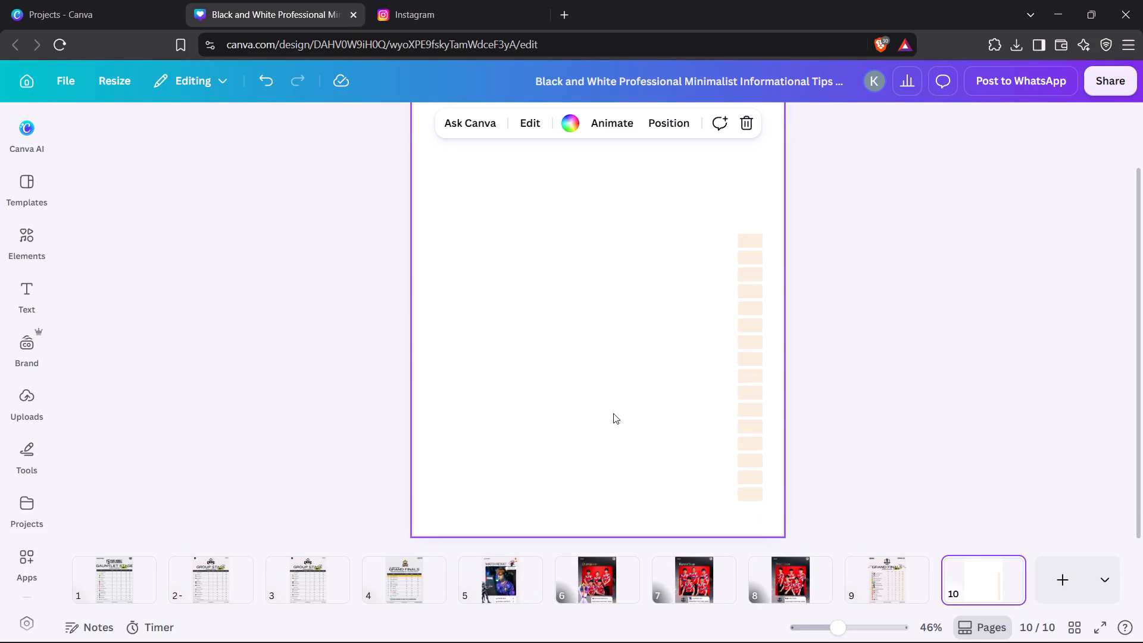
{"action": "scroll", "coordinate": [613, 413], "scroll_direction": "down", "scroll_amount": 1}
{"action": "left_click", "coordinate": [1003, 568]}
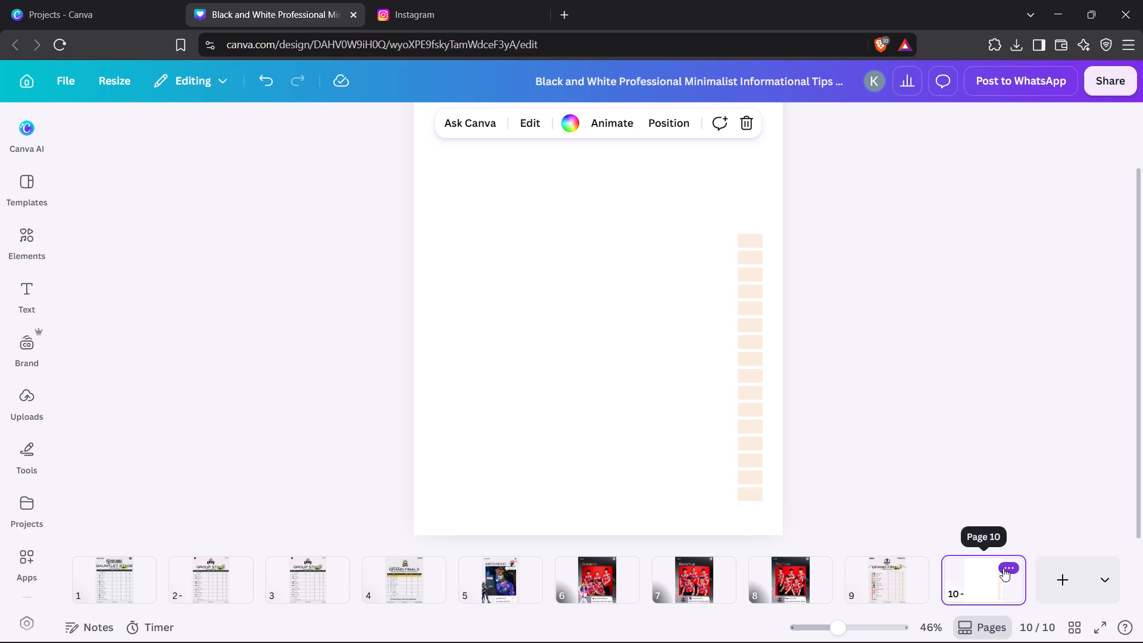
{"action": "left_click", "coordinate": [991, 264]}
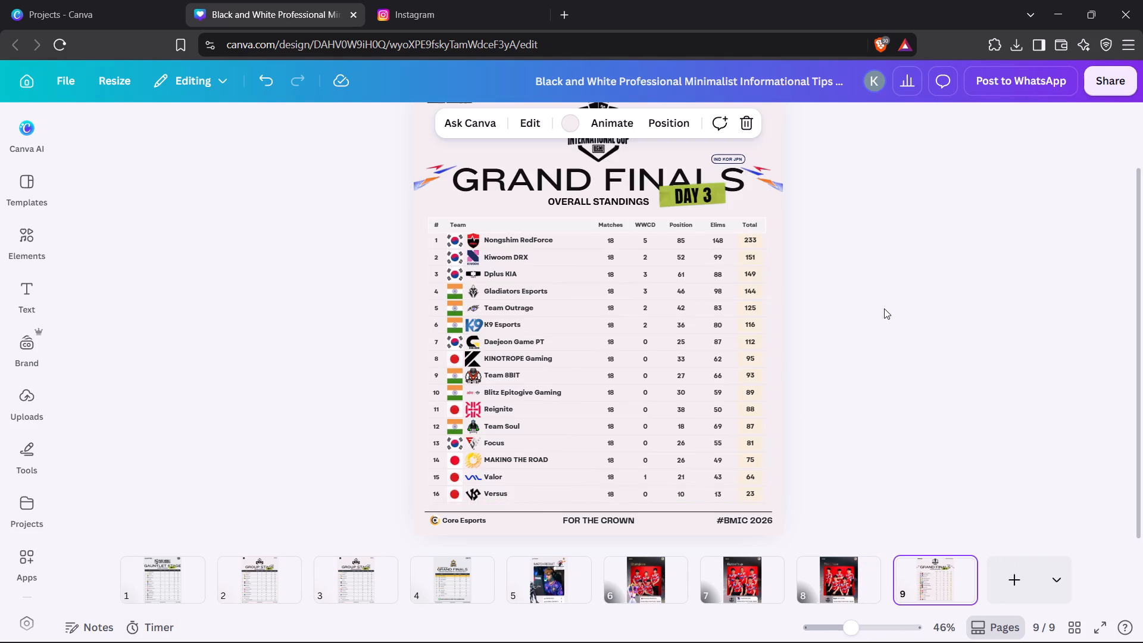
Delete the ROAD TO GLOBAL CHAMPIONSHIP group and the KRAFTON India Esports logo from page 9's Grand Finals header.
{"action": "left_click", "coordinate": [829, 341]}
{"action": "scroll", "coordinate": [830, 351], "scroll_direction": "up", "scroll_amount": 3}
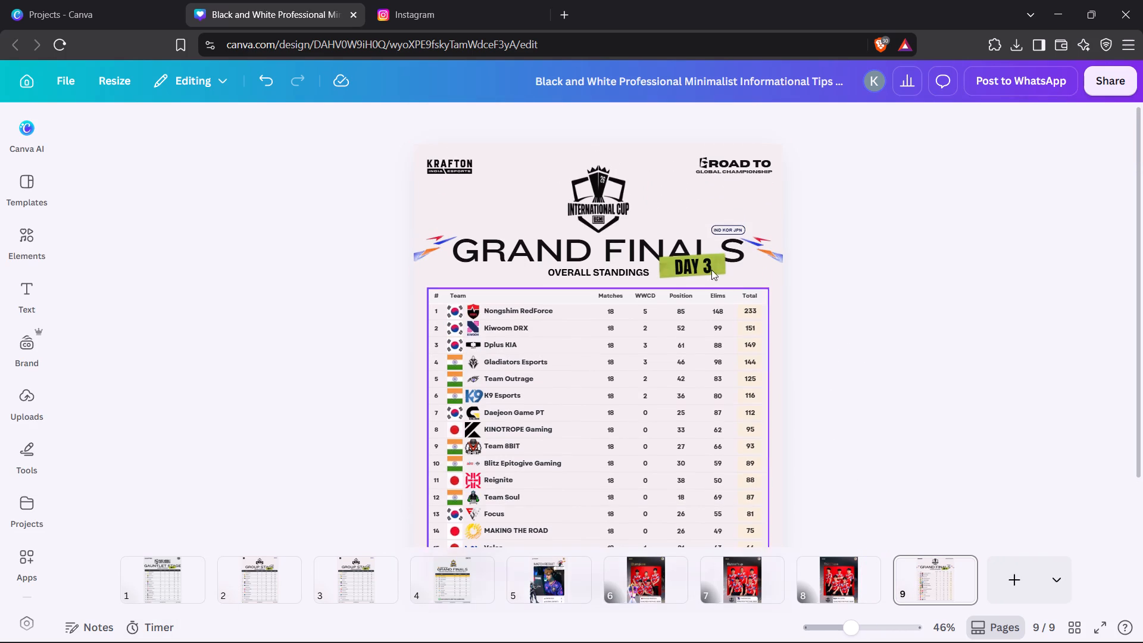
{"action": "left_click", "coordinate": [738, 167]}
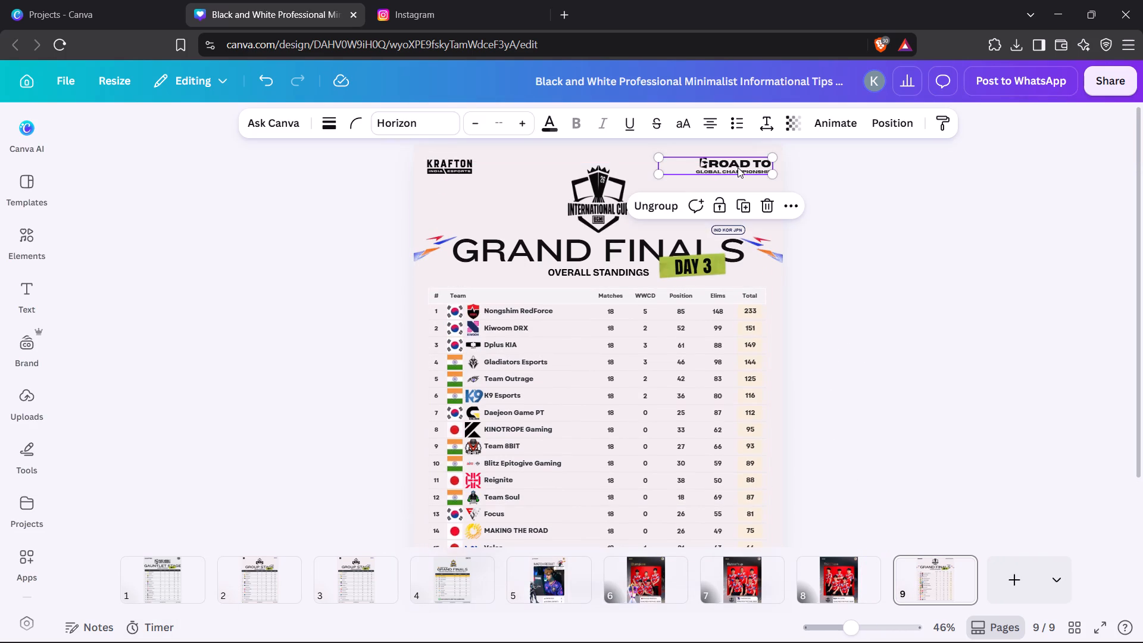
{"action": "key", "text": "Delete"}
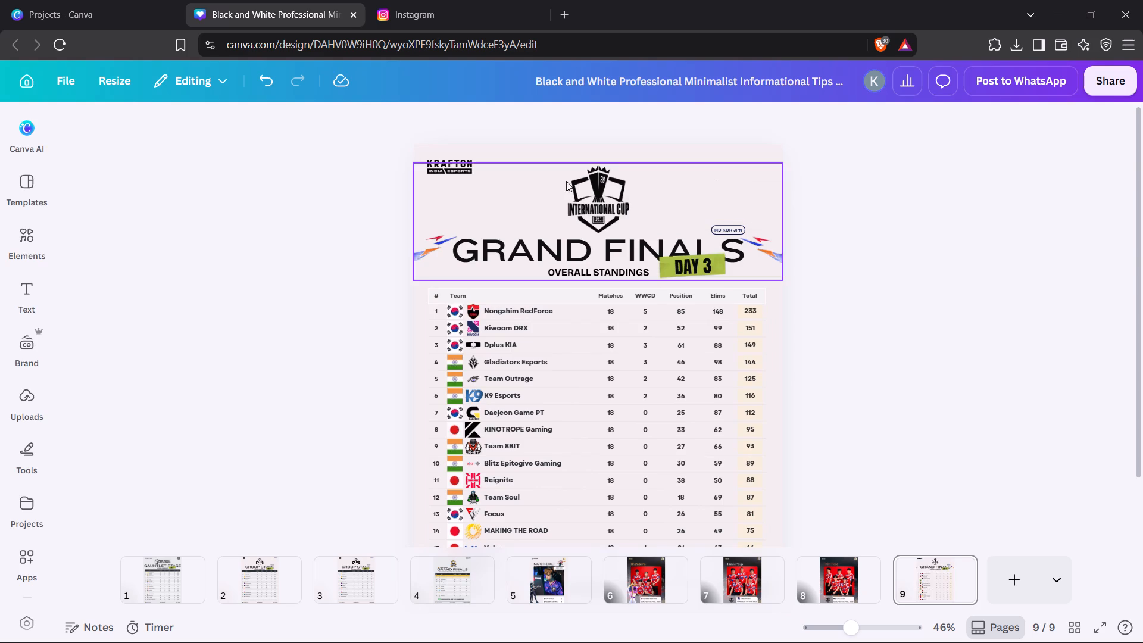
{"action": "left_click", "coordinate": [444, 170]}
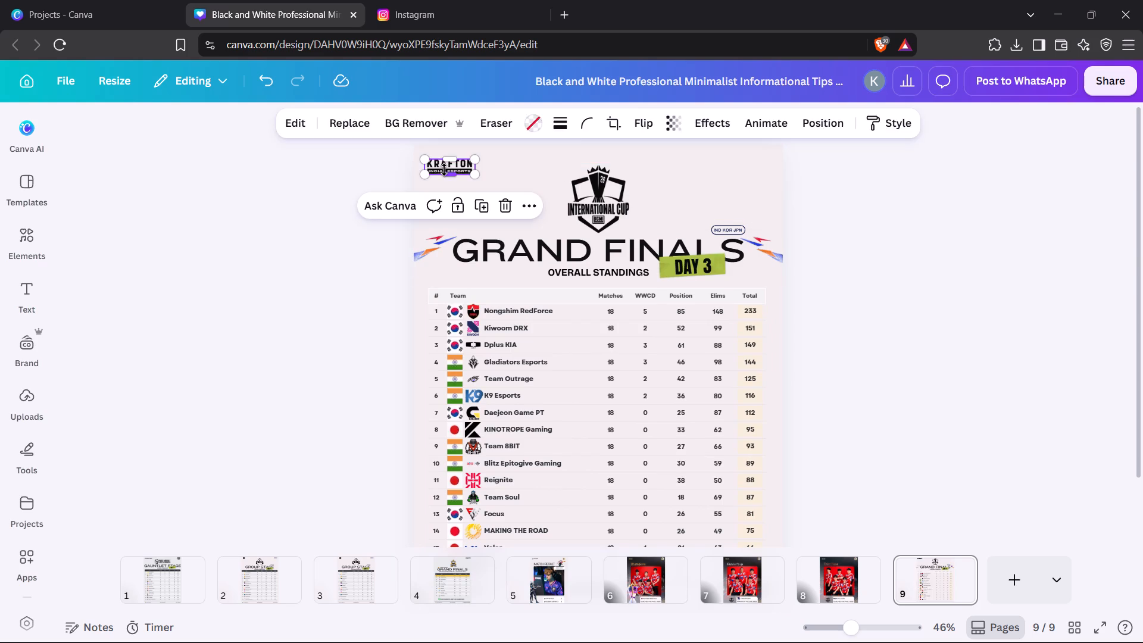
{"action": "key", "text": "Delete"}
{"action": "key", "text": "Delete"}
{"action": "left_click", "coordinate": [949, 213]}
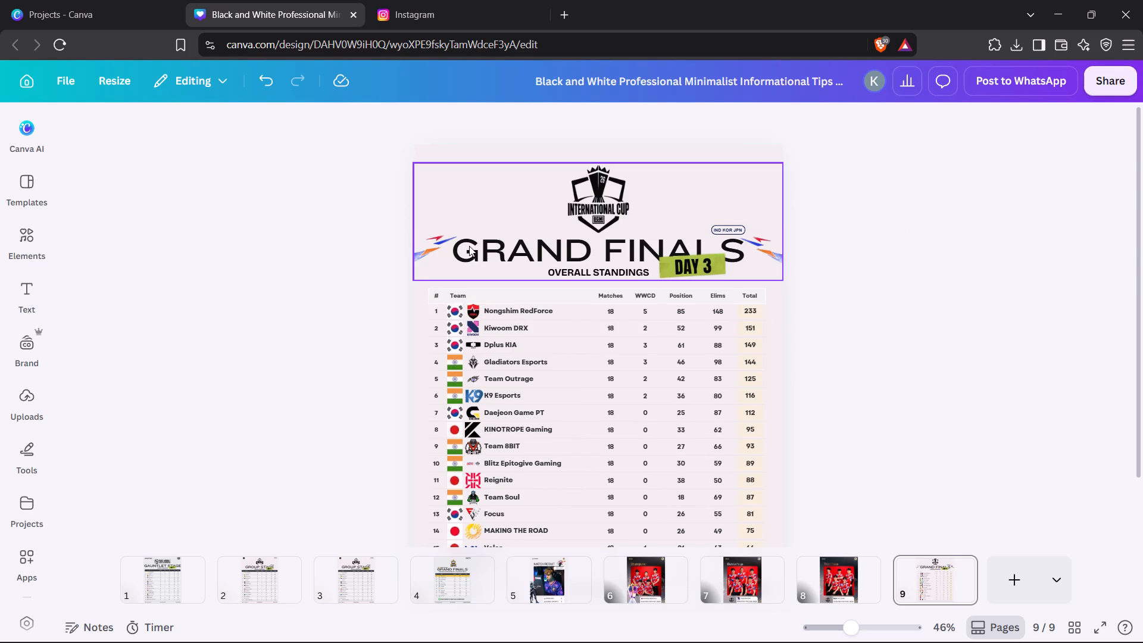
Move the Grand Finals header group up to the top edge of page 9.
{"action": "left_click_drag", "start_coordinate": [470, 242], "coordinate": [470, 221]}
{"action": "left_click", "coordinate": [882, 229]}
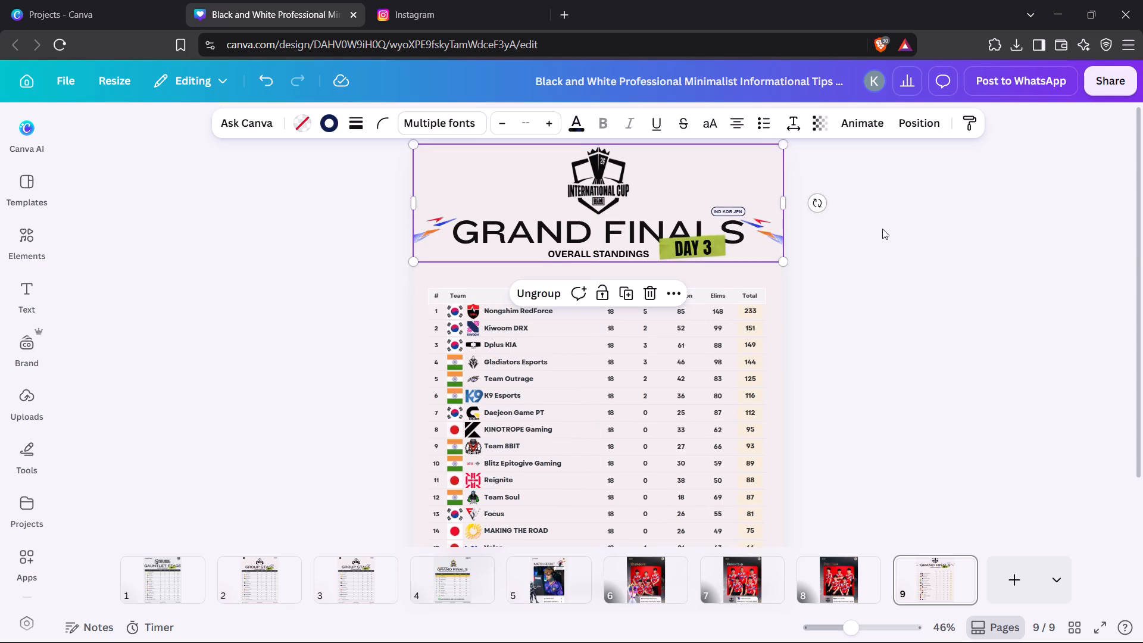
Move the standings table up close beneath the OVERALL STANDINGS header.
{"action": "left_click_drag", "start_coordinate": [633, 327], "coordinate": [633, 310]}
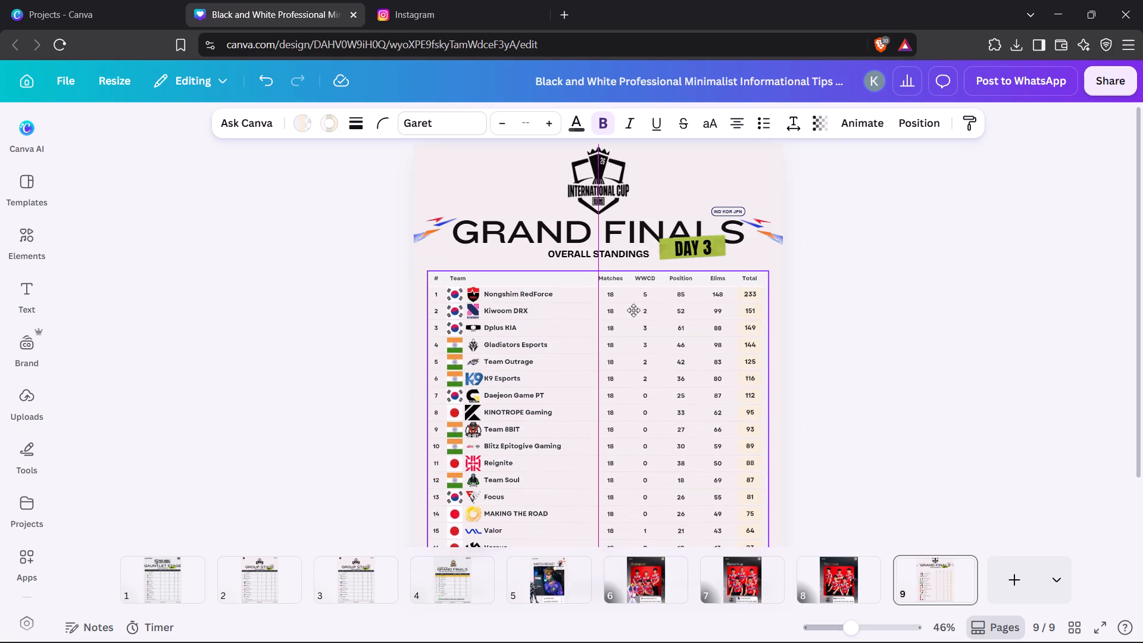
{"action": "left_click_drag", "start_coordinate": [633, 310], "coordinate": [634, 305]}
{"action": "left_click", "coordinate": [877, 312]}
{"action": "scroll", "coordinate": [876, 310], "scroll_direction": "down", "scroll_amount": 7}
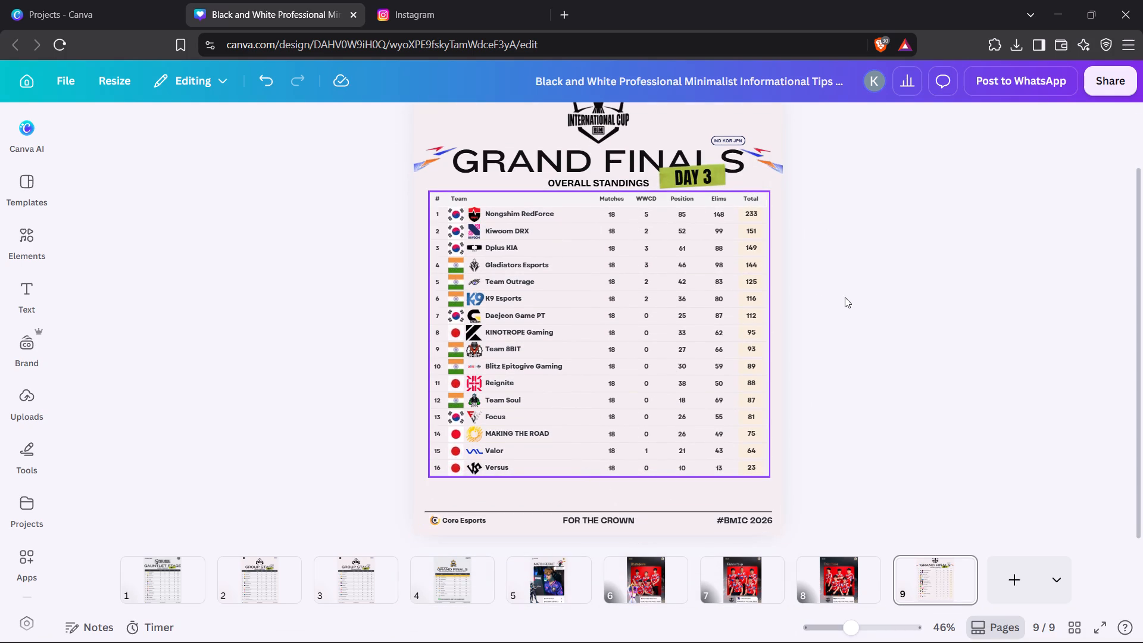
Nudge the standings table down slightly to leave a small gap below the header.
{"action": "scroll", "coordinate": [845, 297], "scroll_direction": "up", "scroll_amount": 2}
{"action": "left_click", "coordinate": [605, 303]}
{"action": "key", "text": "Down"}
{"action": "key", "text": "Down"}
{"action": "key", "text": "Down"}
{"action": "key", "text": "Down"}
{"action": "key", "text": "Down"}
{"action": "key", "text": "Down"}
{"action": "key", "text": "Down"}
{"action": "key", "text": "Down"}
{"action": "key", "text": "Down"}
{"action": "key", "text": "Down"}
{"action": "key", "text": "Down"}
{"action": "key", "text": "Down"}
{"action": "key", "text": "Down"}
{"action": "key", "text": "Down"}
{"action": "key", "text": "Down"}
{"action": "key", "text": "Down"}
{"action": "key", "text": "Down"}
{"action": "key", "text": "Down"}
{"action": "key", "text": "Down"}
{"action": "key", "text": "Down"}
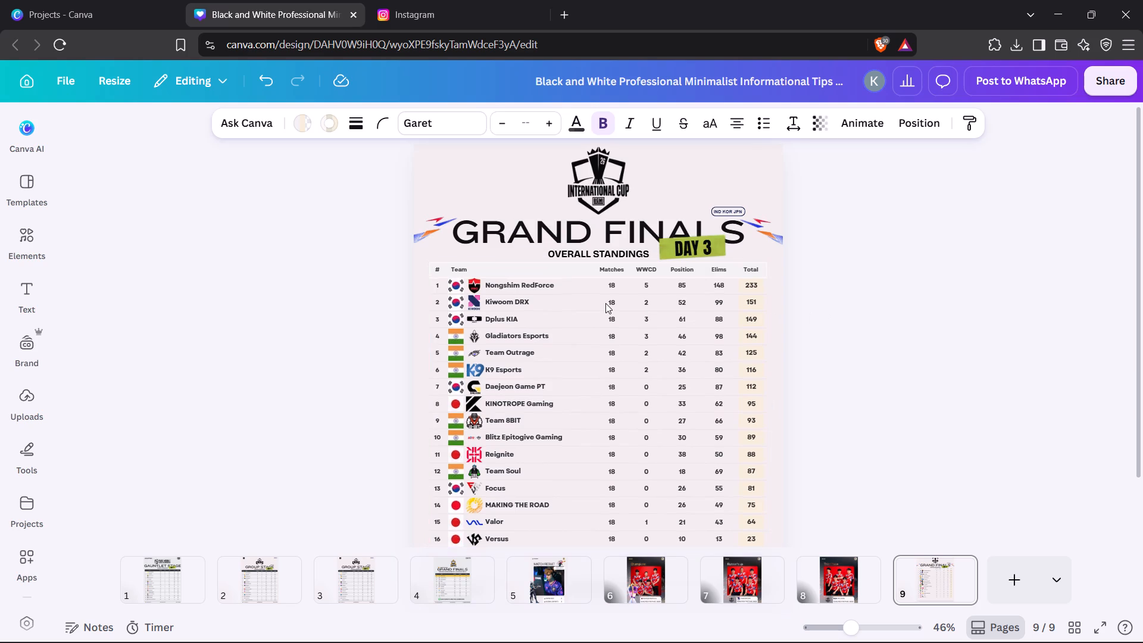
{"action": "key", "text": "Down"}
{"action": "key", "text": "Down"}
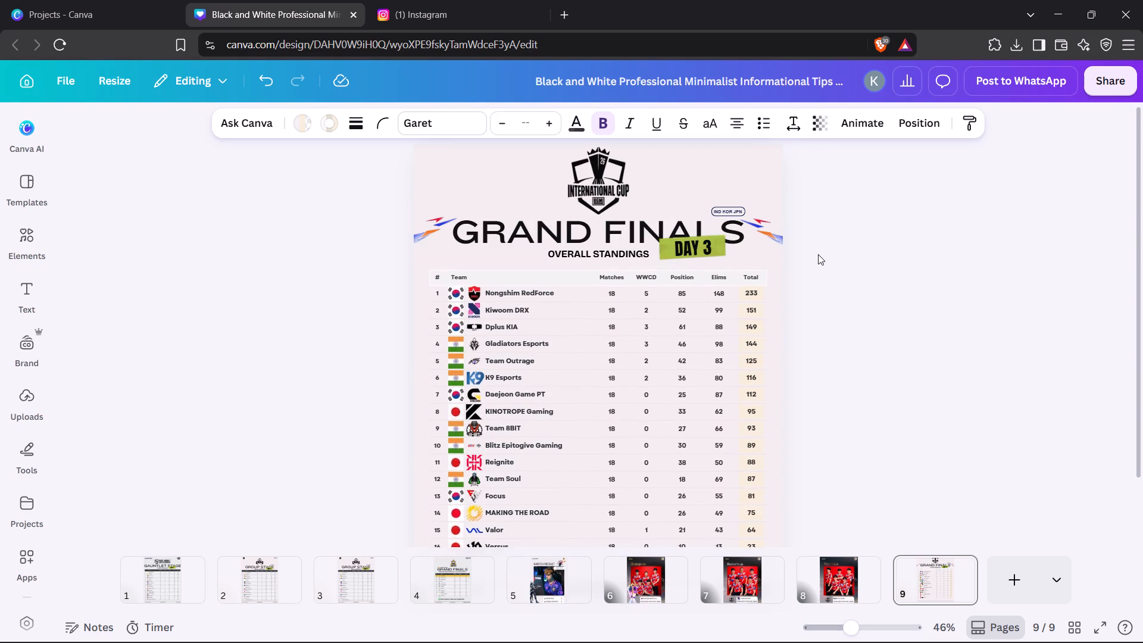
{"action": "left_click", "coordinate": [818, 254]}
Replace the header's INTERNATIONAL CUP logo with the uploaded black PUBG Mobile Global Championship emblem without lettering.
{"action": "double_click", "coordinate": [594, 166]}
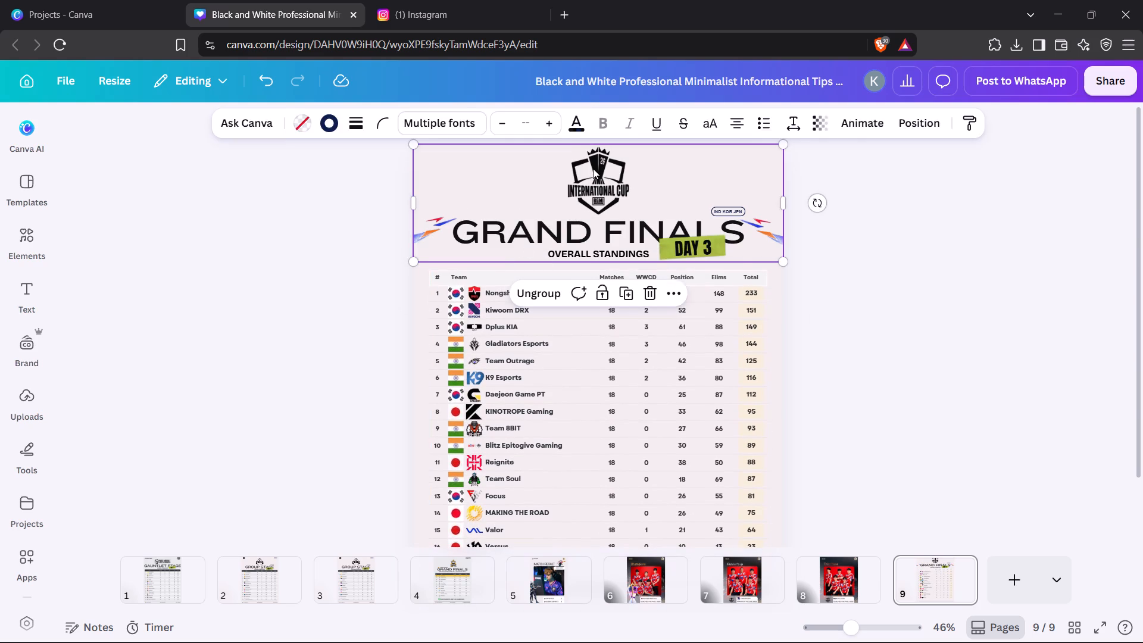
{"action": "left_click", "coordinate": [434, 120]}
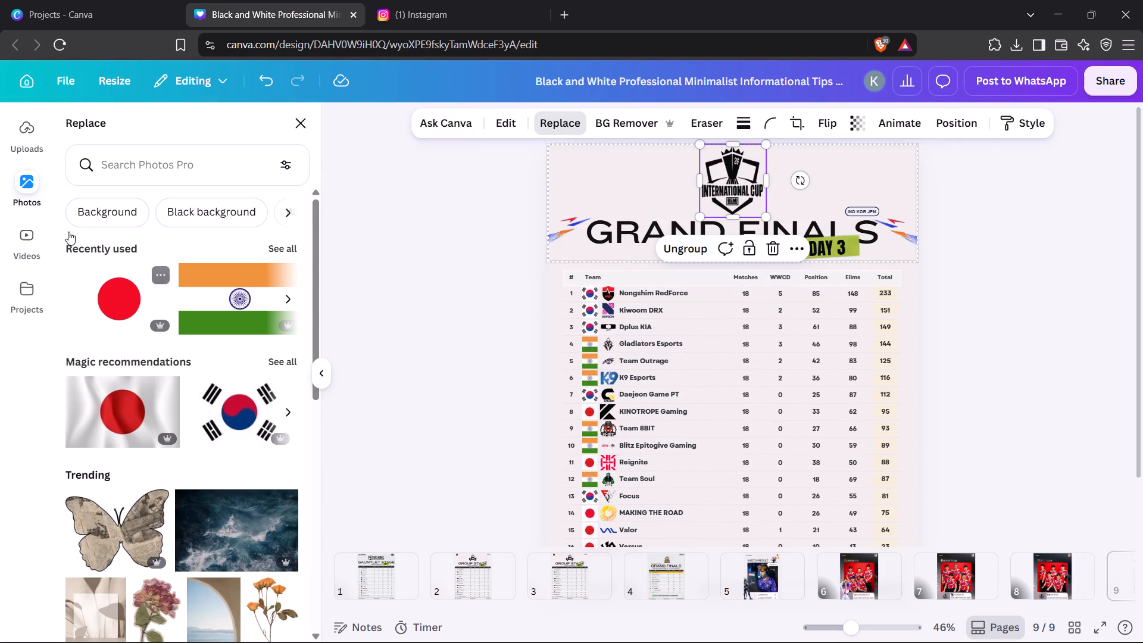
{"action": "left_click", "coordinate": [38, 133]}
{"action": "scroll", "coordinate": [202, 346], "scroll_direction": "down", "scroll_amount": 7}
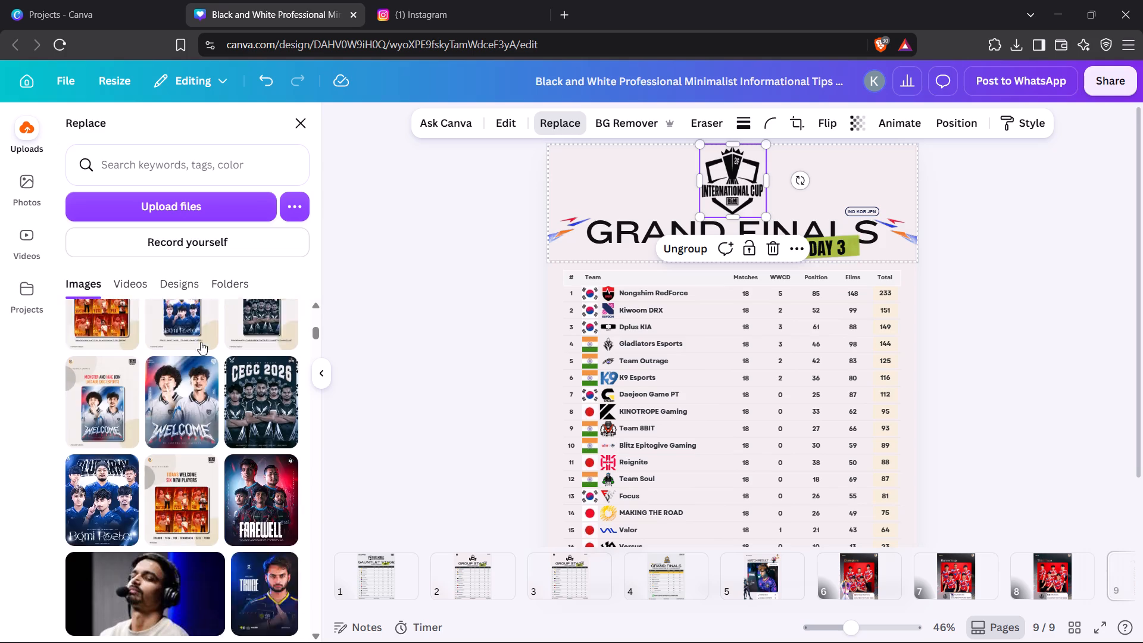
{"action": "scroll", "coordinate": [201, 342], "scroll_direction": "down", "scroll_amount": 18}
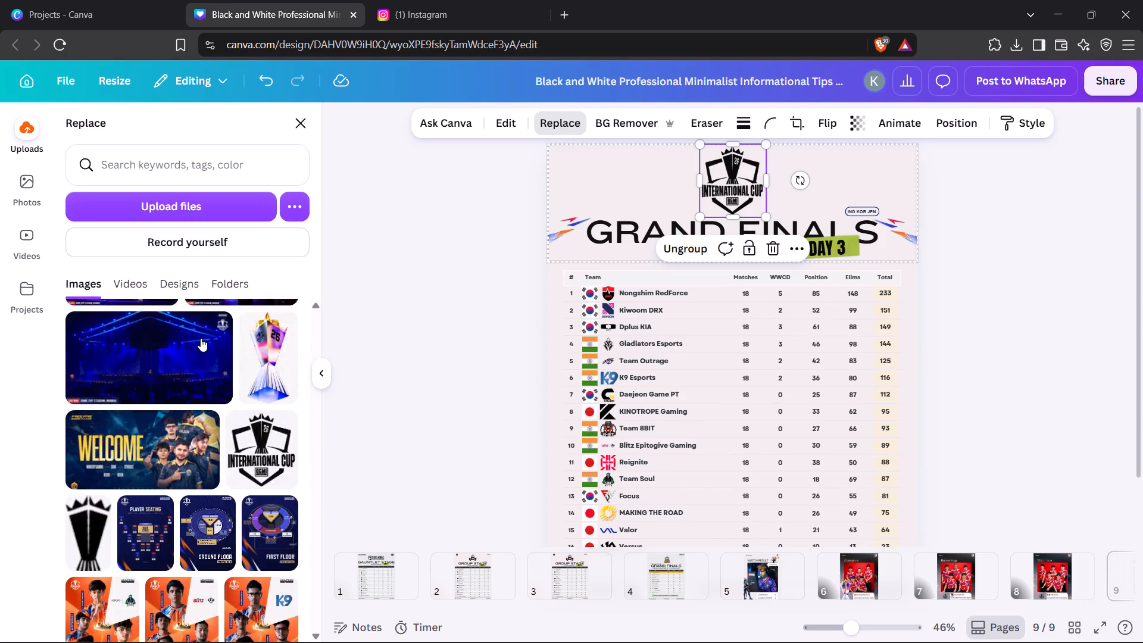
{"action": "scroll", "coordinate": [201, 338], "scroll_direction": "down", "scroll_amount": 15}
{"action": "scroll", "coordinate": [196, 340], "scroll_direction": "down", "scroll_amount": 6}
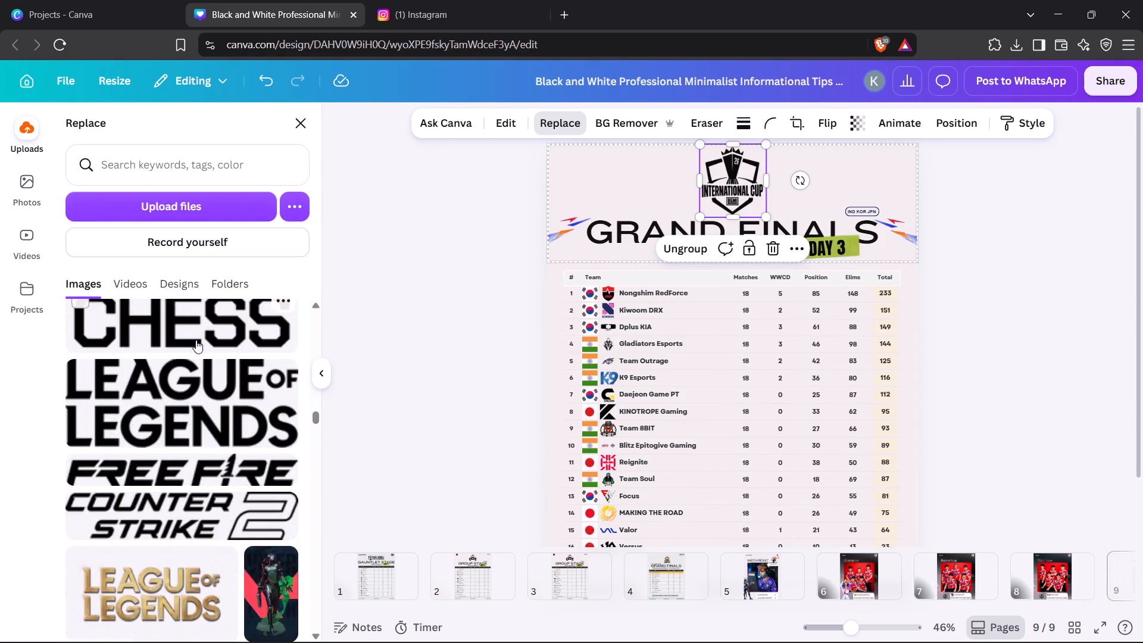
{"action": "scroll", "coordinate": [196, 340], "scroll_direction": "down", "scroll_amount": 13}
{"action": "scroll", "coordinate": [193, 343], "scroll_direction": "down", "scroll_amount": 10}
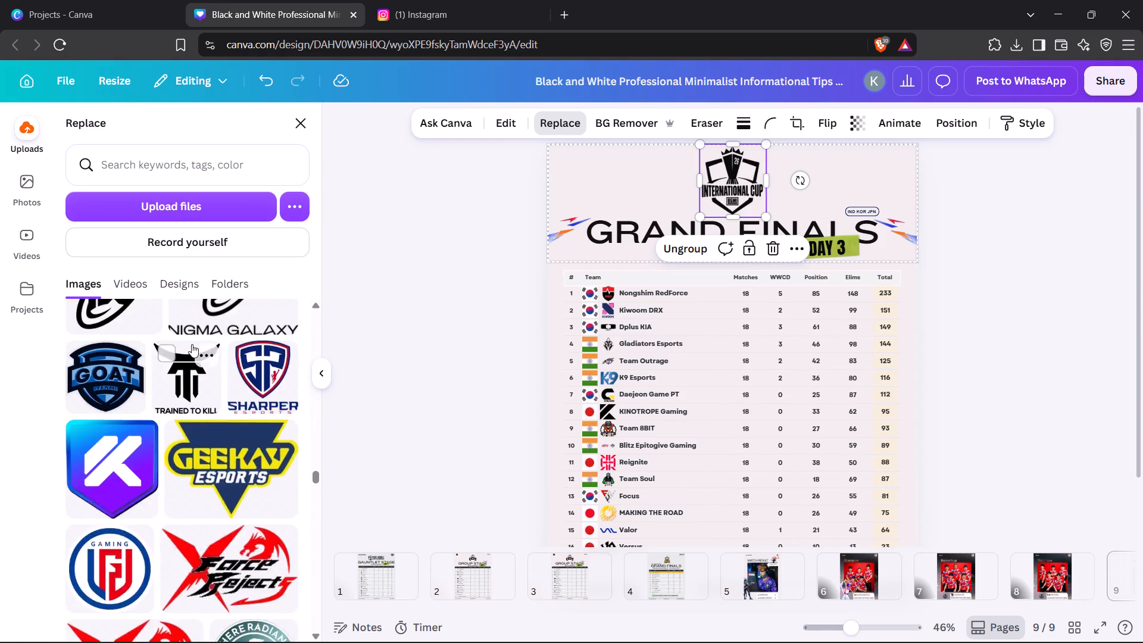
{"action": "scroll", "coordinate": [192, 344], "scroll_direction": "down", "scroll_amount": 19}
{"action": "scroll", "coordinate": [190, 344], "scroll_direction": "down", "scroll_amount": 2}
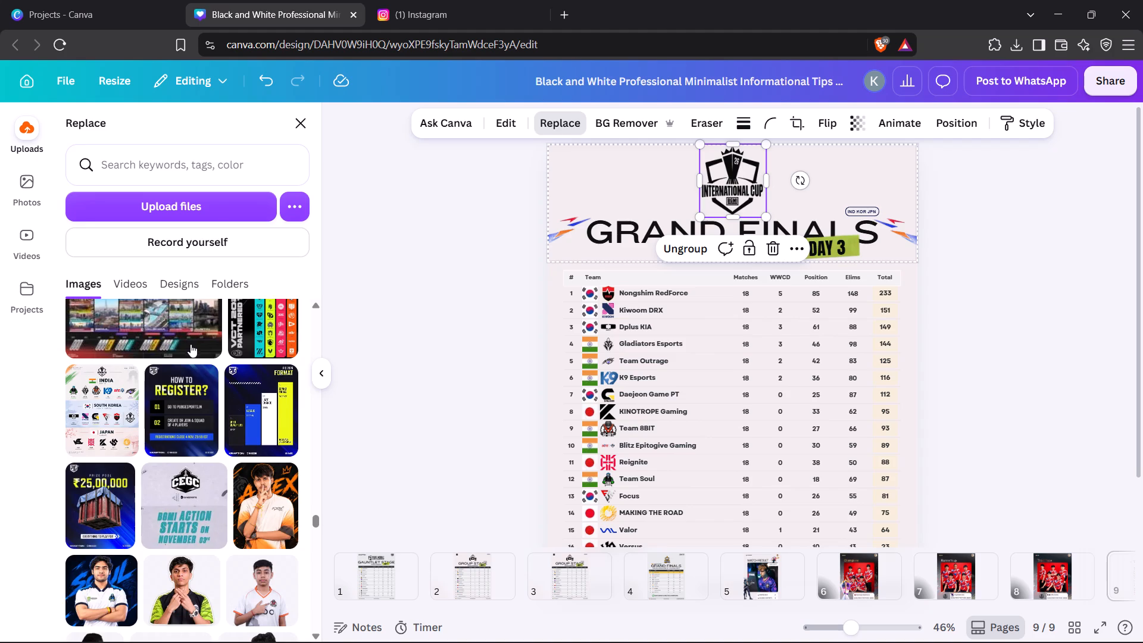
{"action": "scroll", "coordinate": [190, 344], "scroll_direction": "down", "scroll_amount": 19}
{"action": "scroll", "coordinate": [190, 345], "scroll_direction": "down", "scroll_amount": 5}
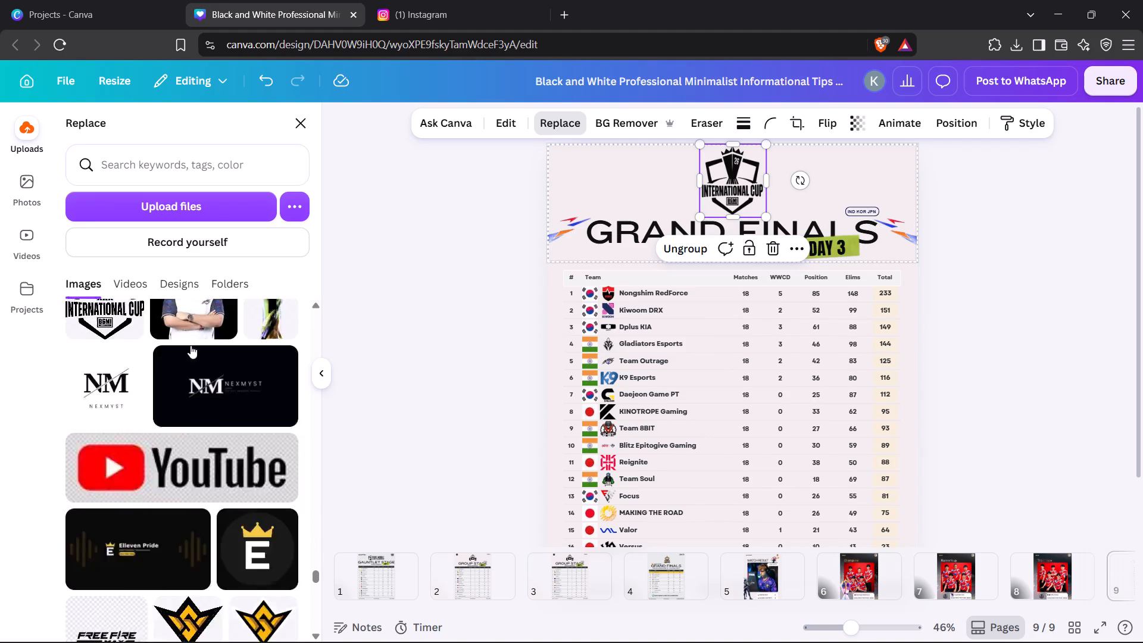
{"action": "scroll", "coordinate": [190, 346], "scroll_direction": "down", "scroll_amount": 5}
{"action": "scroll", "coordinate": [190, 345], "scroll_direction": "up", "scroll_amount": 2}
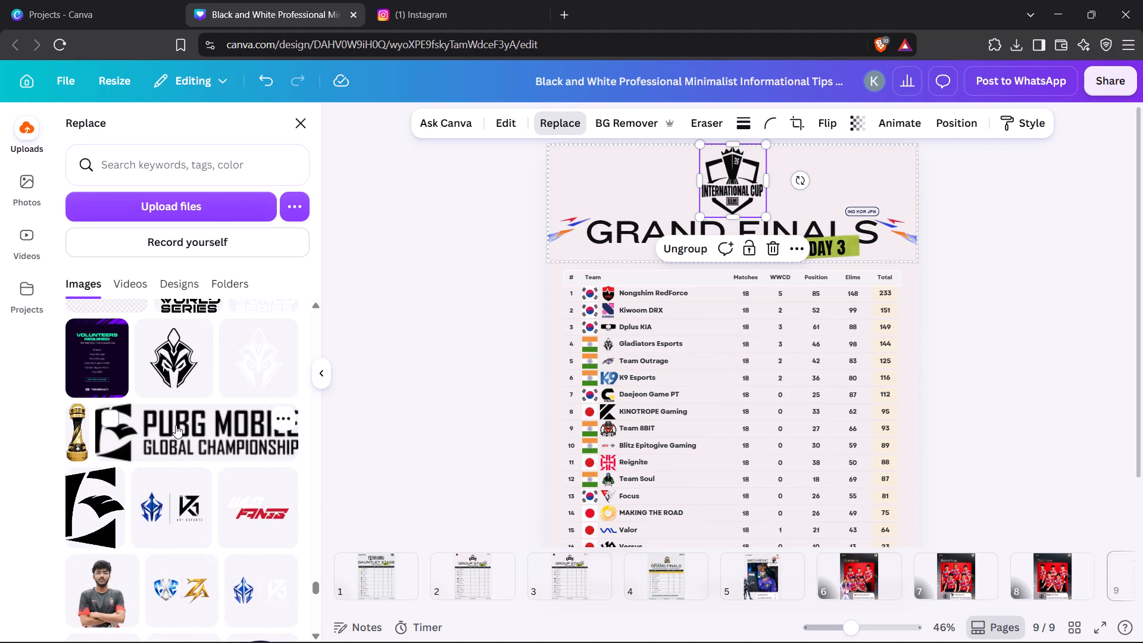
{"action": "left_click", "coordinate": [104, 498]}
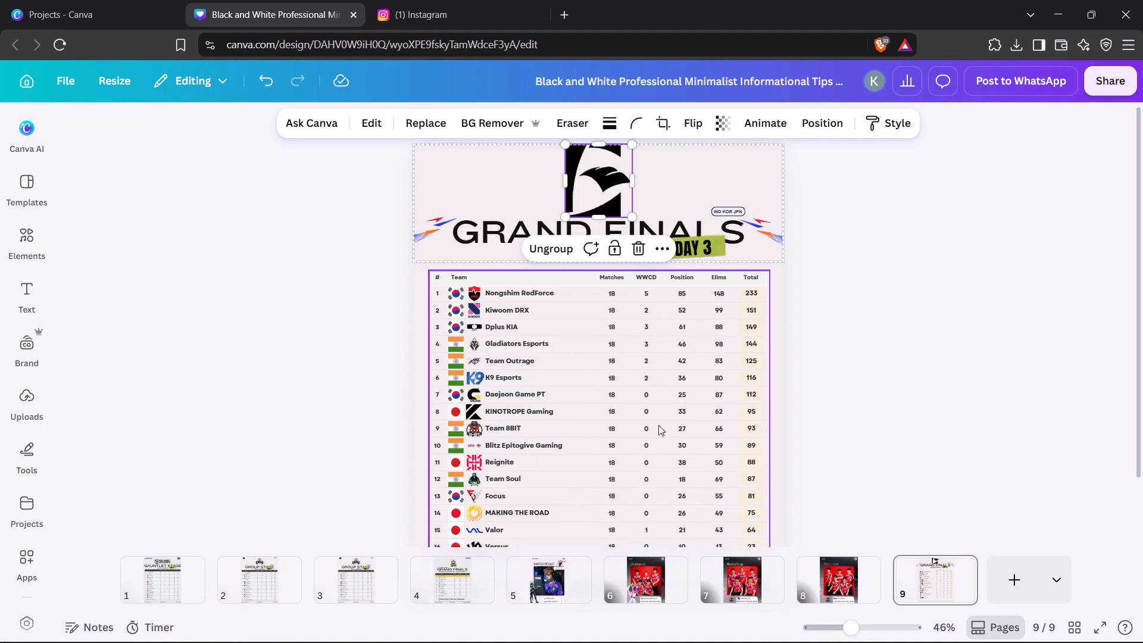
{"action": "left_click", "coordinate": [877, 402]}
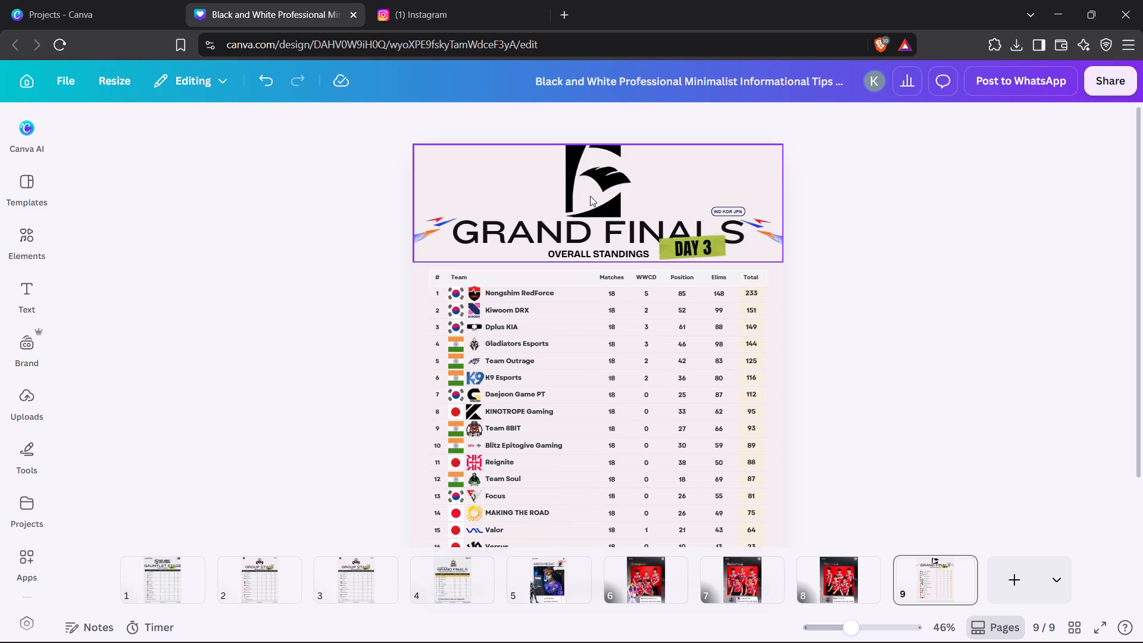
Replace the header's emblem with the uploaded PUBG MOBILE GLOBAL CHAMPIONSHIP logo that includes the lettering.
{"action": "left_click", "coordinate": [592, 186]}
{"action": "left_click", "coordinate": [592, 186]}
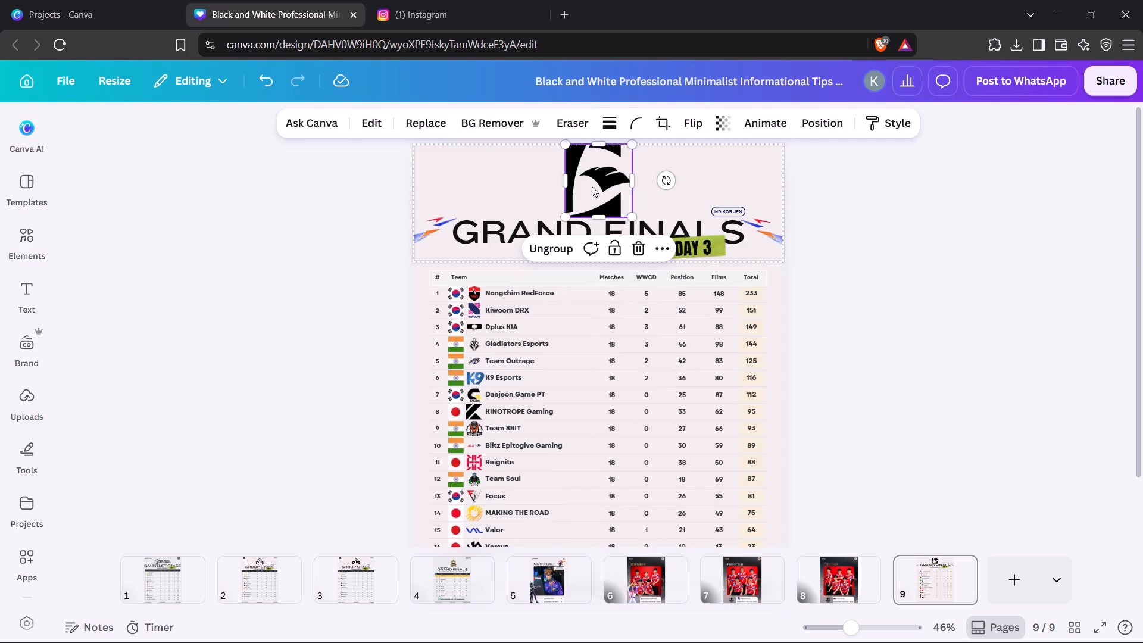
{"action": "left_click", "coordinate": [443, 123]}
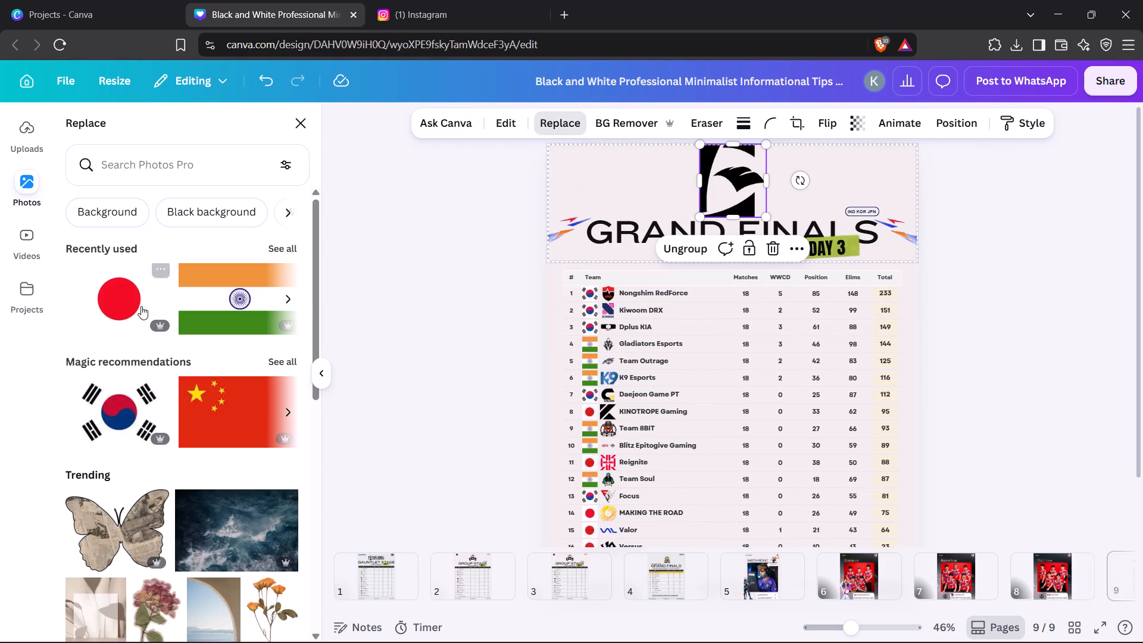
{"action": "left_click", "coordinate": [20, 130]}
{"action": "left_click", "coordinate": [165, 436]}
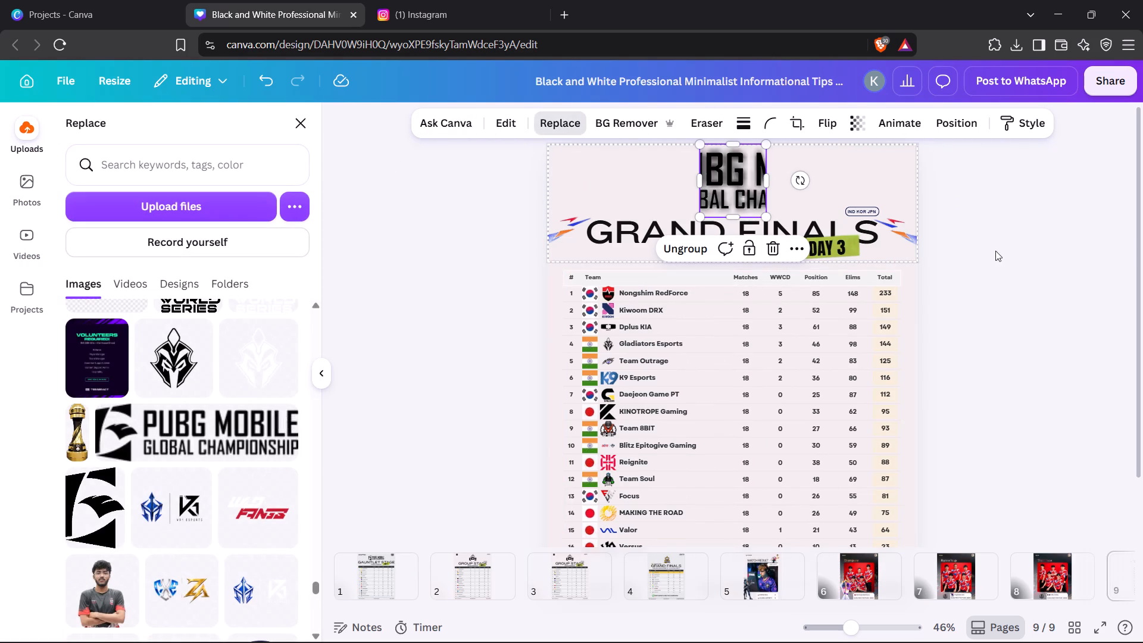
{"action": "left_click", "coordinate": [1083, 255]}
Widen the logo's cropped frame on both sides to about 810 by 213 so it covers the emblem and full lettering.
{"action": "double_click", "coordinate": [608, 186]}
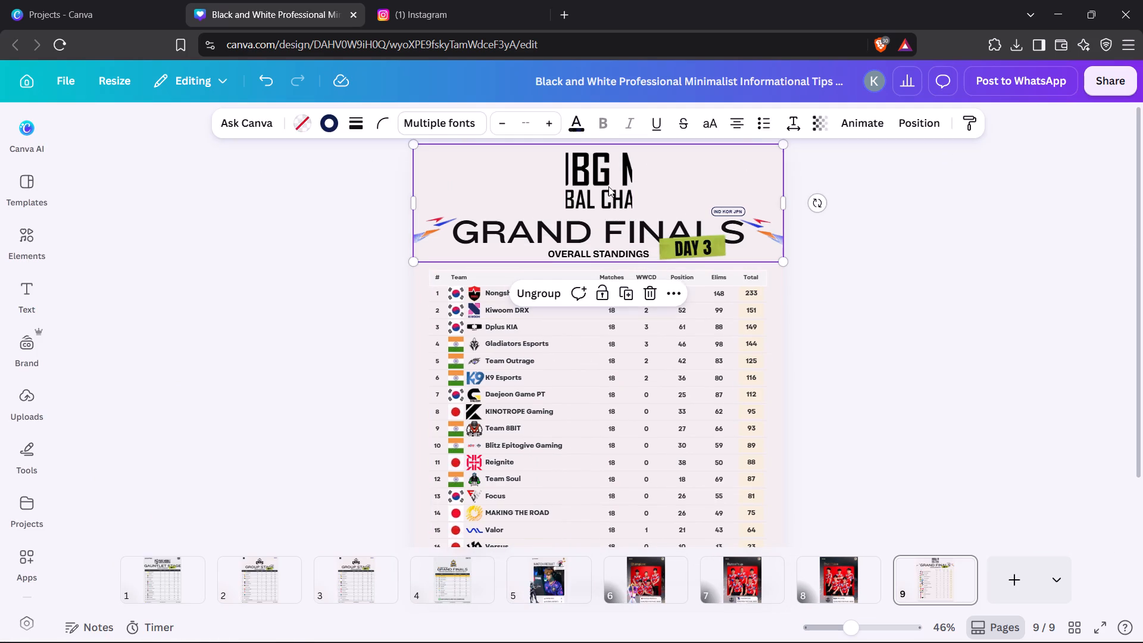
{"action": "left_click", "coordinate": [249, 477]}
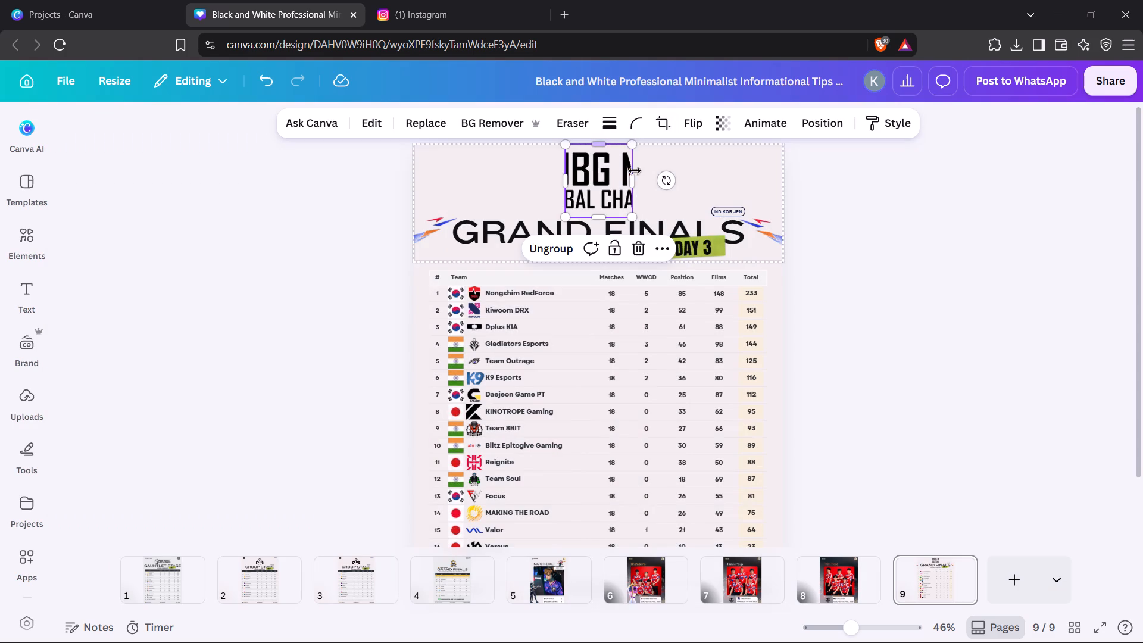
{"action": "left_click_drag", "start_coordinate": [630, 183], "coordinate": [738, 181]}
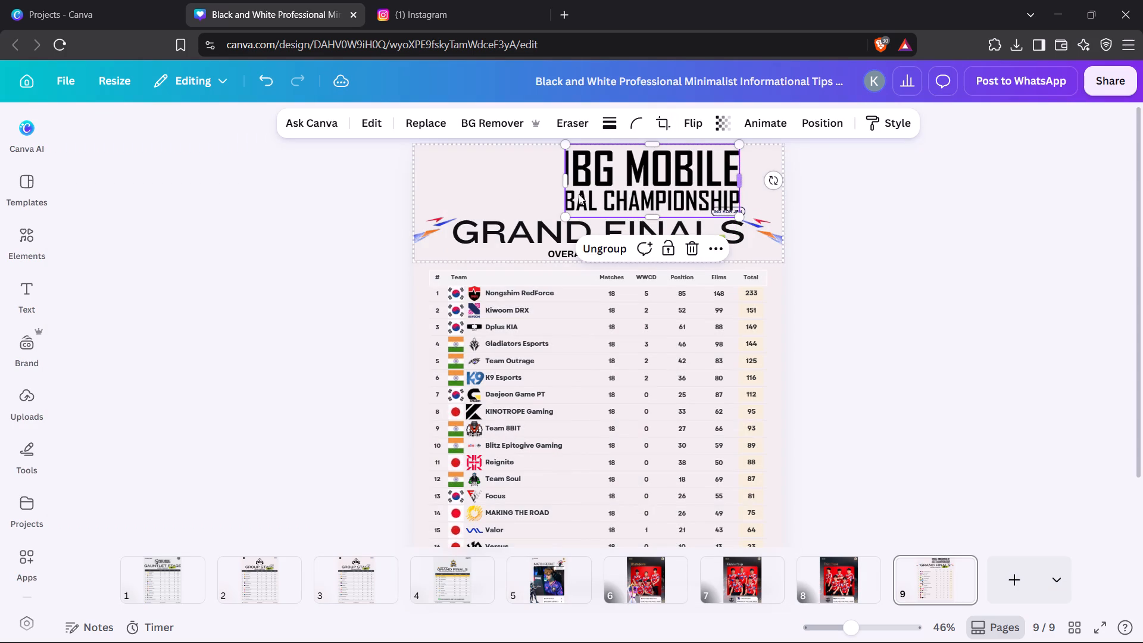
{"action": "left_click_drag", "start_coordinate": [564, 176], "coordinate": [496, 183]}
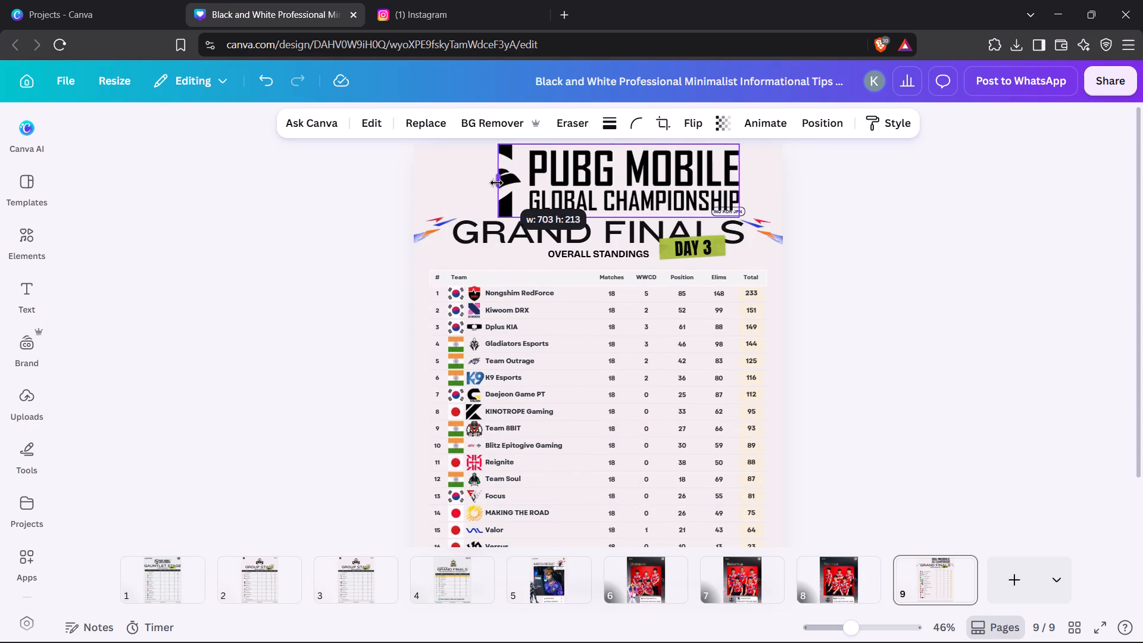
{"action": "left_click_drag", "start_coordinate": [496, 183], "coordinate": [461, 183]}
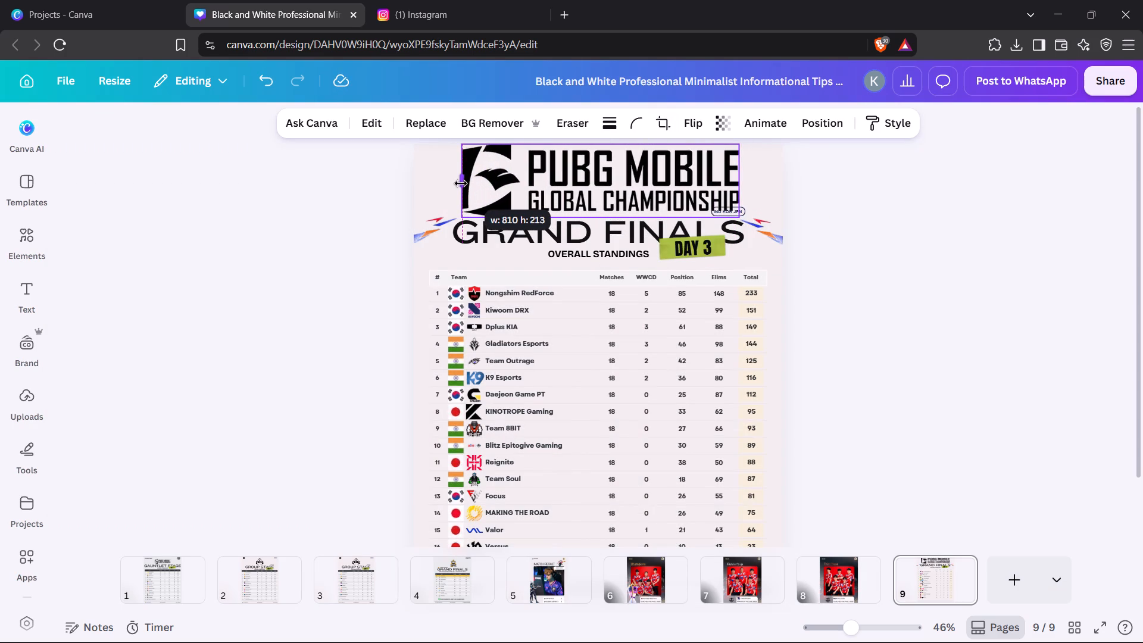
{"action": "left_click_drag", "start_coordinate": [461, 183], "coordinate": [464, 184]}
{"action": "left_click", "coordinate": [886, 182]}
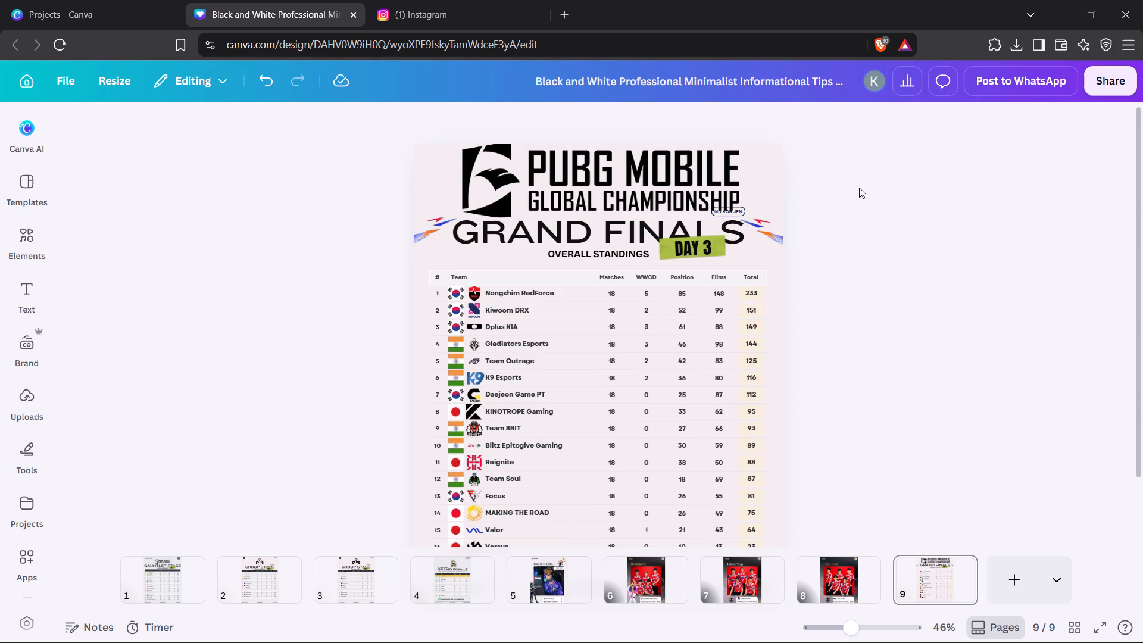
Shrink the PUBG MOBILE GLOBAL CHAMPIONSHIP logo to under a third of the title's width and move it above the middle of GRAND FINALS.
{"action": "double_click", "coordinate": [625, 201]}
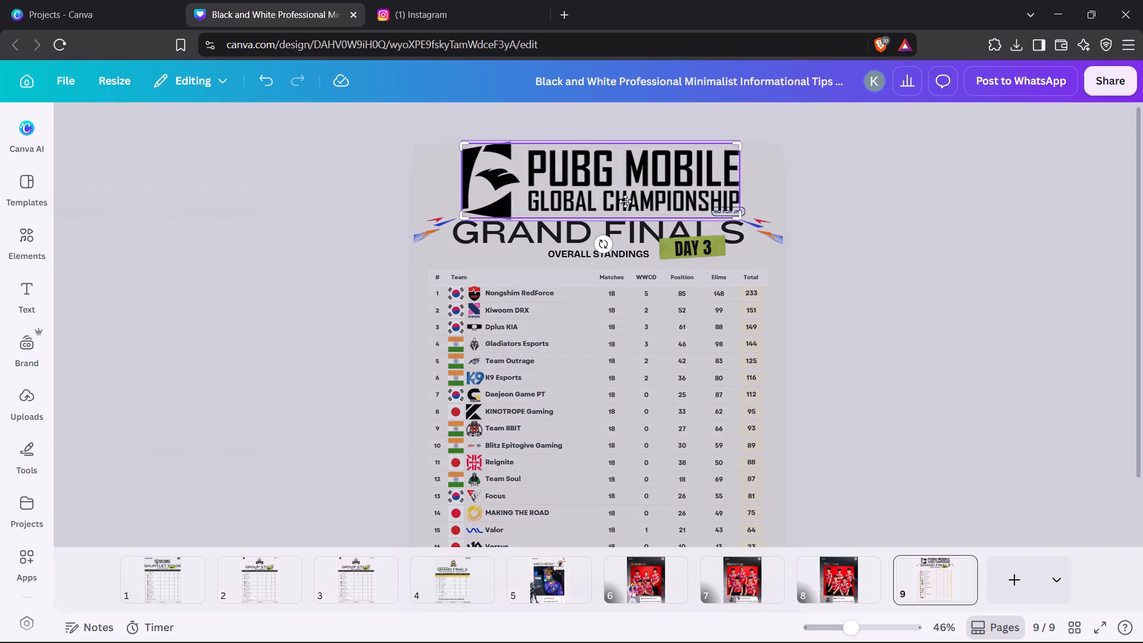
{"action": "left_click", "coordinate": [248, 482]}
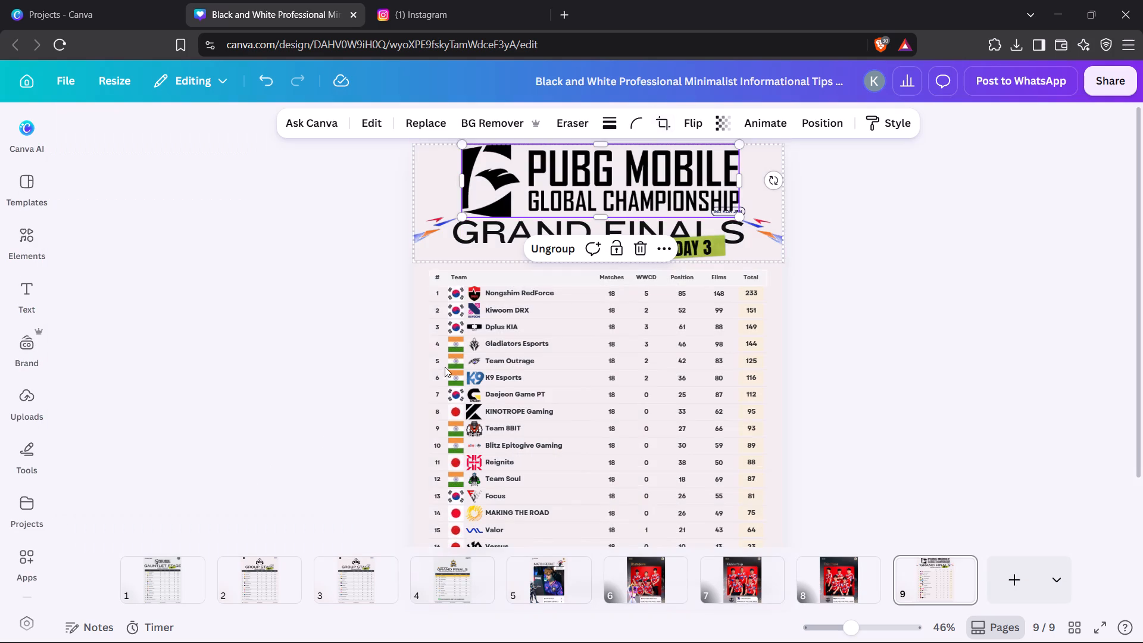
{"action": "left_click_drag", "start_coordinate": [741, 145], "coordinate": [714, 170]}
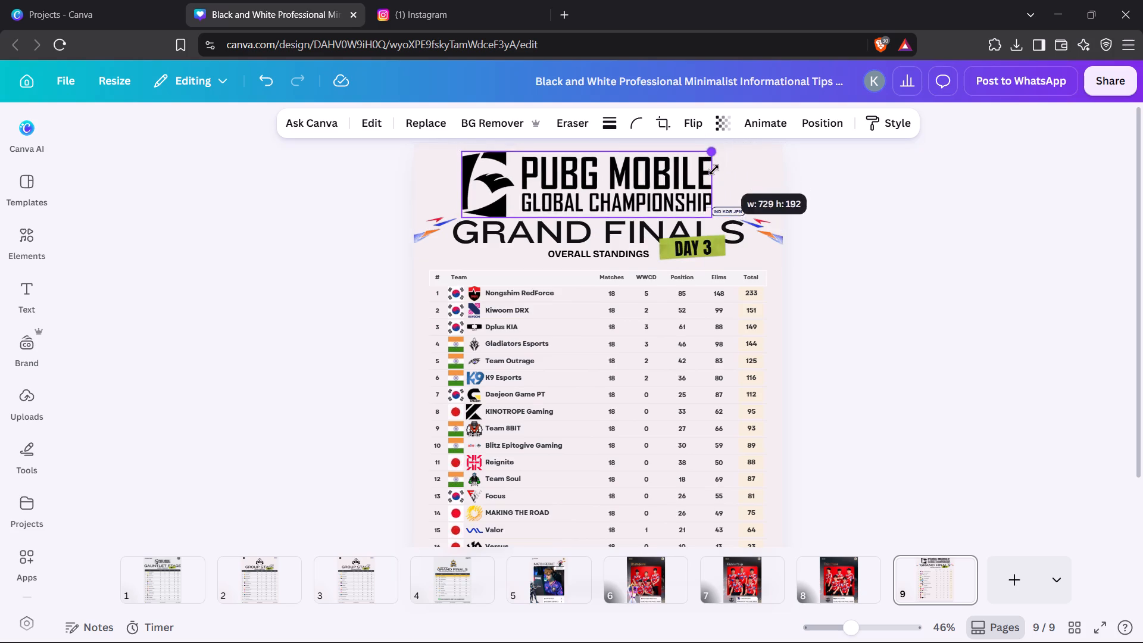
{"action": "left_click_drag", "start_coordinate": [714, 170], "coordinate": [582, 266]}
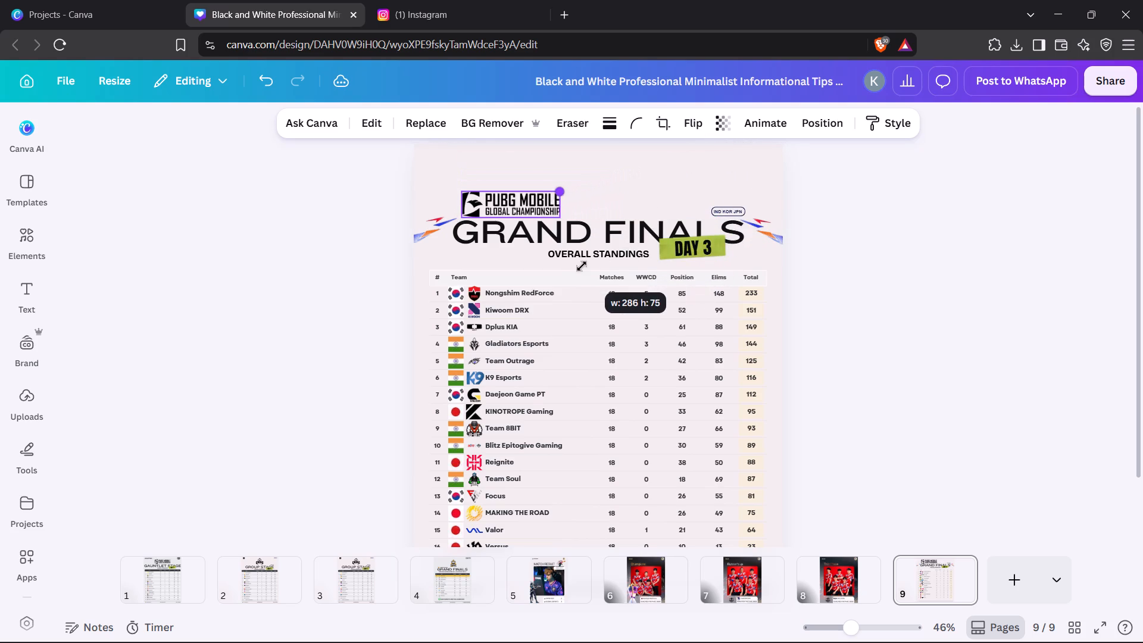
{"action": "left_click_drag", "start_coordinate": [582, 266], "coordinate": [569, 273]}
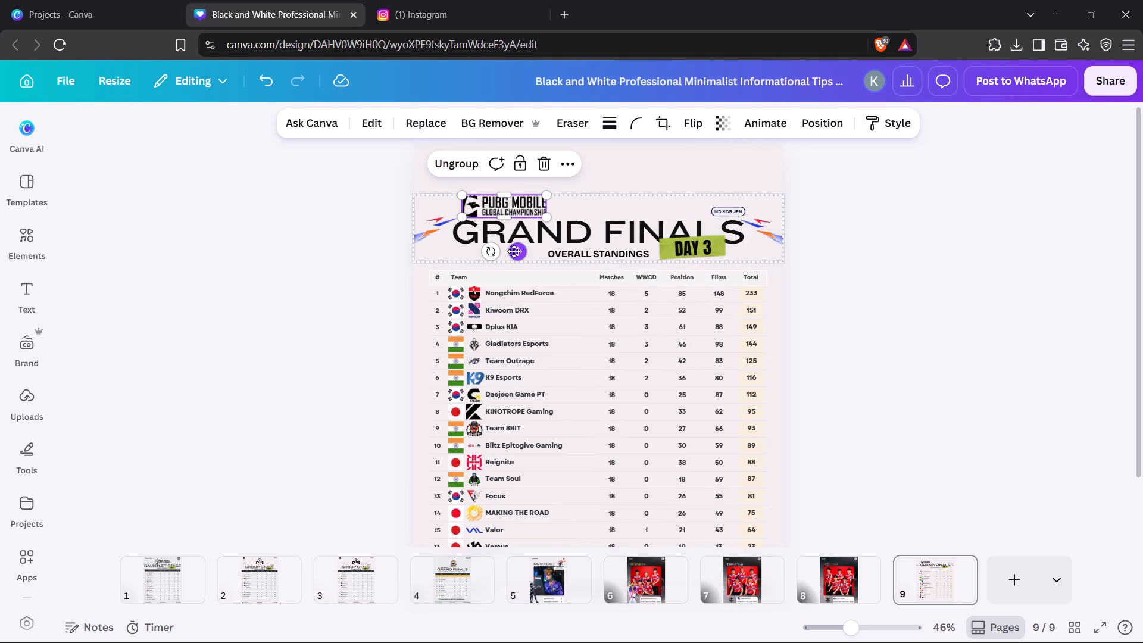
{"action": "left_click_drag", "start_coordinate": [514, 251], "coordinate": [629, 251]}
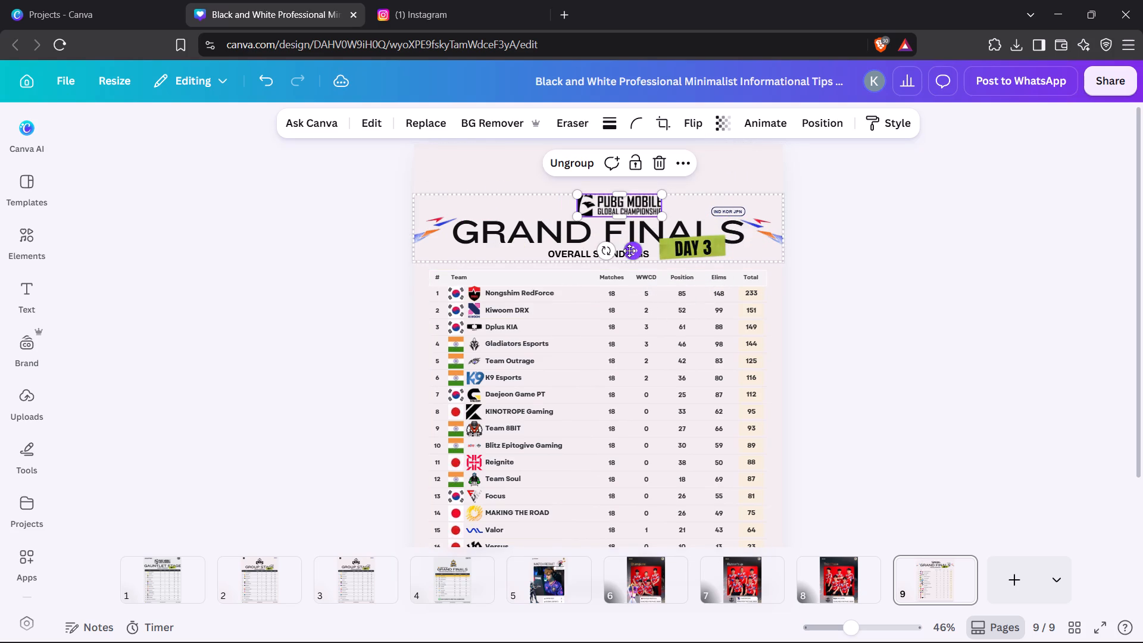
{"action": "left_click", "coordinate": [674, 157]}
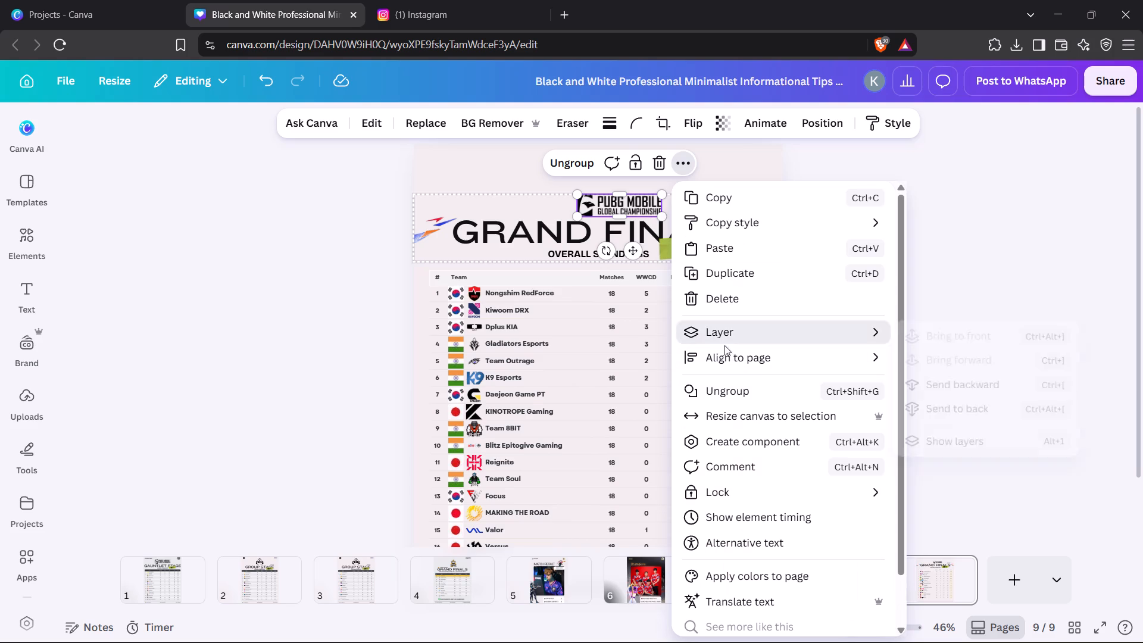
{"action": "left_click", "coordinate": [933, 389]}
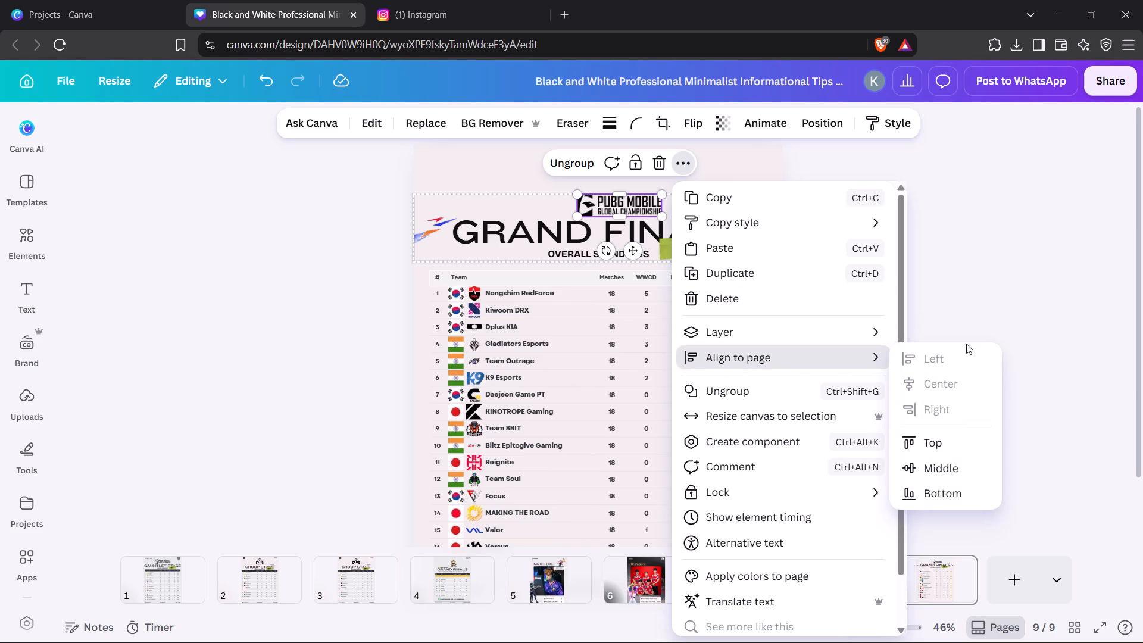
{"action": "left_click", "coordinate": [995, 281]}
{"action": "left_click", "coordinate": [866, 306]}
Ungroup the Grand Finals header on page 9 into separate elements.
{"action": "left_click", "coordinate": [638, 209]}
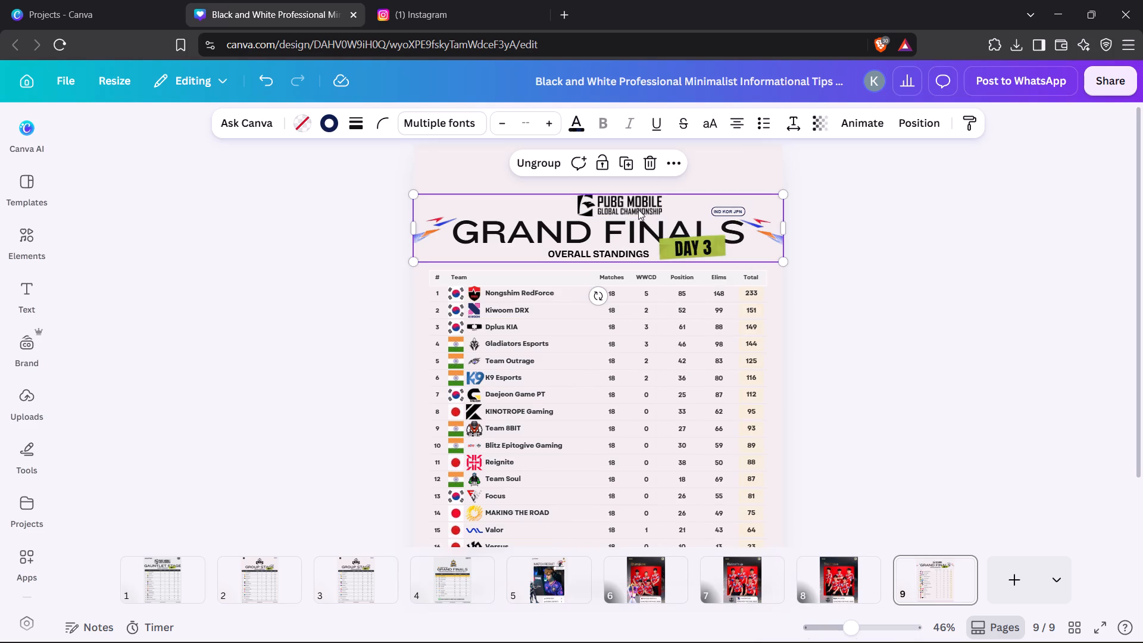
{"action": "left_click", "coordinate": [546, 161]}
{"action": "left_click", "coordinate": [832, 236]}
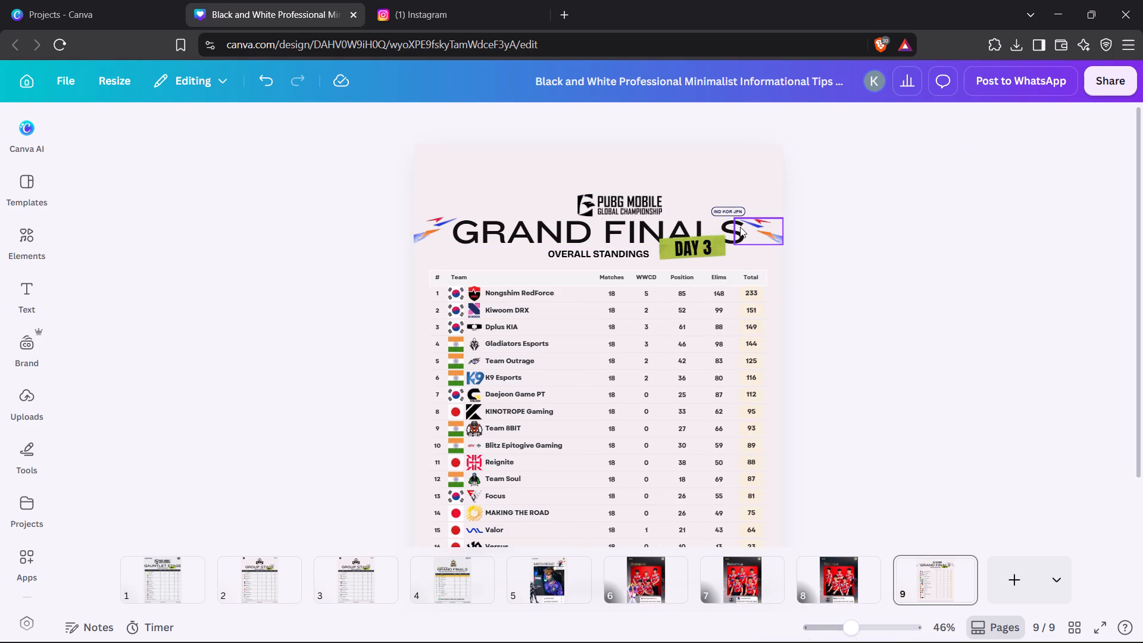
Delete the two coloured streak graphics on either side of the GRAND FINALS title.
{"action": "left_click", "coordinate": [748, 224]}
{"action": "key", "text": "Delete"}
{"action": "key", "text": "Delete"}
{"action": "left_click", "coordinate": [429, 238]}
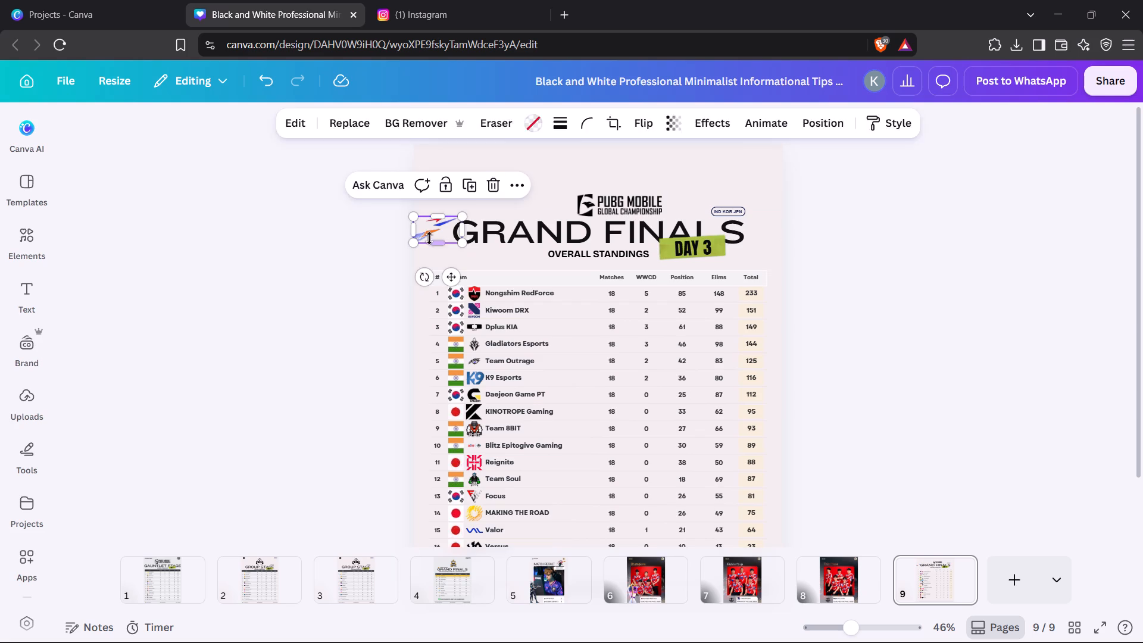
{"action": "key", "text": "Delete"}
{"action": "key", "text": "Delete"}
Move the PUBG MOBILE GLOBAL CHAMPIONSHIP logo higher above the title, centring it horizontally on the page.
{"action": "left_click_drag", "start_coordinate": [627, 208], "coordinate": [620, 190]}
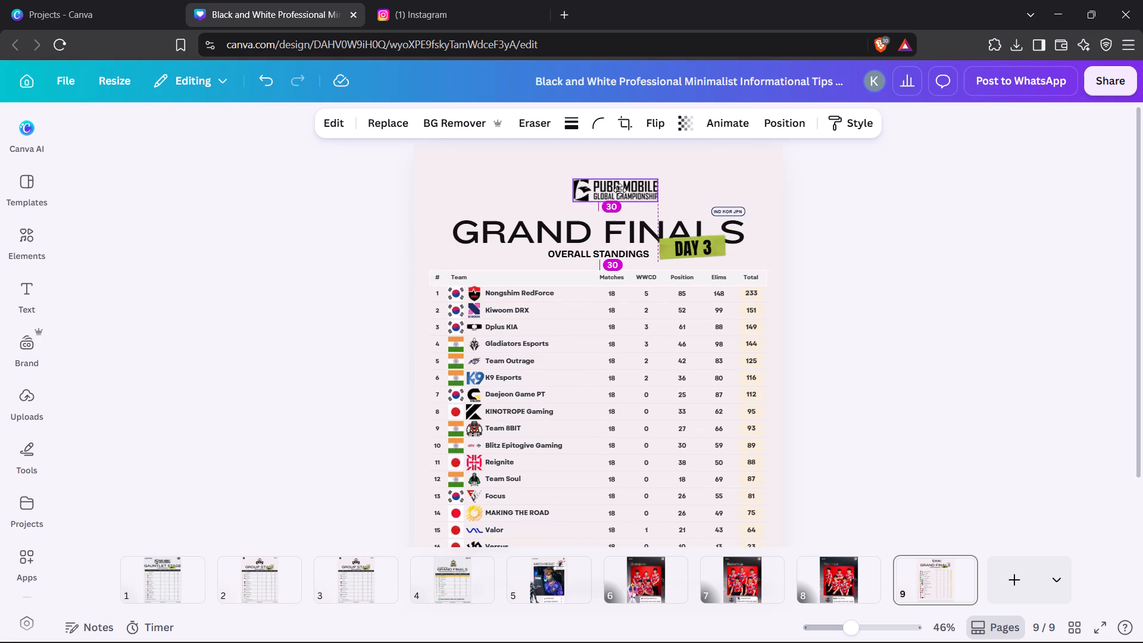
{"action": "left_click_drag", "start_coordinate": [620, 190], "coordinate": [613, 189]}
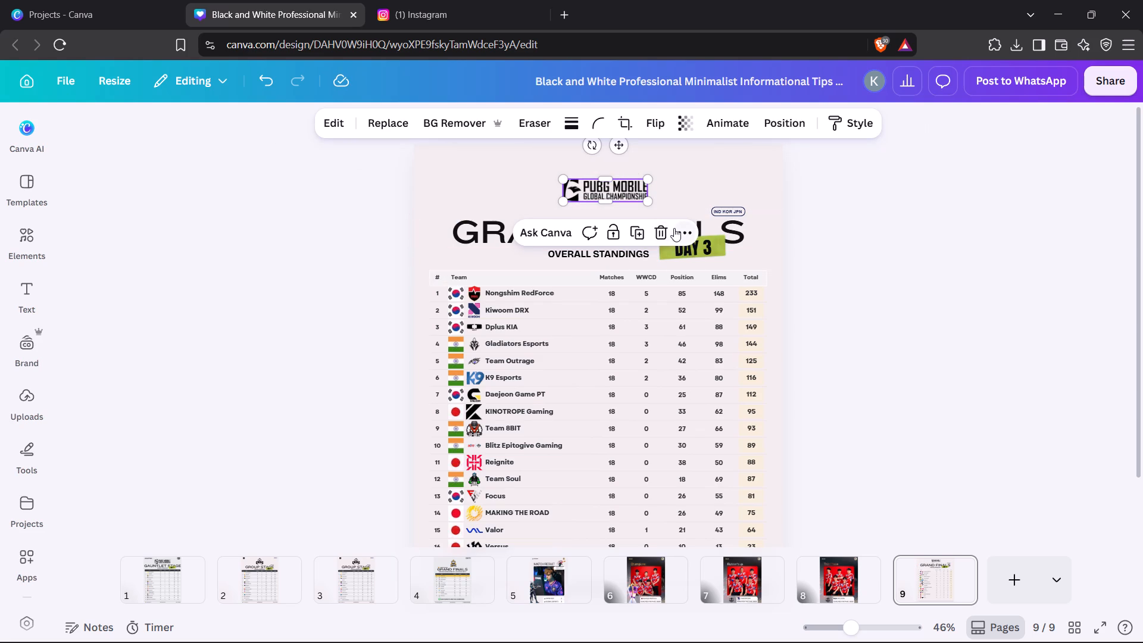
{"action": "left_click", "coordinate": [674, 228]}
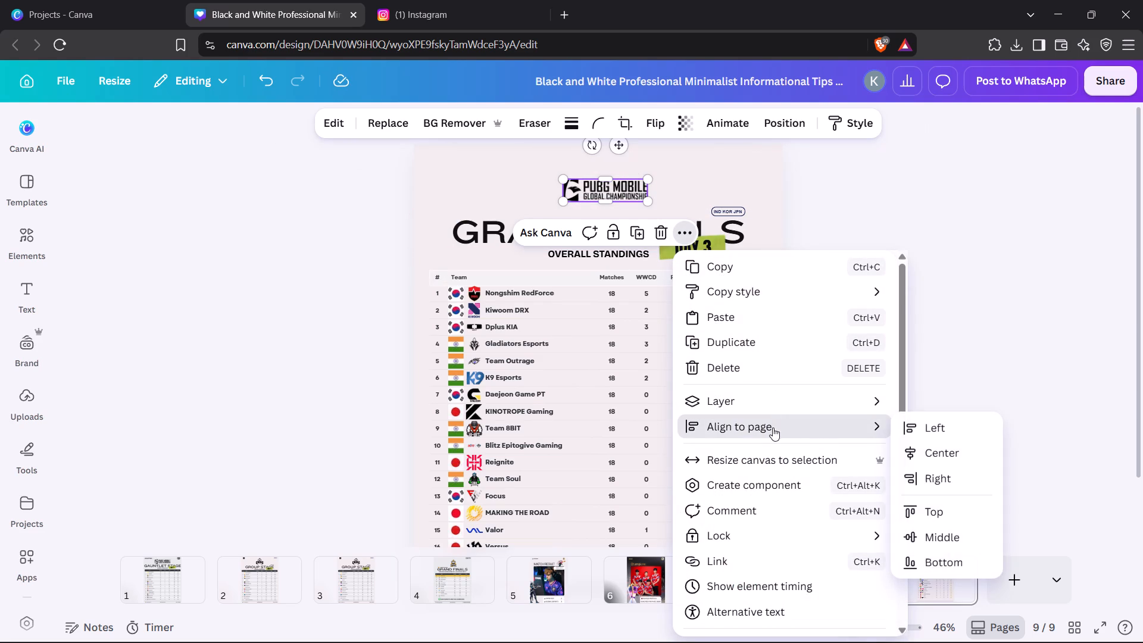
{"action": "left_click", "coordinate": [914, 451]}
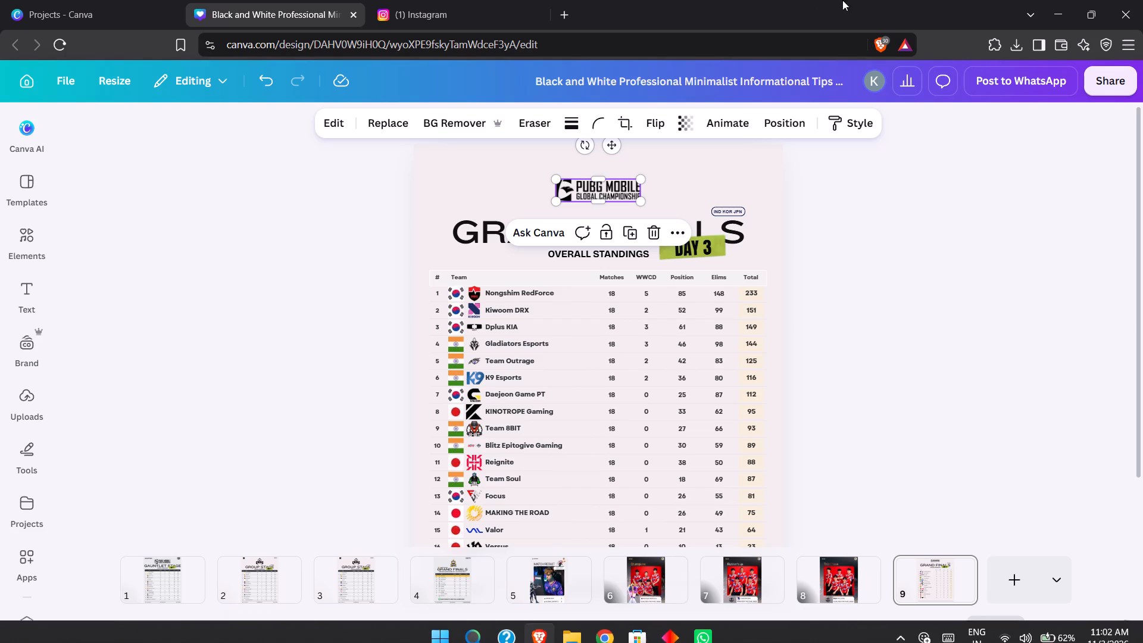
{"action": "left_click", "coordinate": [933, 278]}
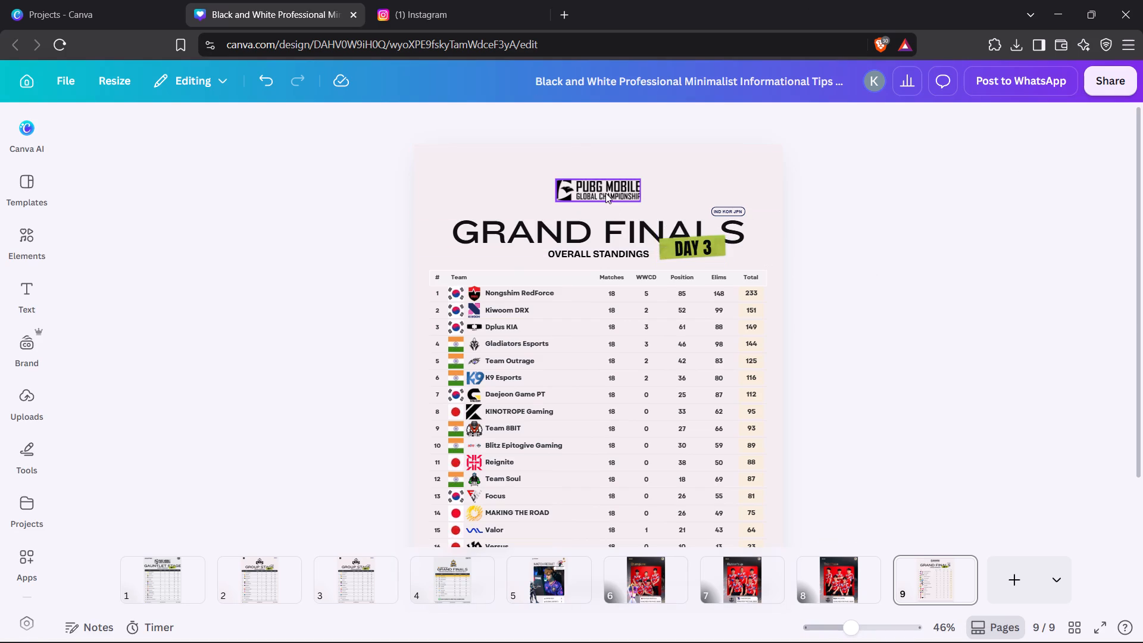
{"action": "left_click_drag", "start_coordinate": [605, 193], "coordinate": [606, 185]}
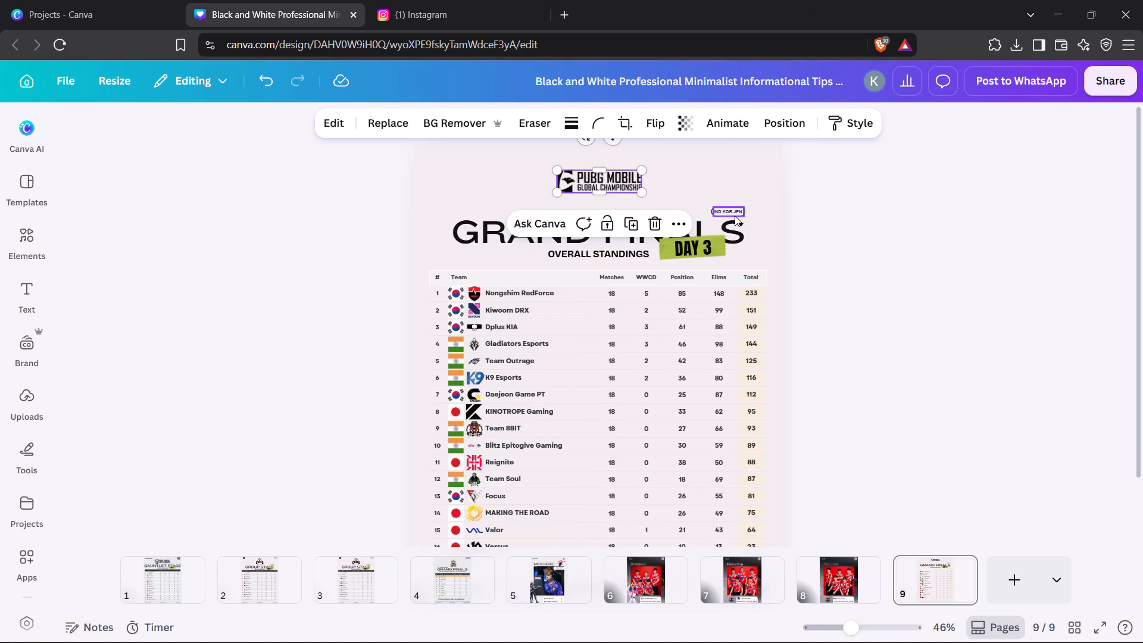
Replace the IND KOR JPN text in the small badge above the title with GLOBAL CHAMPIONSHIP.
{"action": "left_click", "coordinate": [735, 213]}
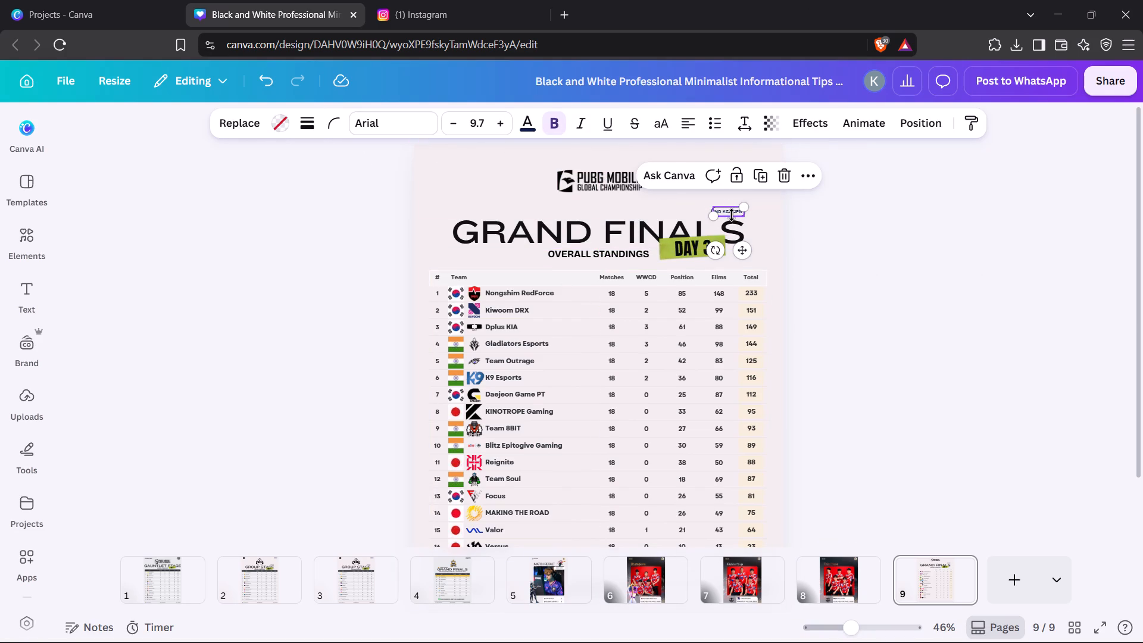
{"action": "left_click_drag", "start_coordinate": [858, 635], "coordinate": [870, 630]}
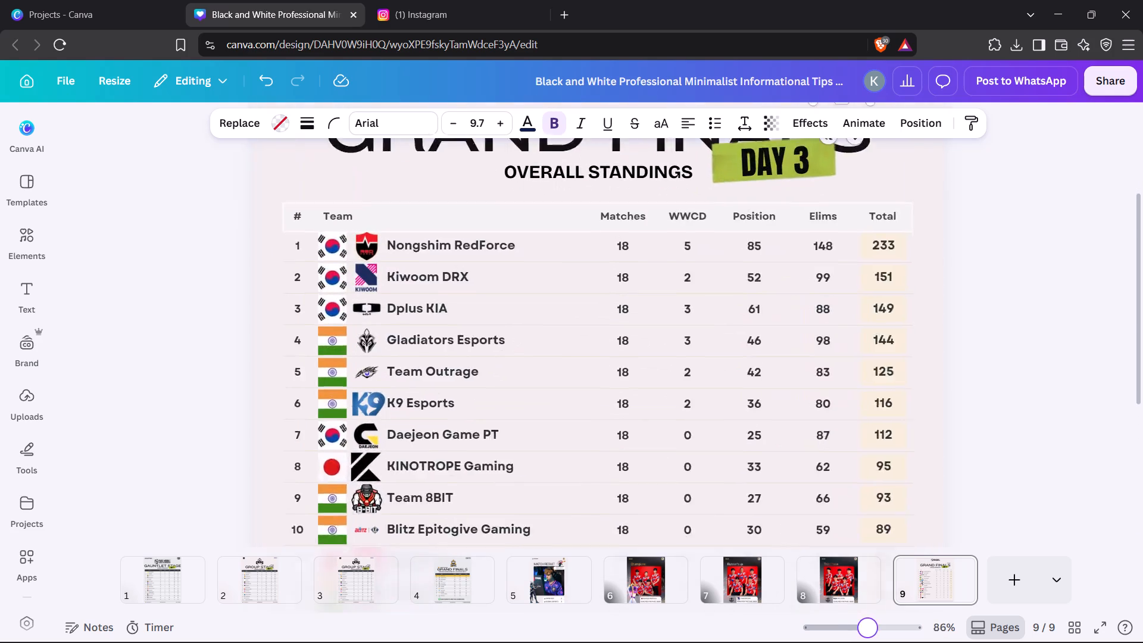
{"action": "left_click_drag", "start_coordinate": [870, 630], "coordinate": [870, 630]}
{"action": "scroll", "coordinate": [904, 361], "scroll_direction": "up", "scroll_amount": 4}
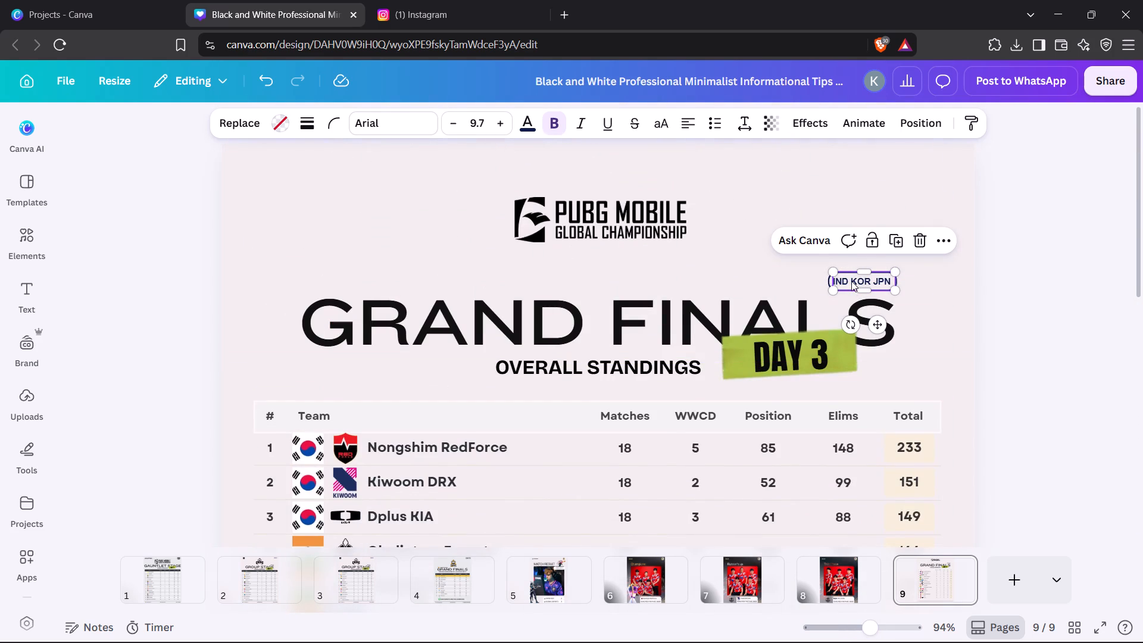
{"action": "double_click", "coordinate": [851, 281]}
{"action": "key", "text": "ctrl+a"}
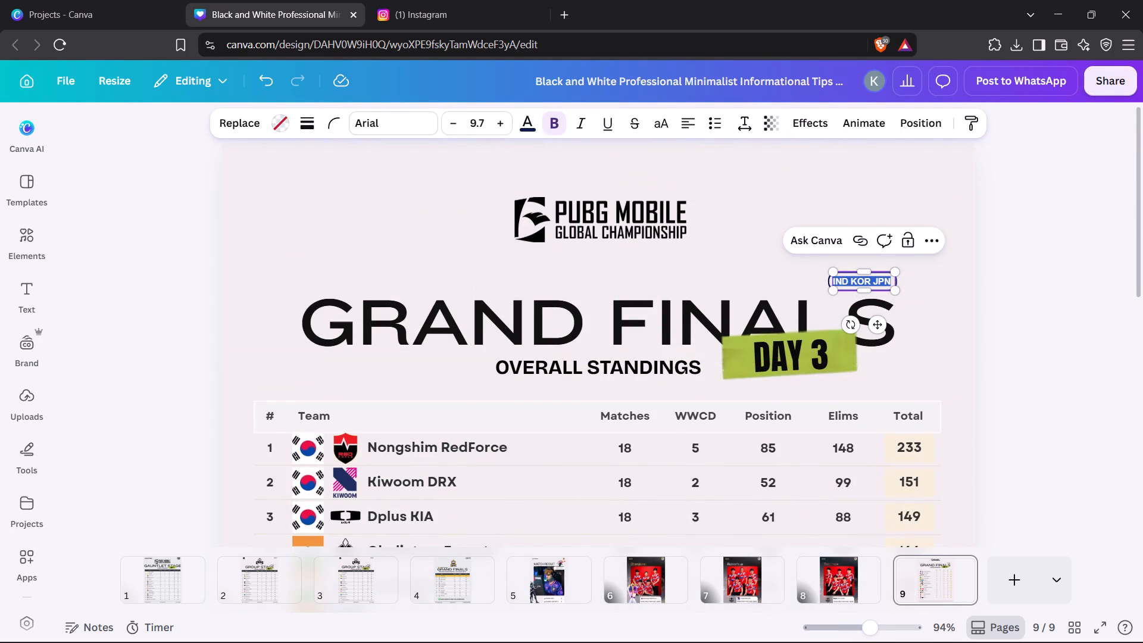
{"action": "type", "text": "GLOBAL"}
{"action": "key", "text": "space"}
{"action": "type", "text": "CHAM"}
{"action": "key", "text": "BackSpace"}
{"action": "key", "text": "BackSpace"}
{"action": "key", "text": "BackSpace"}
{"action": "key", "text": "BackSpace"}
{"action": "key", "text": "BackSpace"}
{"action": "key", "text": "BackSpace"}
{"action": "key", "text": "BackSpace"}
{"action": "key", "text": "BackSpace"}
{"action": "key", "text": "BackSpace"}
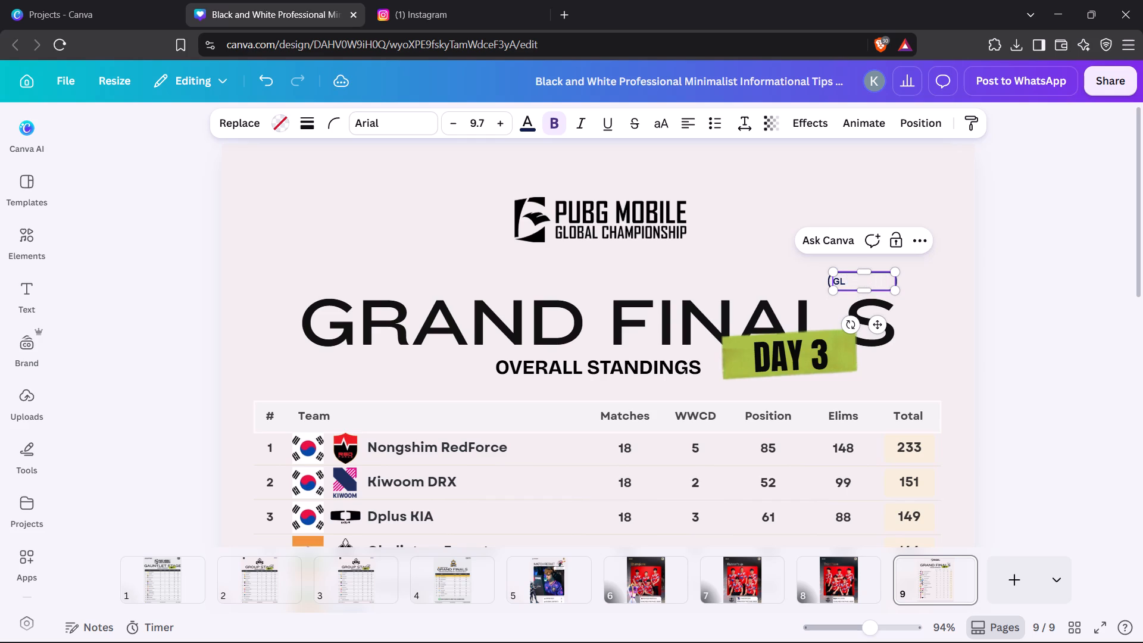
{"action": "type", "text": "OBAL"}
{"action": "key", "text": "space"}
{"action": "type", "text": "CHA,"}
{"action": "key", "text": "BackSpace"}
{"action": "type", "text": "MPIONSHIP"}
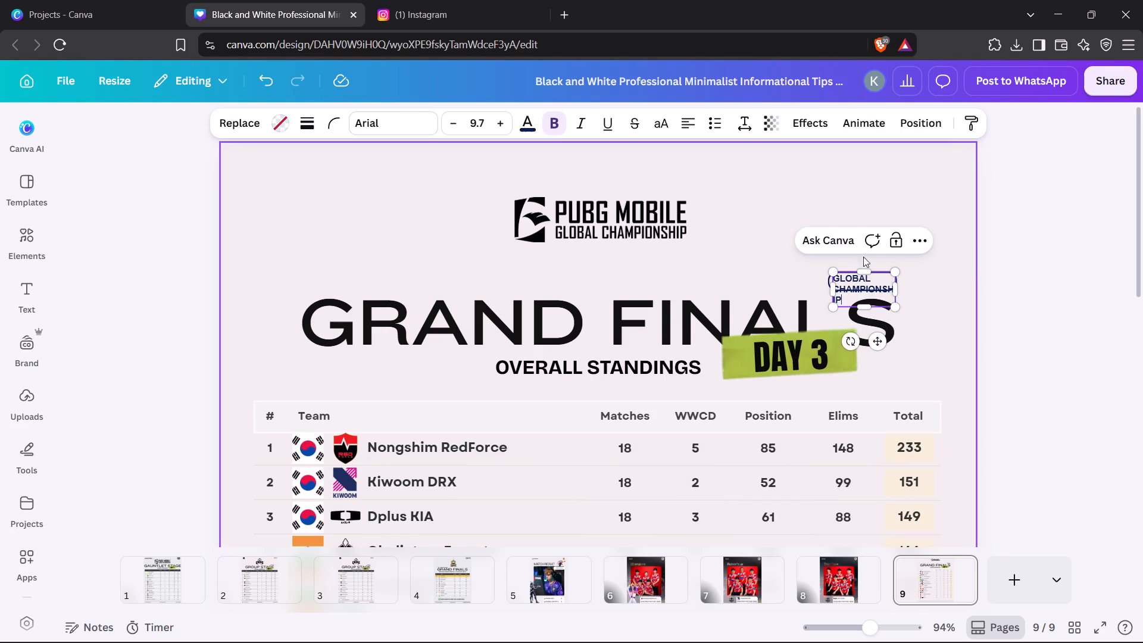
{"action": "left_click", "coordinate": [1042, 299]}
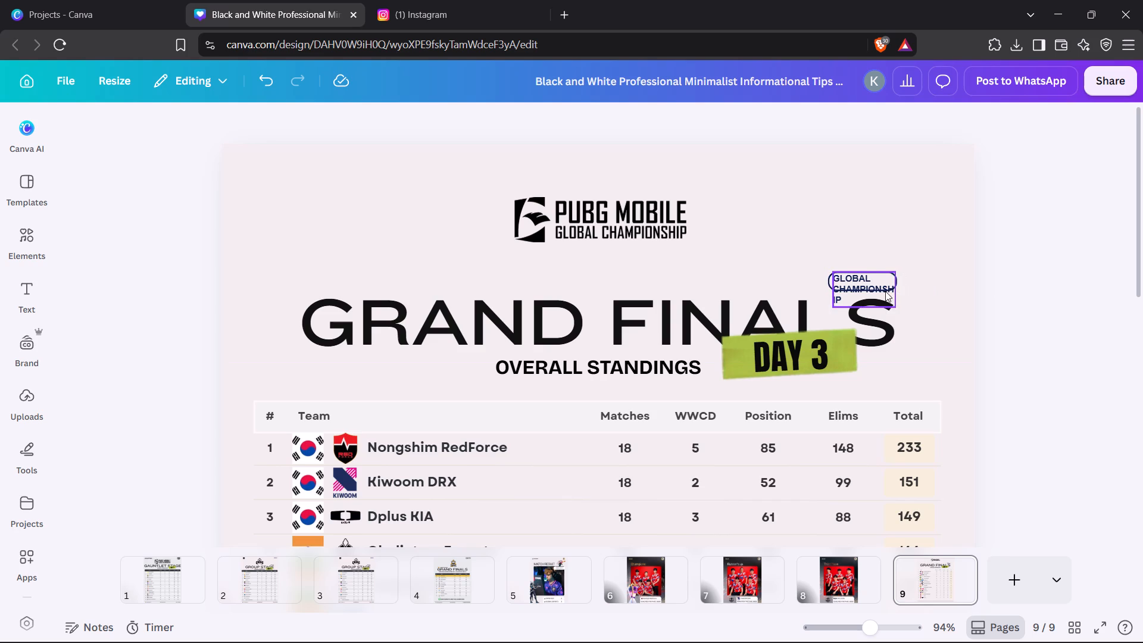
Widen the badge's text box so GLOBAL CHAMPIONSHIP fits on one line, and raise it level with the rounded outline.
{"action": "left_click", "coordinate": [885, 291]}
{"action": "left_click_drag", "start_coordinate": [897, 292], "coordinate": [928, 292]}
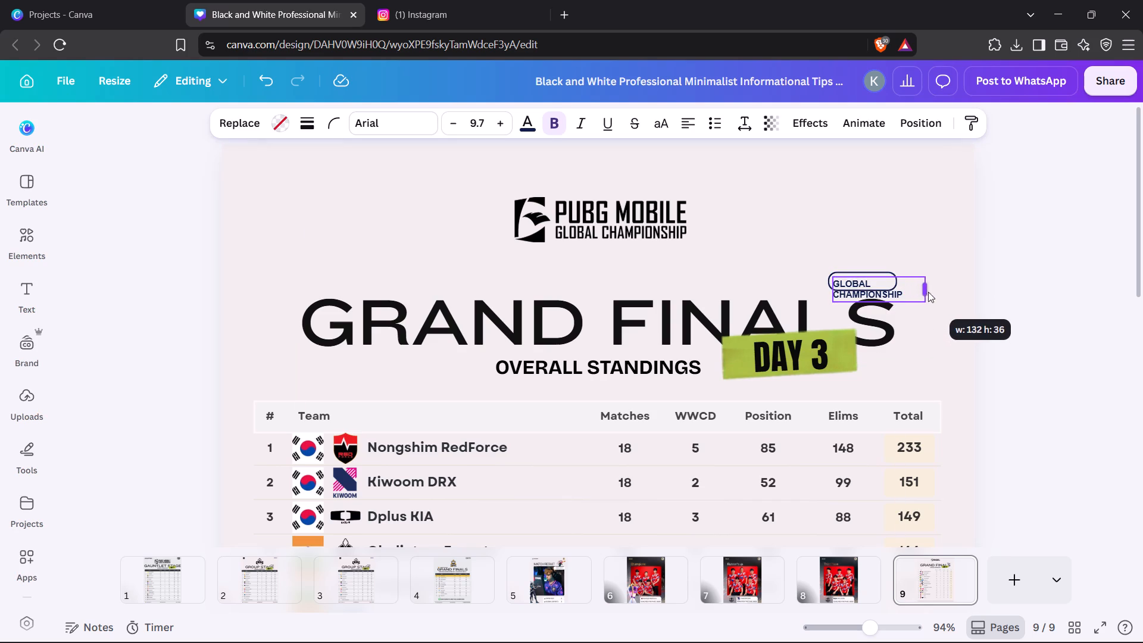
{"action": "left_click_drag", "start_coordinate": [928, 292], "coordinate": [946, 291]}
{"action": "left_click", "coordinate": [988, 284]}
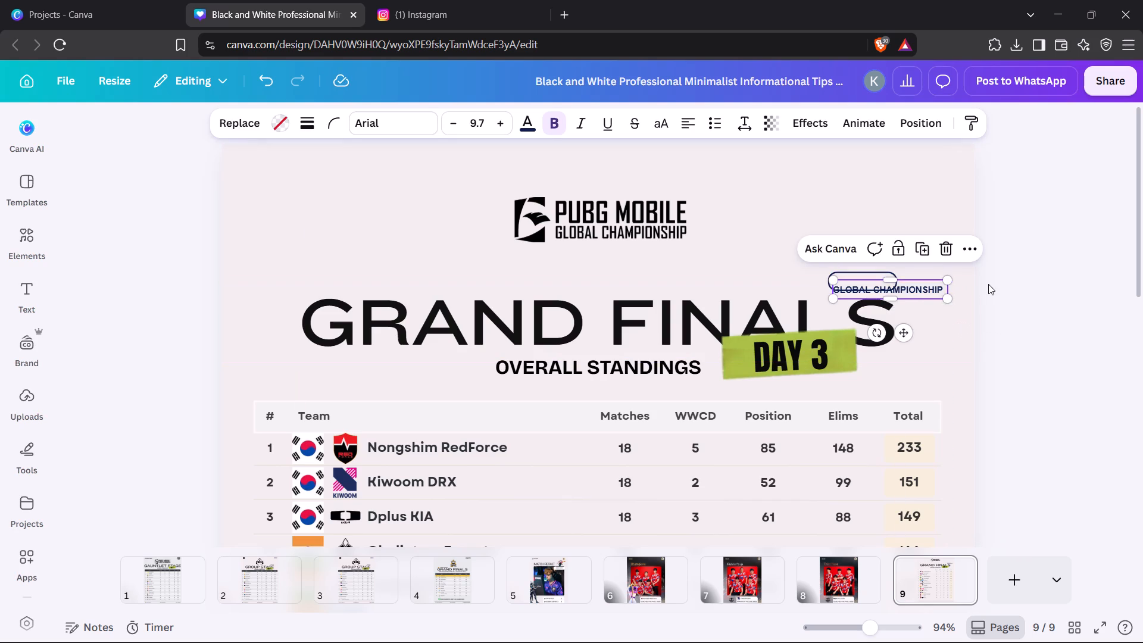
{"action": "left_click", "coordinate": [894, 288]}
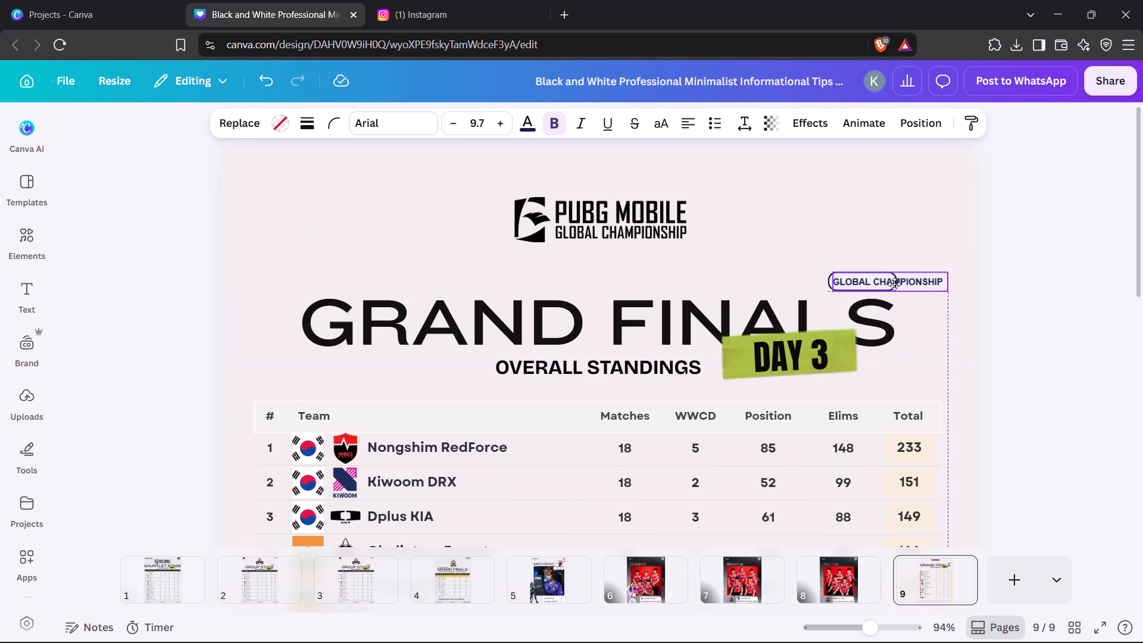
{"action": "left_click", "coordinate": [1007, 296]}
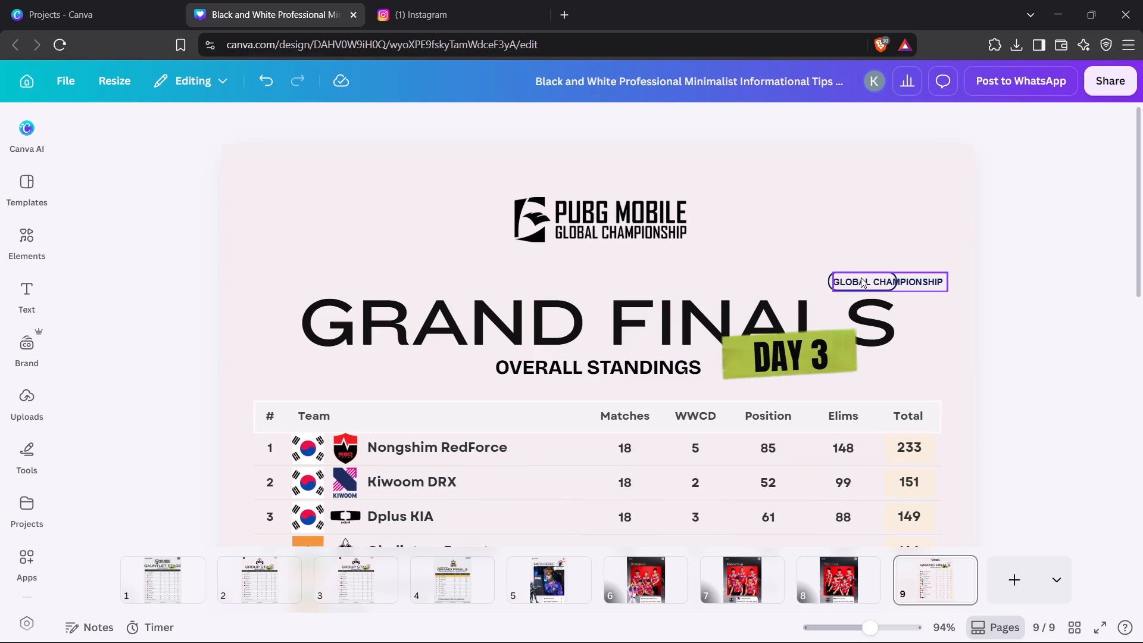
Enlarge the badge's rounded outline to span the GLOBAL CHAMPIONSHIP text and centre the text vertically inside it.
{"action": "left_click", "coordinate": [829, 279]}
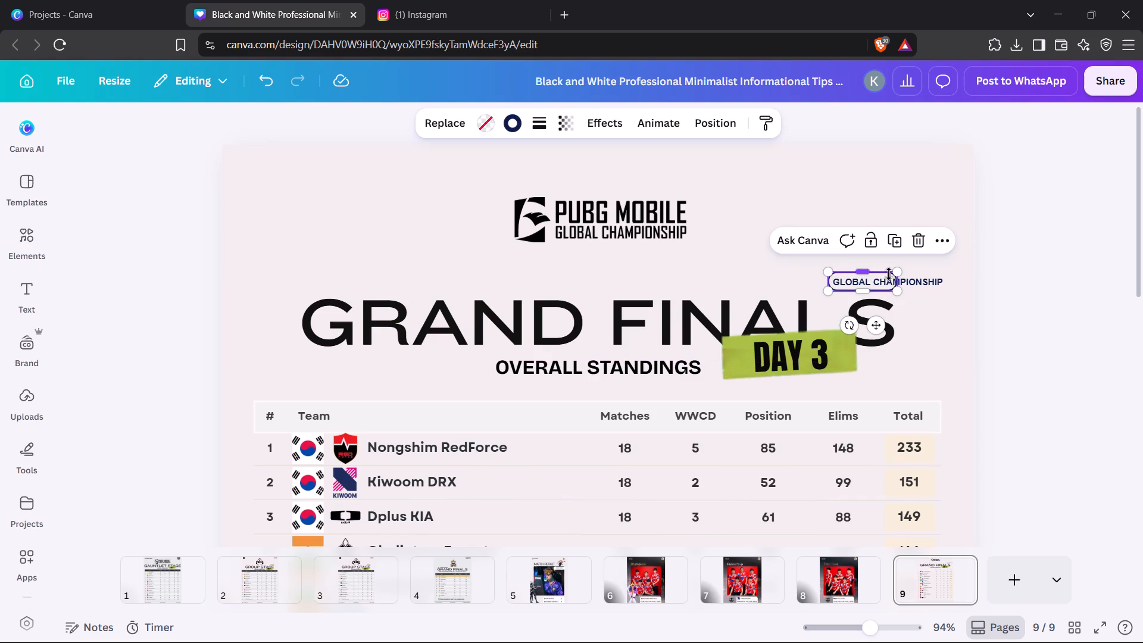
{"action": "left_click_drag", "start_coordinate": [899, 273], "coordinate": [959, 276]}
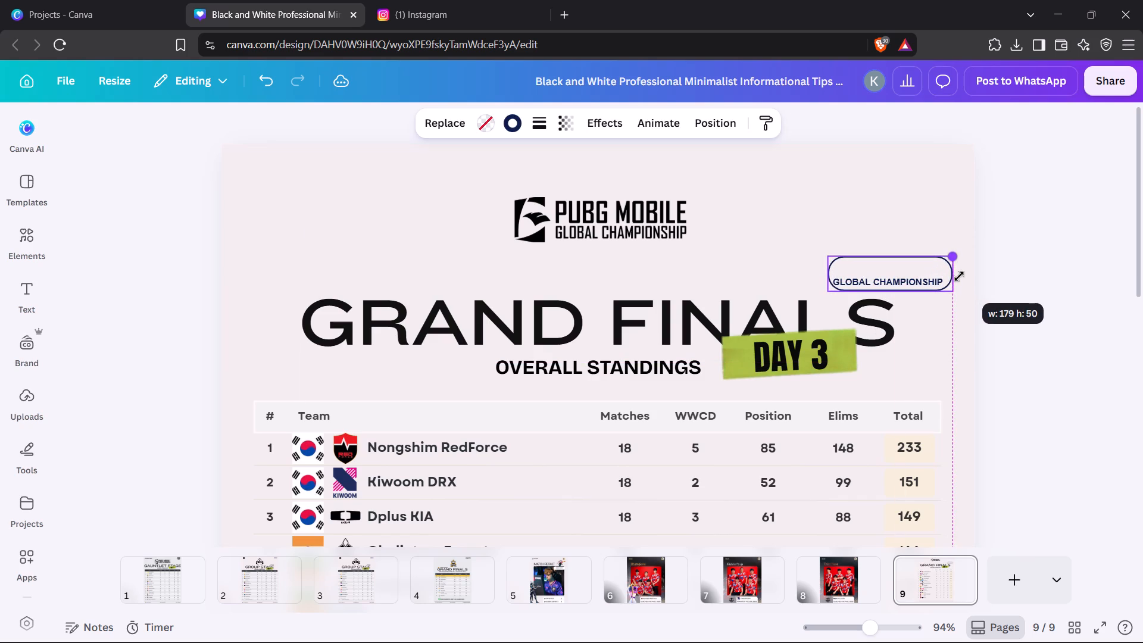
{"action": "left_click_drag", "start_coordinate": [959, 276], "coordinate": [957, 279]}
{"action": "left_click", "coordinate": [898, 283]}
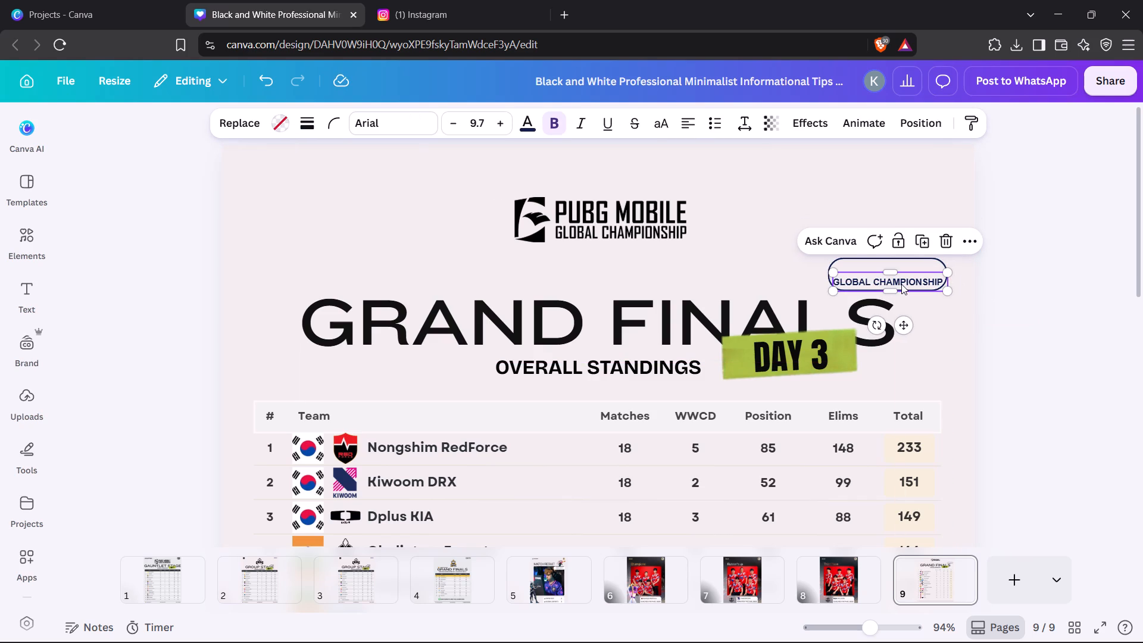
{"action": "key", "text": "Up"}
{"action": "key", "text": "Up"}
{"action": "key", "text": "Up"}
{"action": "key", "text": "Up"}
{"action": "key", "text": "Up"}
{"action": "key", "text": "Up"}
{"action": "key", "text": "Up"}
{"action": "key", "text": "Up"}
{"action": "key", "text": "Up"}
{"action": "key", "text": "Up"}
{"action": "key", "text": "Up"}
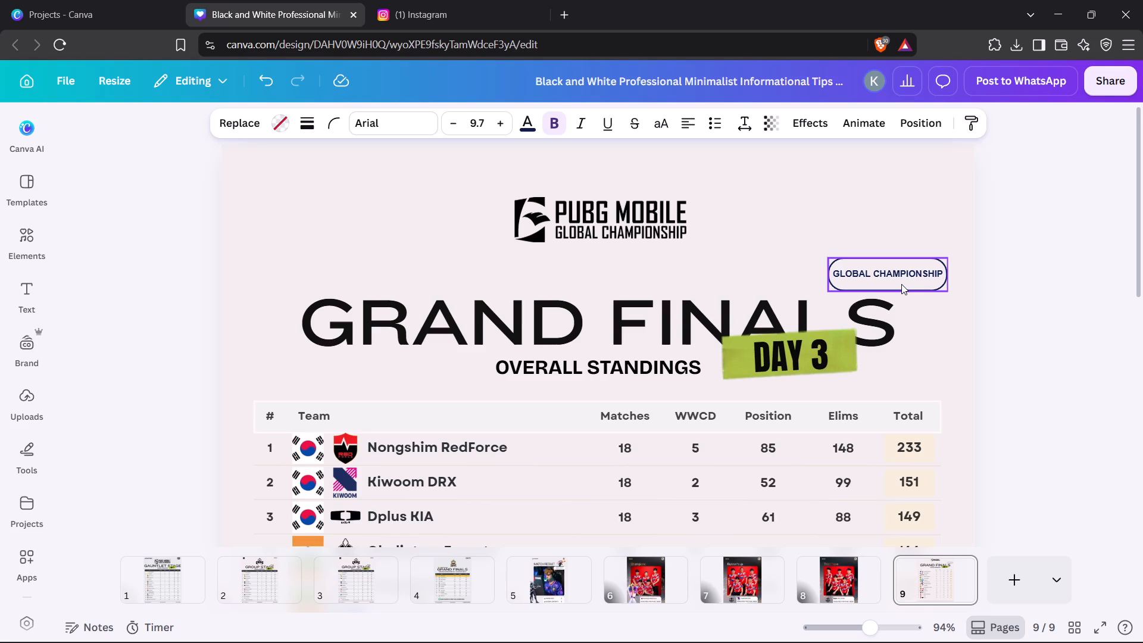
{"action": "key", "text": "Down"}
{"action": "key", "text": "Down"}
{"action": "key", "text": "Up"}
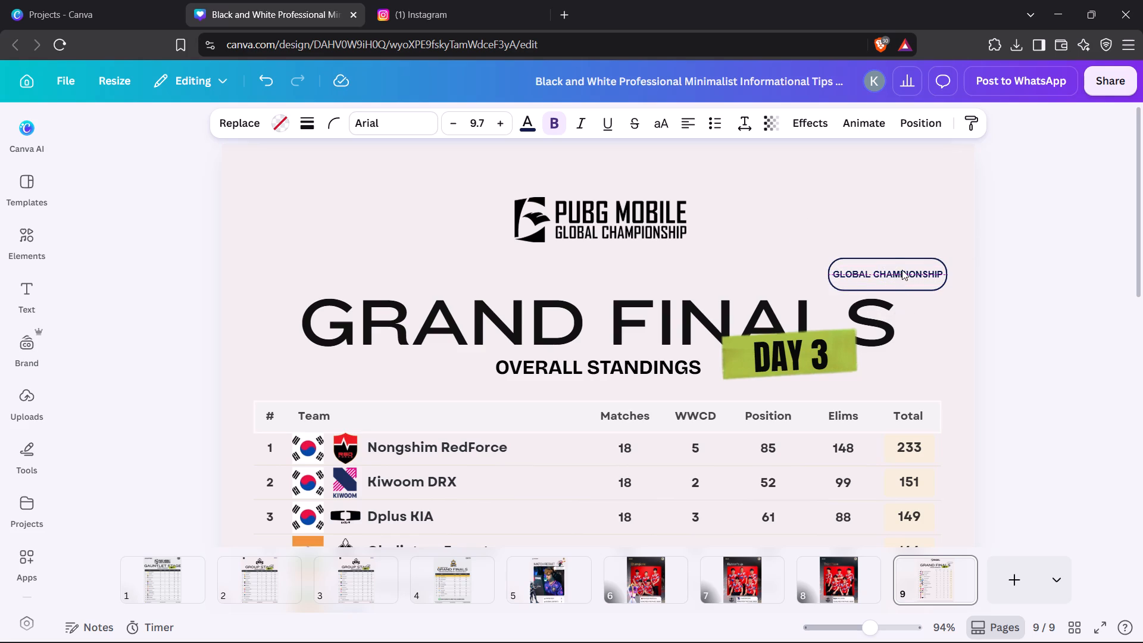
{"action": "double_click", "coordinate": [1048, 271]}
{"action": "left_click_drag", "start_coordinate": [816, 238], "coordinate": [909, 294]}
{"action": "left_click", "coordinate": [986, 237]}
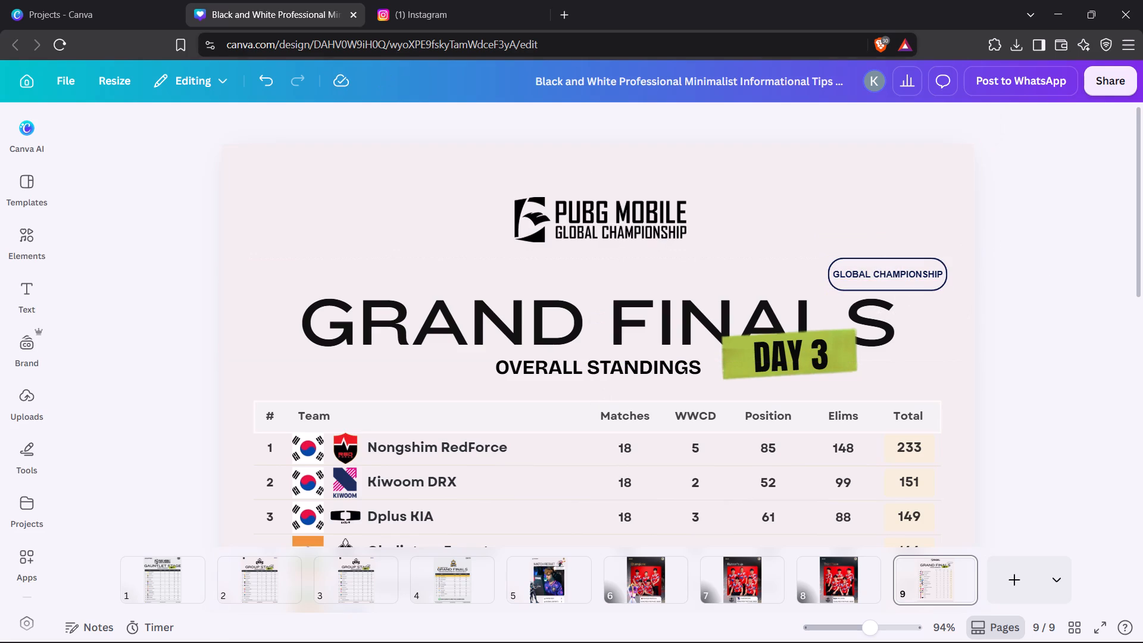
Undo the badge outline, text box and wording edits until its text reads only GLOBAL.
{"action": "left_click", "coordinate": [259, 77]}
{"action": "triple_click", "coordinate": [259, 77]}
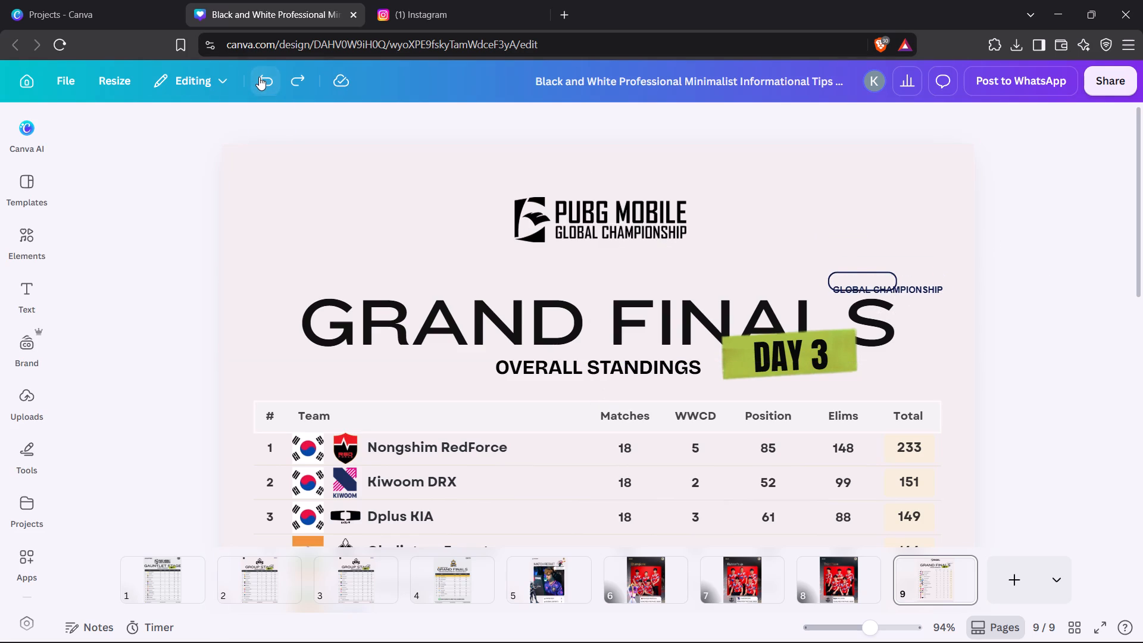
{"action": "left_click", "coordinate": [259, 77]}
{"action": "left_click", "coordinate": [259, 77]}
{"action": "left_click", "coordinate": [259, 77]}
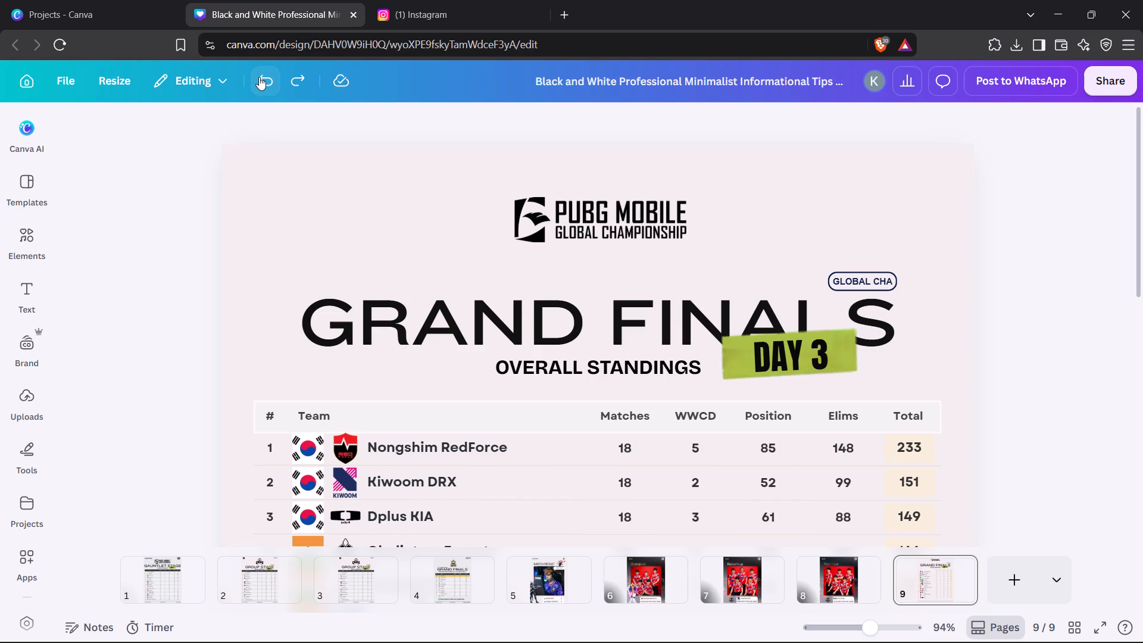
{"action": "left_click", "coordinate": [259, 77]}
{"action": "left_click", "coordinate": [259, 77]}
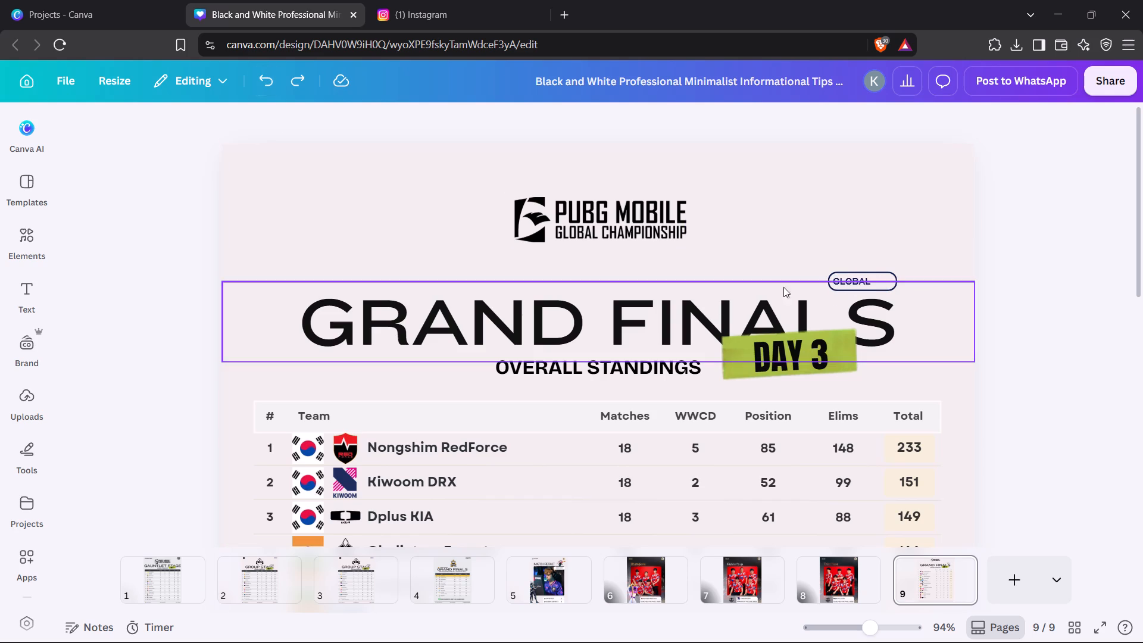
Replace the text in the small rounded badge above the title with PMGC 2026.
{"action": "double_click", "coordinate": [869, 278]}
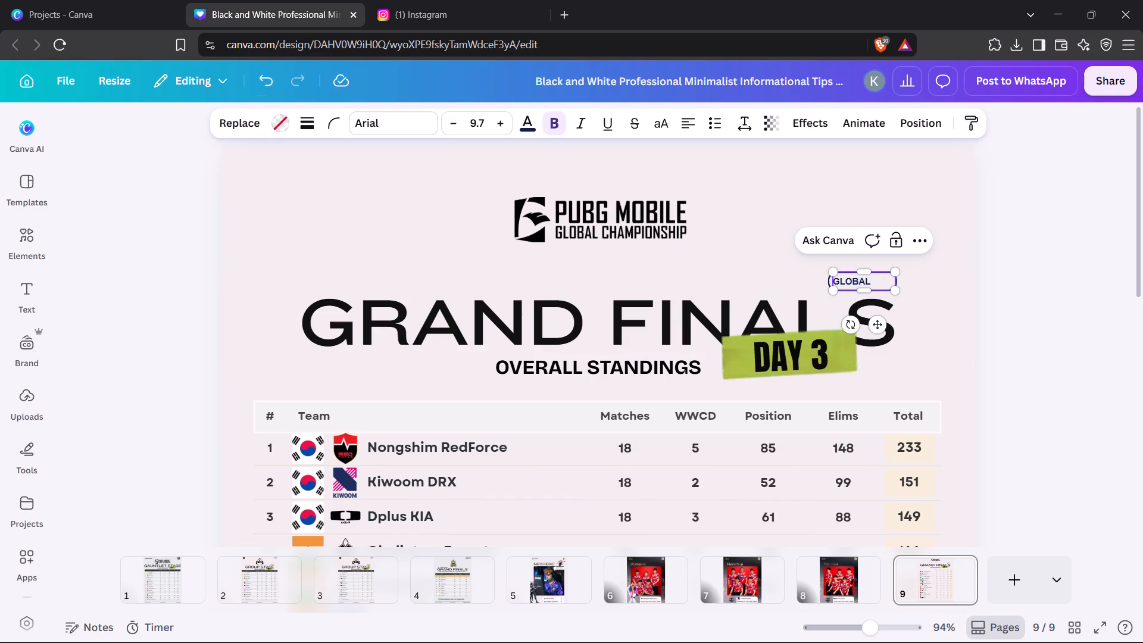
{"action": "key", "text": "ctrl+a"}
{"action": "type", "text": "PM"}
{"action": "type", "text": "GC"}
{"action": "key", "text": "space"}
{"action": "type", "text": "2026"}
{"action": "left_click", "coordinate": [1017, 295]}
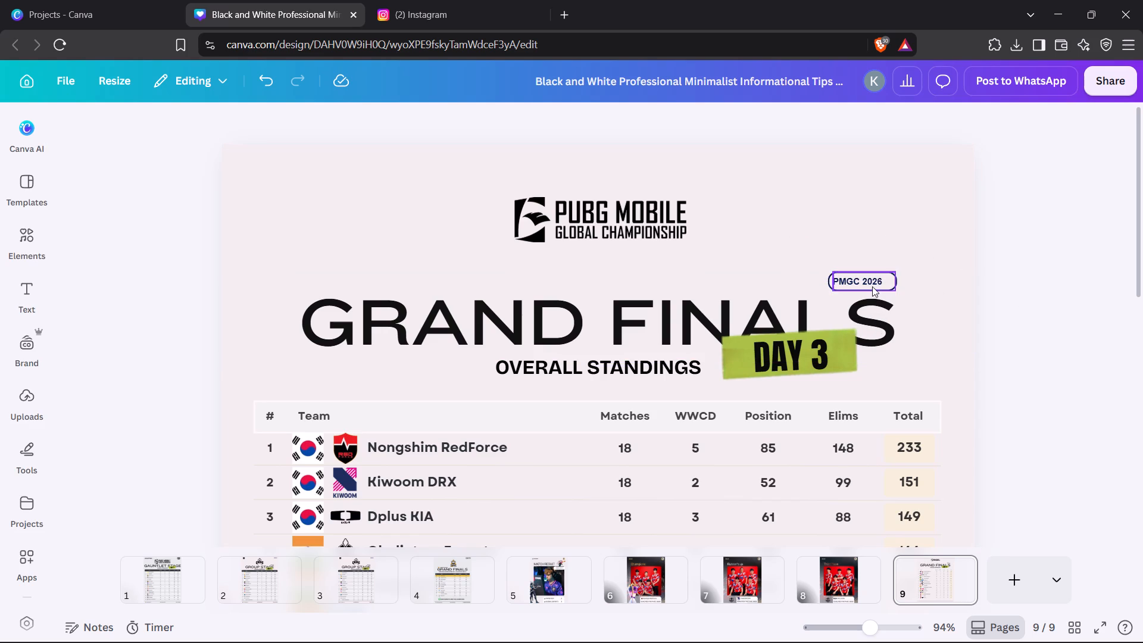
Centre-align the PMGC 2026 text inside the rounded badge above the title.
{"action": "left_click", "coordinate": [872, 284]}
{"action": "left_click", "coordinate": [662, 122]}
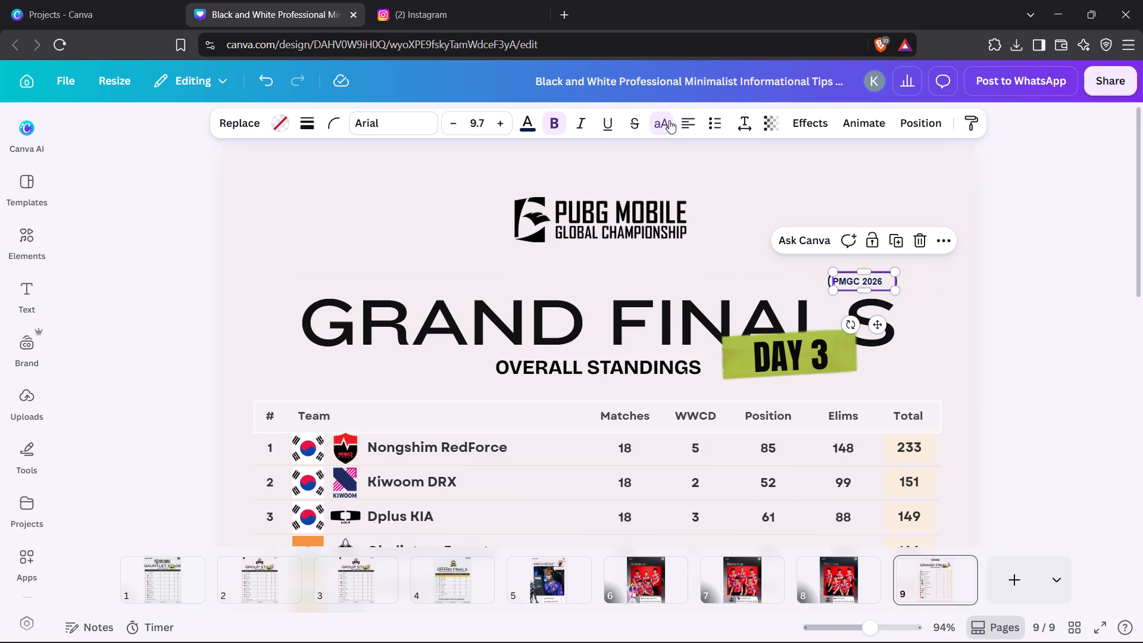
{"action": "left_click", "coordinate": [679, 118]}
{"action": "left_click", "coordinate": [668, 122]}
Nudge the PMGC 2026 text slightly left so it sits centred within the rounded badge outline above the title.
{"action": "left_click", "coordinate": [1128, 209]}
{"action": "left_click", "coordinate": [1097, 218]}
{"action": "left_click", "coordinate": [876, 280]}
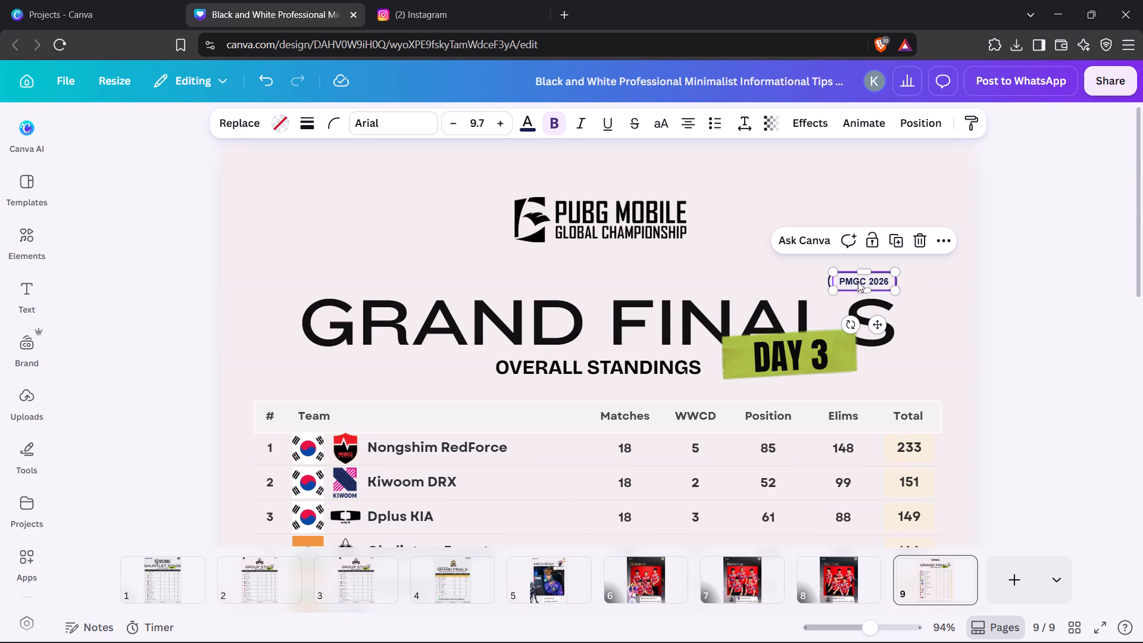
{"action": "key", "text": "Left"}
{"action": "key", "text": "Left"}
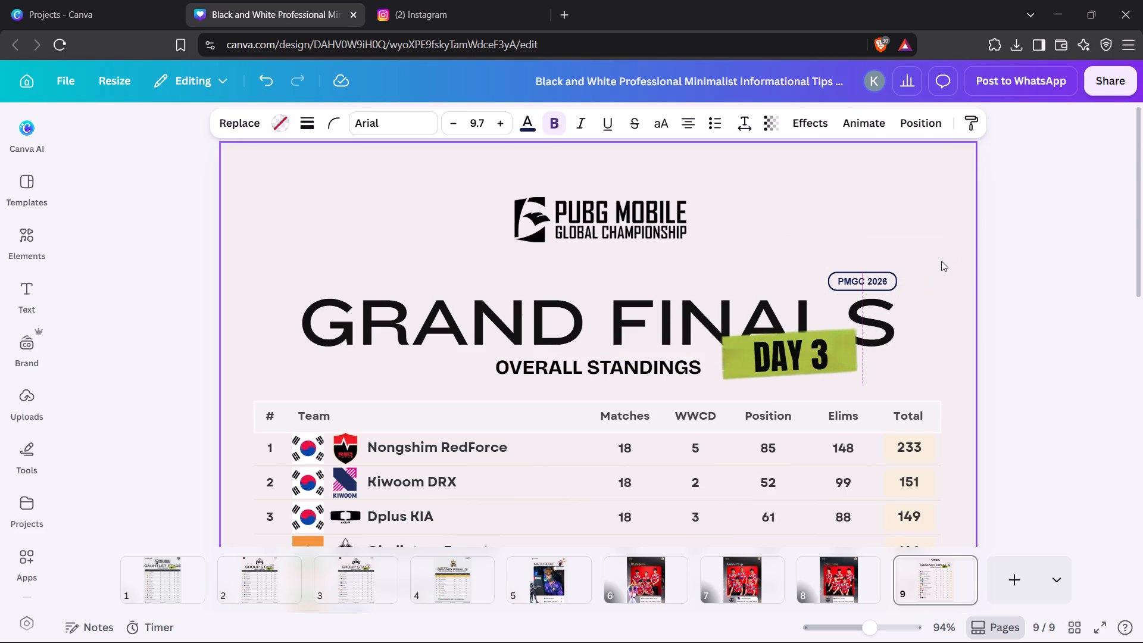
{"action": "key", "text": "Left"}
{"action": "key", "text": "Right"}
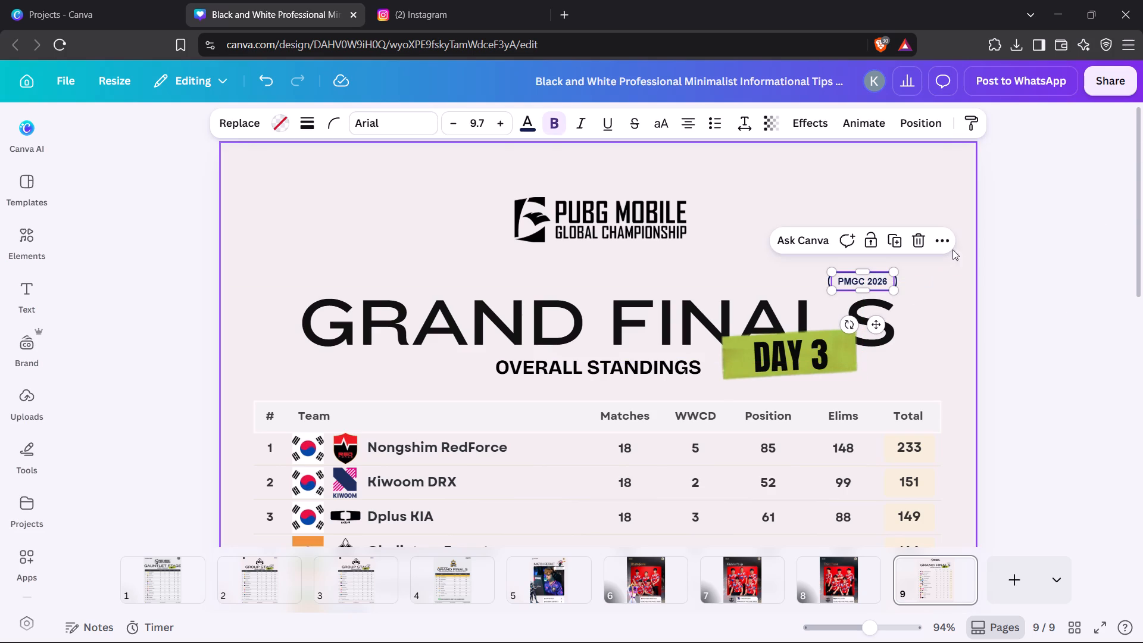
{"action": "double_click", "coordinate": [1029, 294]}
{"action": "left_click", "coordinate": [895, 308]}
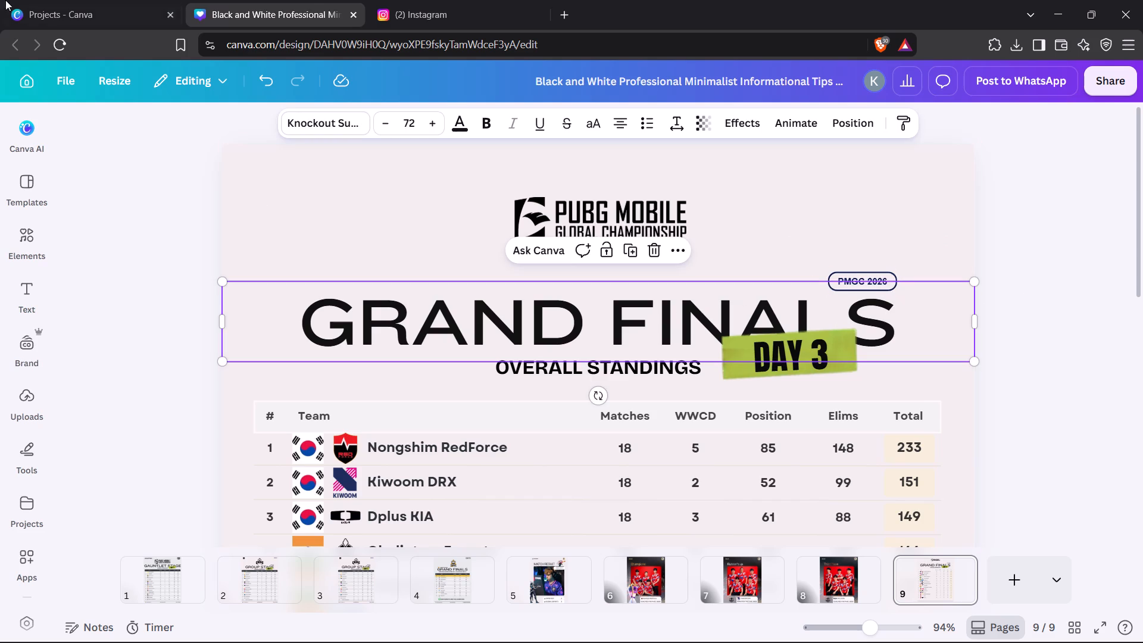
Switch to Instagram, open and reload the home feed, and return to the Canva design.
{"action": "left_click", "coordinate": [449, 0]}
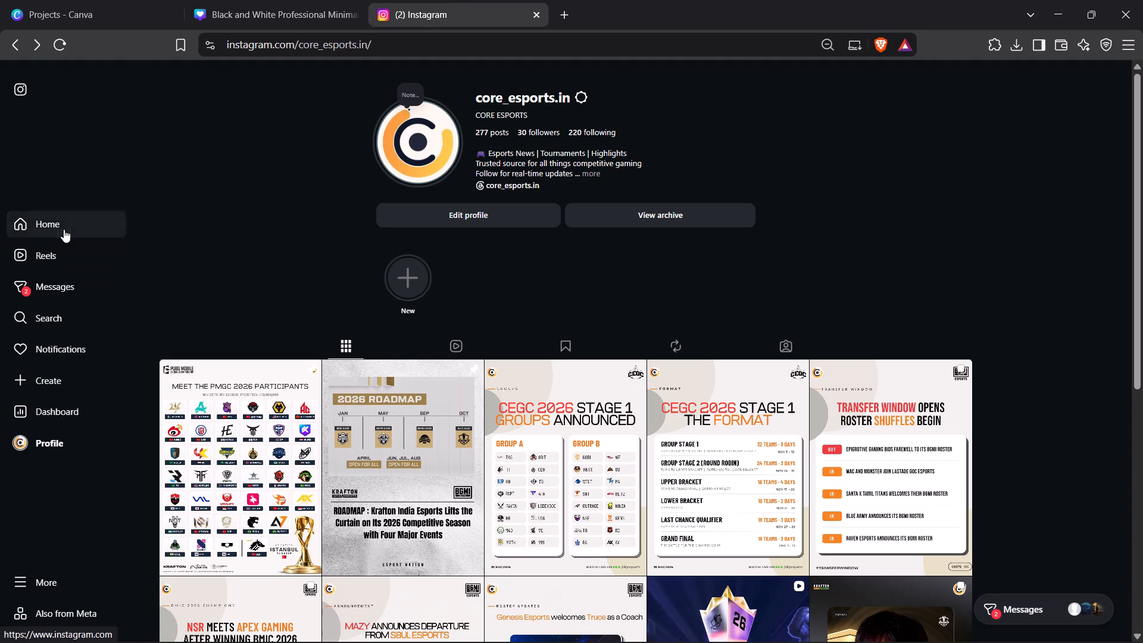
{"action": "left_click", "coordinate": [64, 229]}
{"action": "key", "text": "ctrl+r"}
{"action": "key", "text": "ctrl+r"}
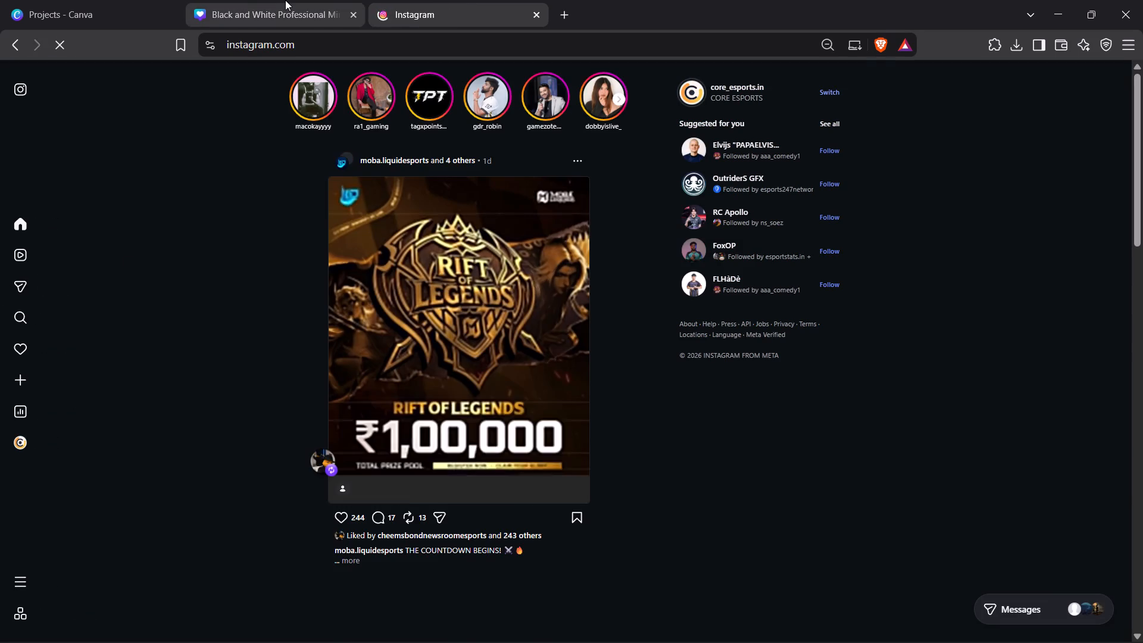
{"action": "left_click", "coordinate": [285, 0]}
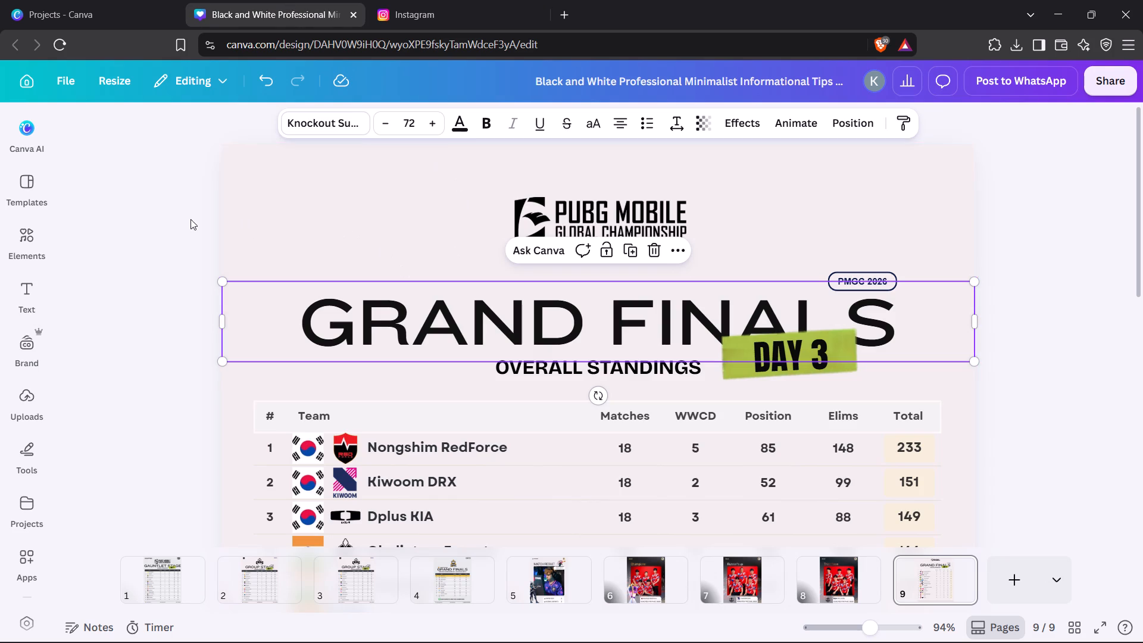
Replace the GRAND FINALS title on the standings page with GAUNTLET STAGE.
{"action": "left_click", "coordinate": [152, 224]}
{"action": "double_click", "coordinate": [583, 331]}
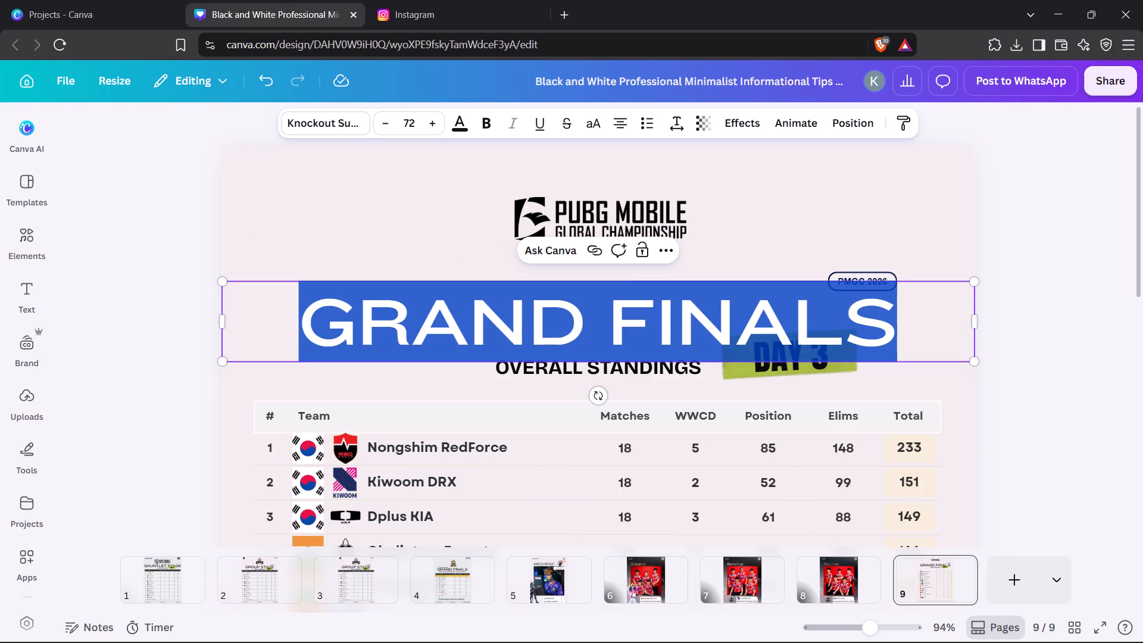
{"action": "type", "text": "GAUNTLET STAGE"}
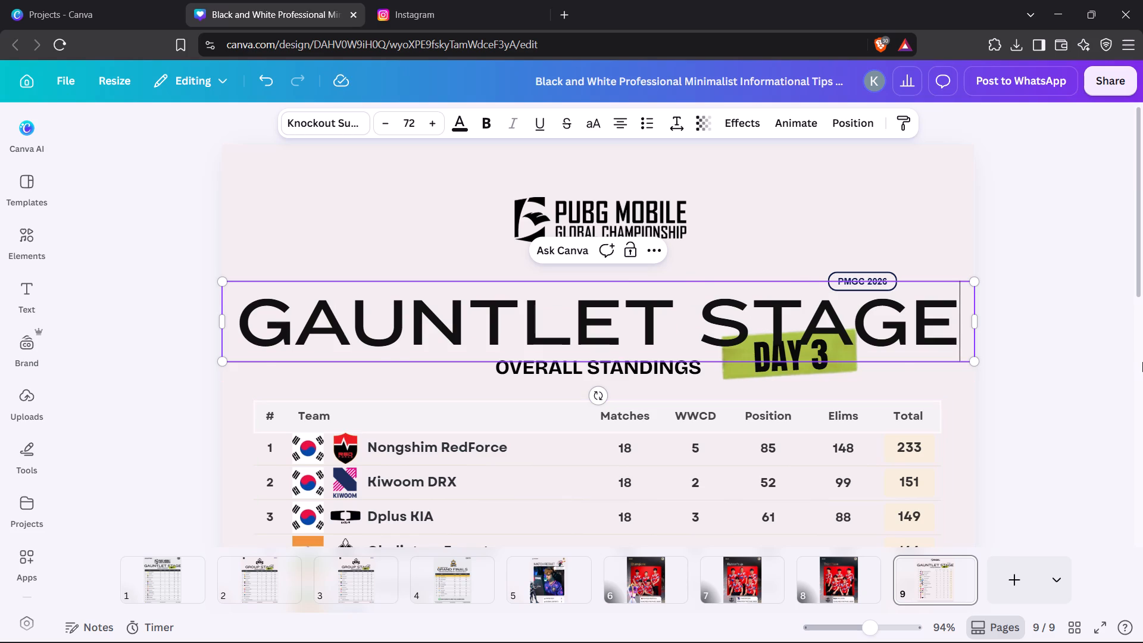
{"action": "left_click", "coordinate": [1142, 369]}
{"action": "left_click", "coordinate": [1071, 365]}
{"action": "scroll", "coordinate": [919, 319], "scroll_direction": "up", "scroll_amount": 1}
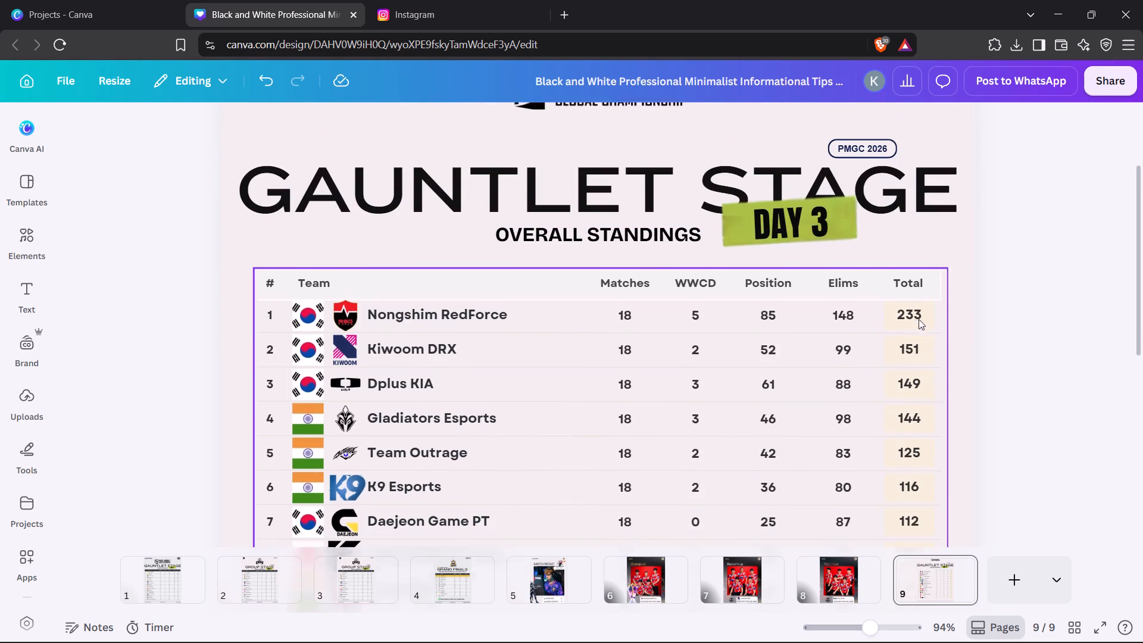
Change the text on the green tape label beside OVERALL STANDINGS to DAY 1.
{"action": "left_click", "coordinate": [805, 248]}
{"action": "left_click", "coordinate": [835, 242]}
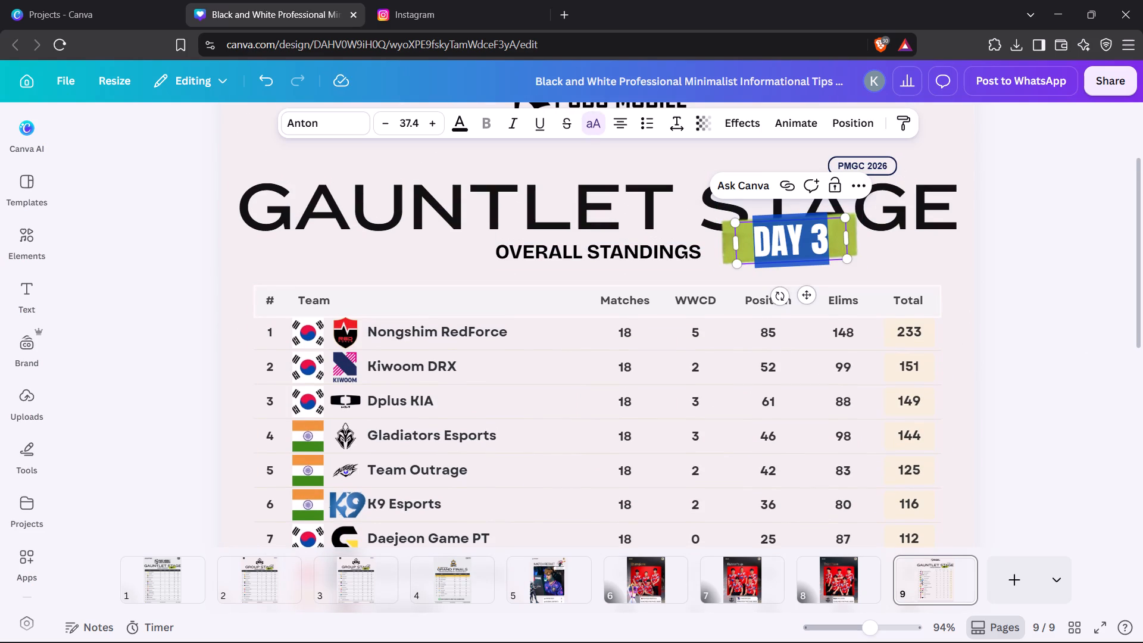
{"action": "left_click", "coordinate": [836, 254]}
{"action": "key", "text": "BackSpace"}
{"action": "key", "text": "1"}
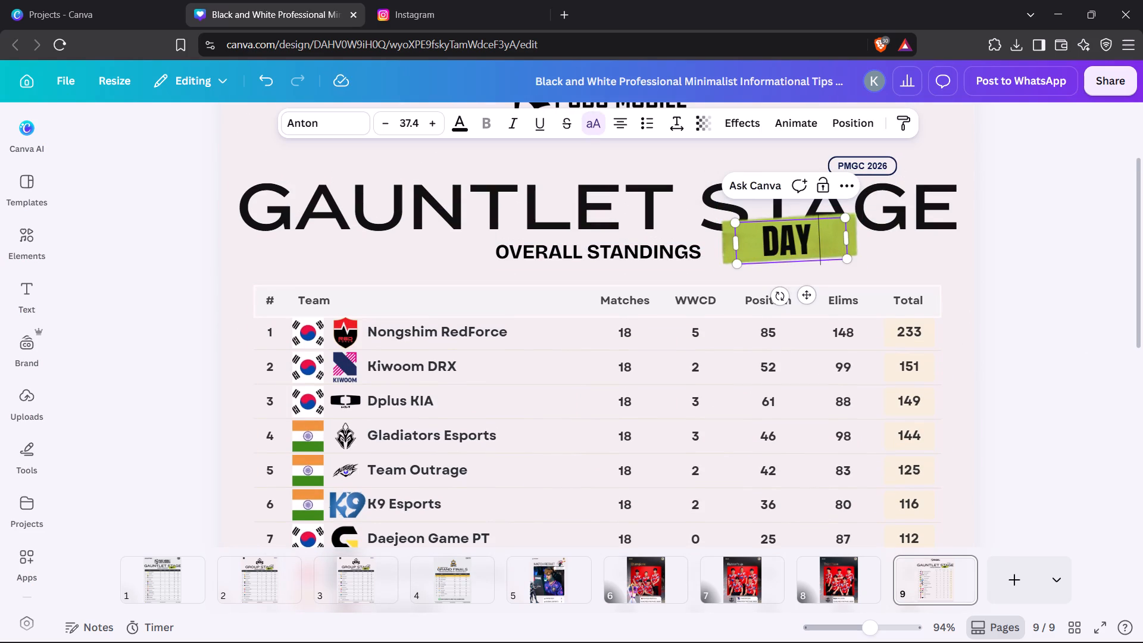
{"action": "left_click", "coordinate": [1028, 292]}
Enlarge the PUBG Mobile Global Championship logo to roughly one and a half times its size and centre it horizontally above the title.
{"action": "scroll", "coordinate": [1029, 293], "scroll_direction": "up", "scroll_amount": 1}
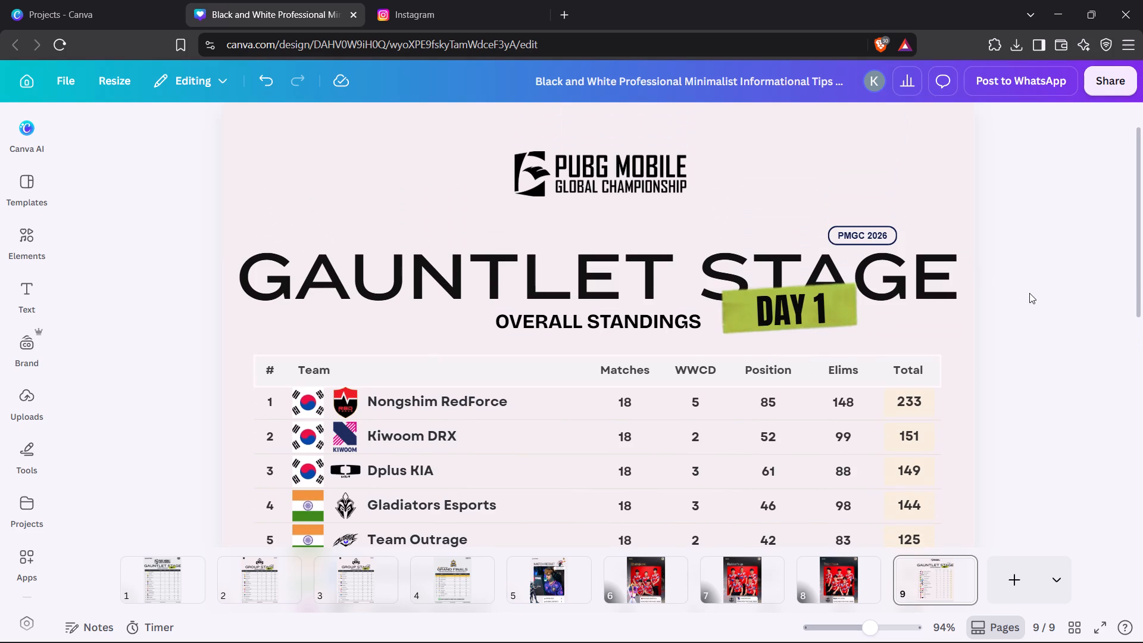
{"action": "left_click_drag", "start_coordinate": [650, 194], "coordinate": [663, 220]}
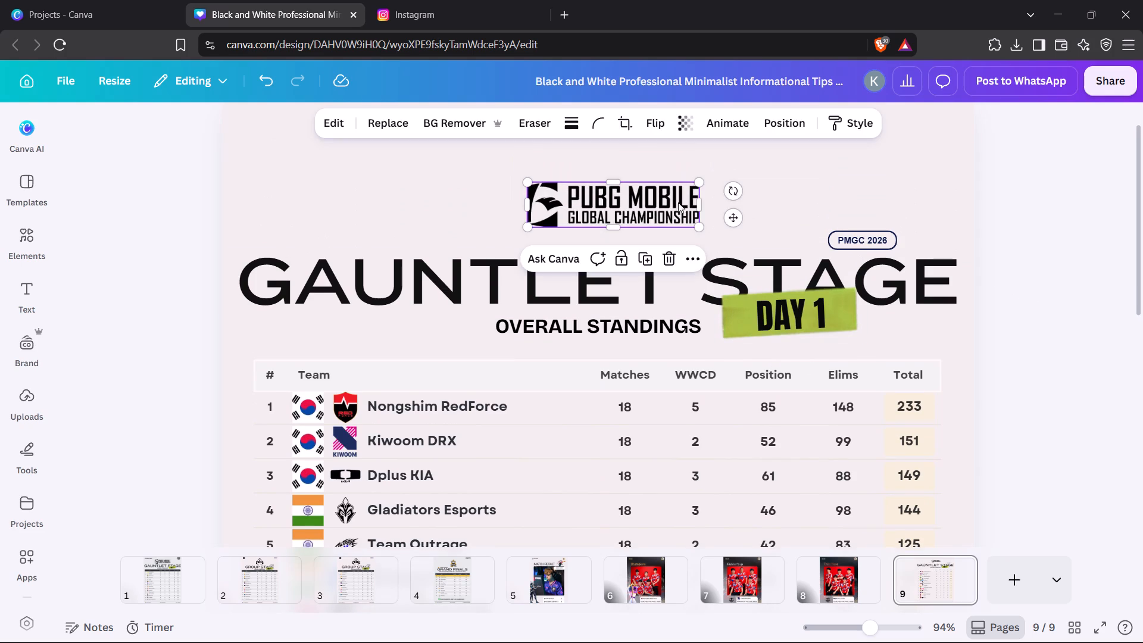
{"action": "left_click_drag", "start_coordinate": [701, 180], "coordinate": [797, 148]}
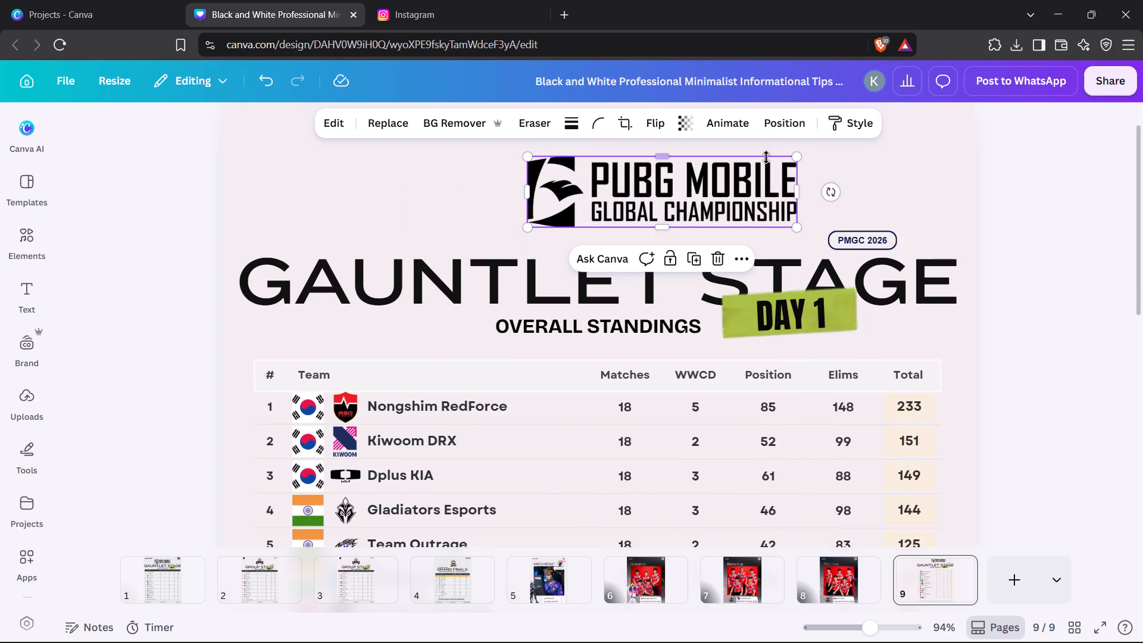
{"action": "left_click", "coordinate": [1071, 251]}
{"action": "left_click", "coordinate": [674, 195]}
{"action": "left_click", "coordinate": [730, 258]}
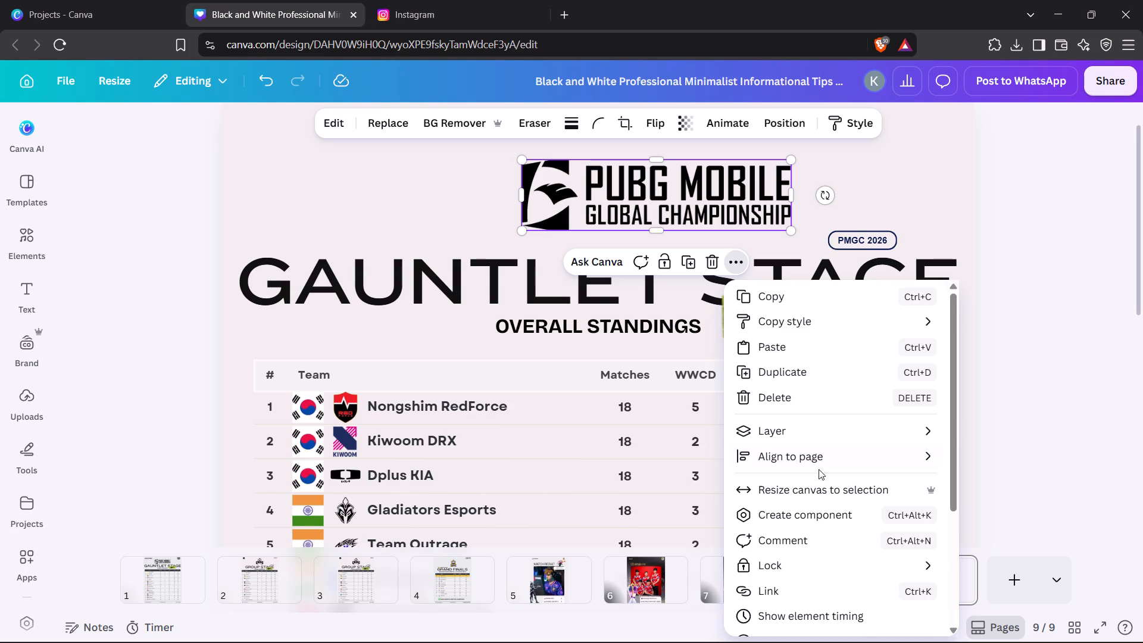
{"action": "left_click", "coordinate": [979, 489]}
{"action": "left_click", "coordinate": [1064, 347]}
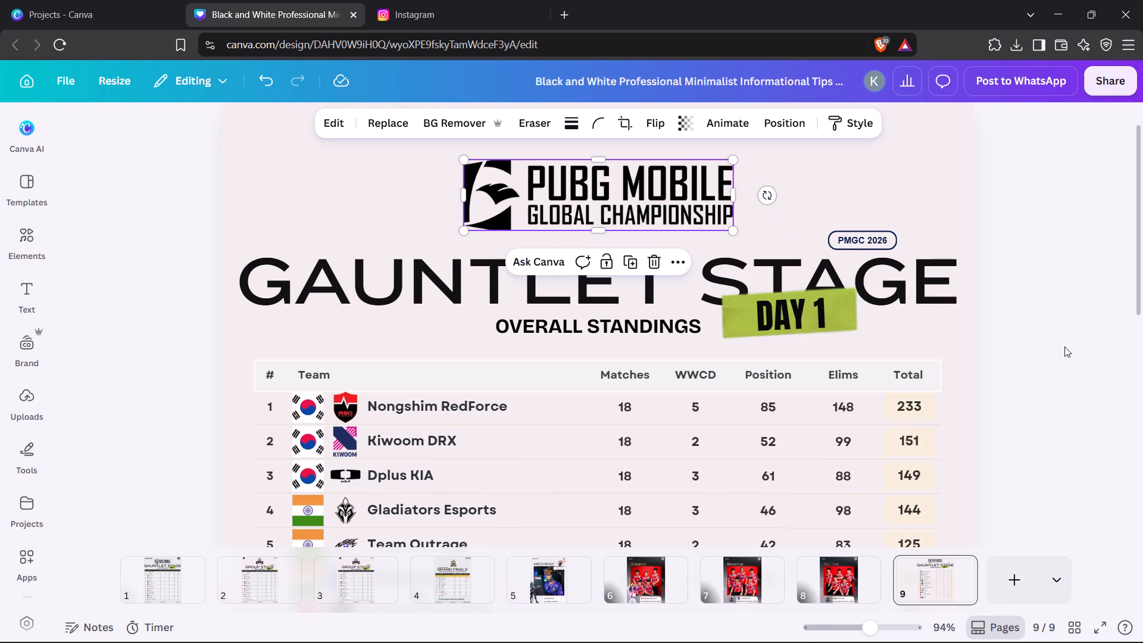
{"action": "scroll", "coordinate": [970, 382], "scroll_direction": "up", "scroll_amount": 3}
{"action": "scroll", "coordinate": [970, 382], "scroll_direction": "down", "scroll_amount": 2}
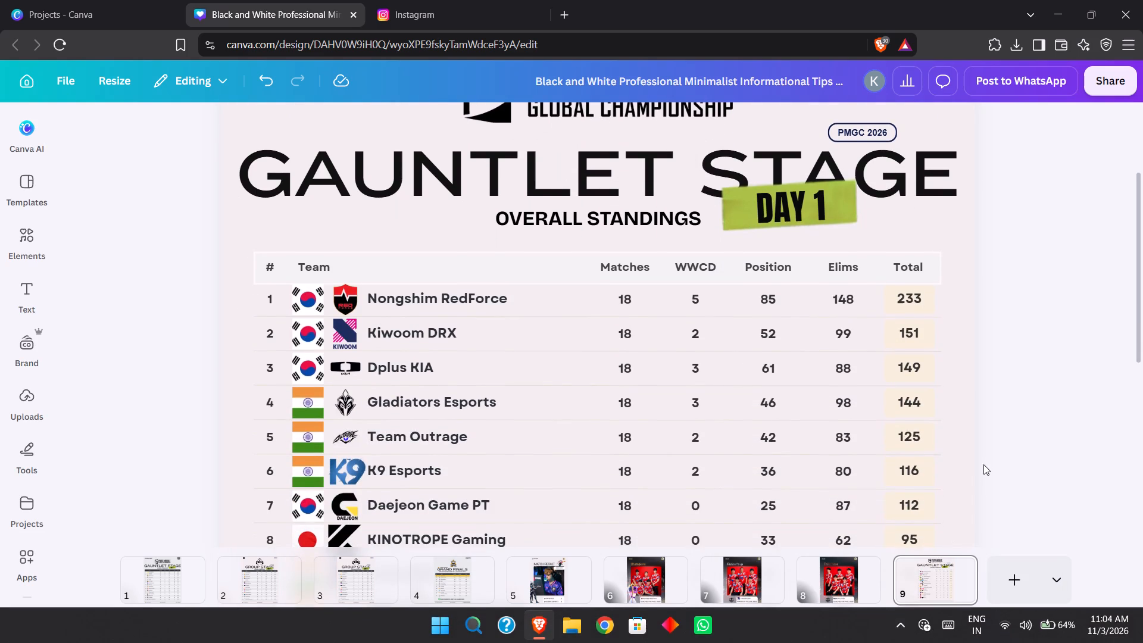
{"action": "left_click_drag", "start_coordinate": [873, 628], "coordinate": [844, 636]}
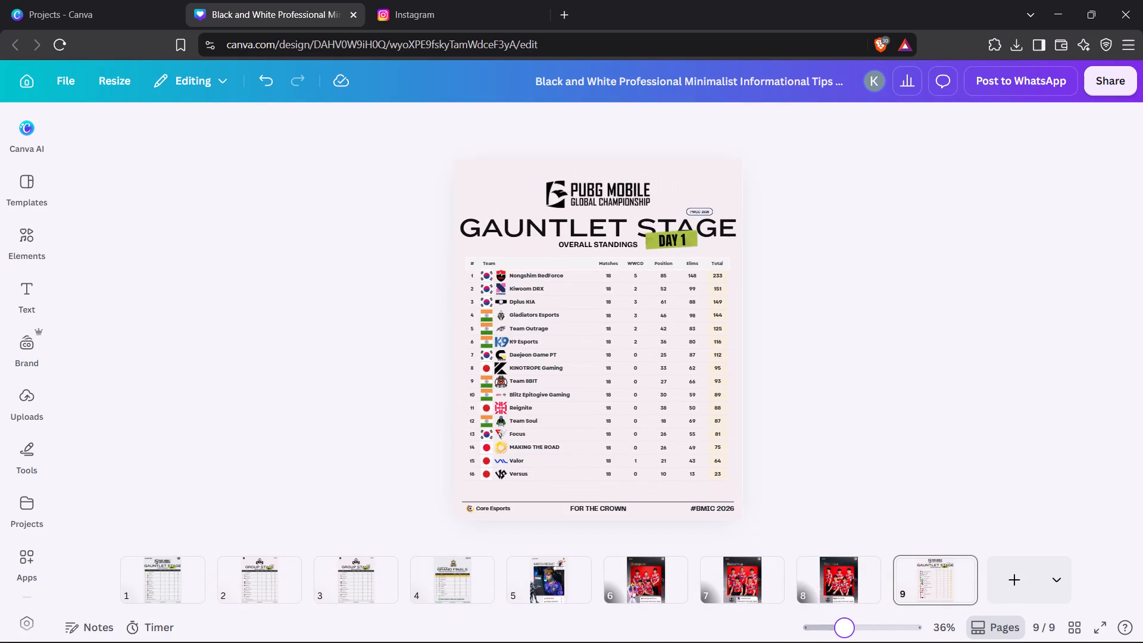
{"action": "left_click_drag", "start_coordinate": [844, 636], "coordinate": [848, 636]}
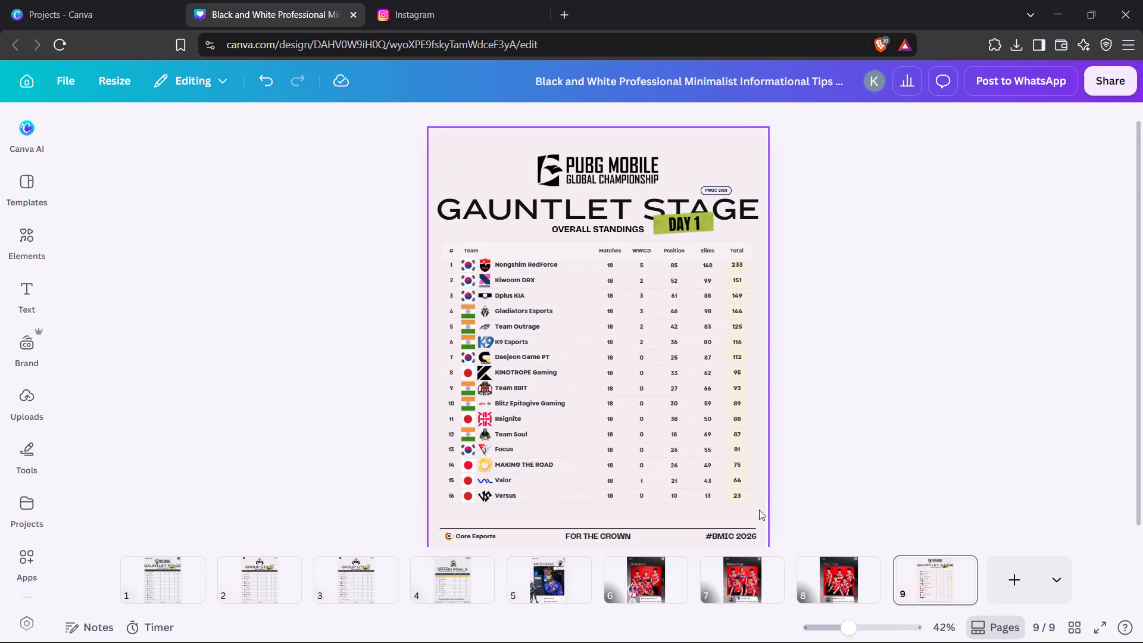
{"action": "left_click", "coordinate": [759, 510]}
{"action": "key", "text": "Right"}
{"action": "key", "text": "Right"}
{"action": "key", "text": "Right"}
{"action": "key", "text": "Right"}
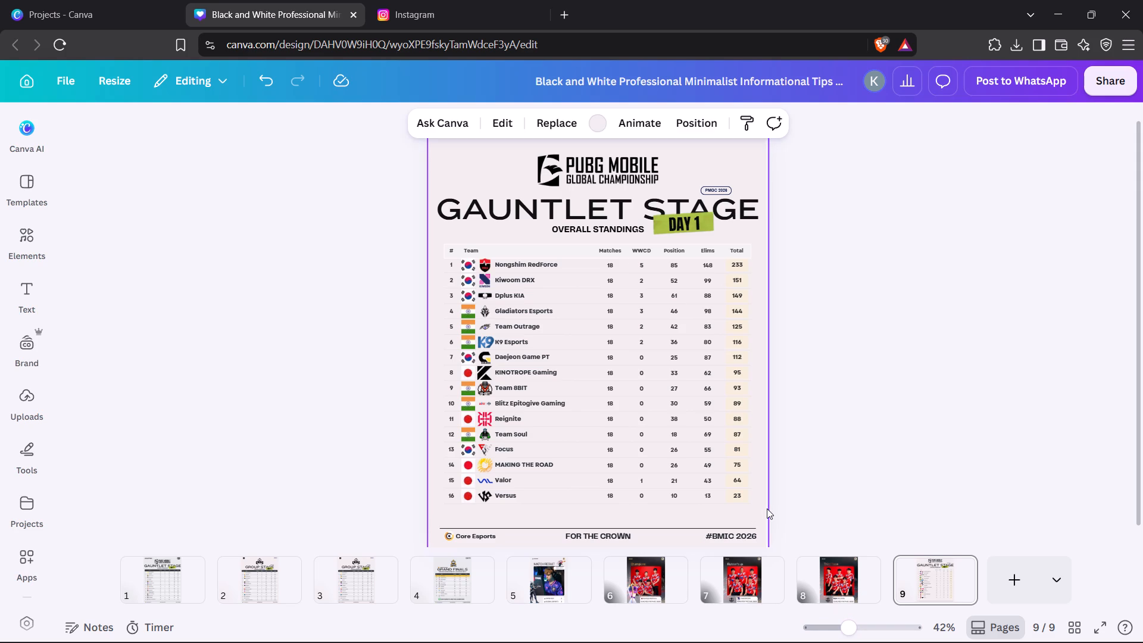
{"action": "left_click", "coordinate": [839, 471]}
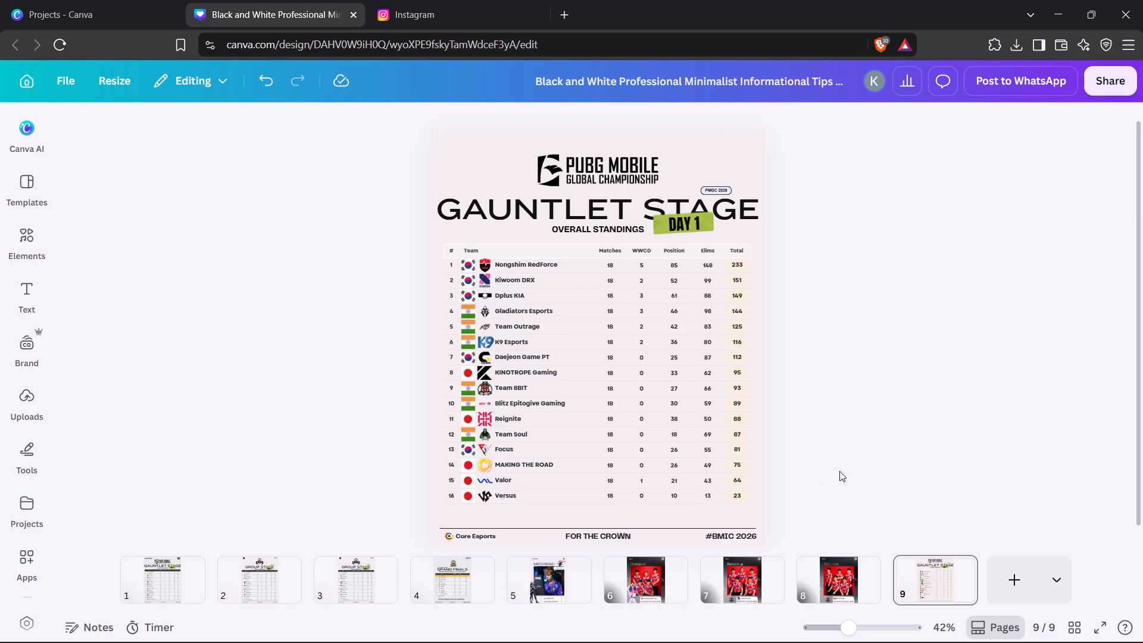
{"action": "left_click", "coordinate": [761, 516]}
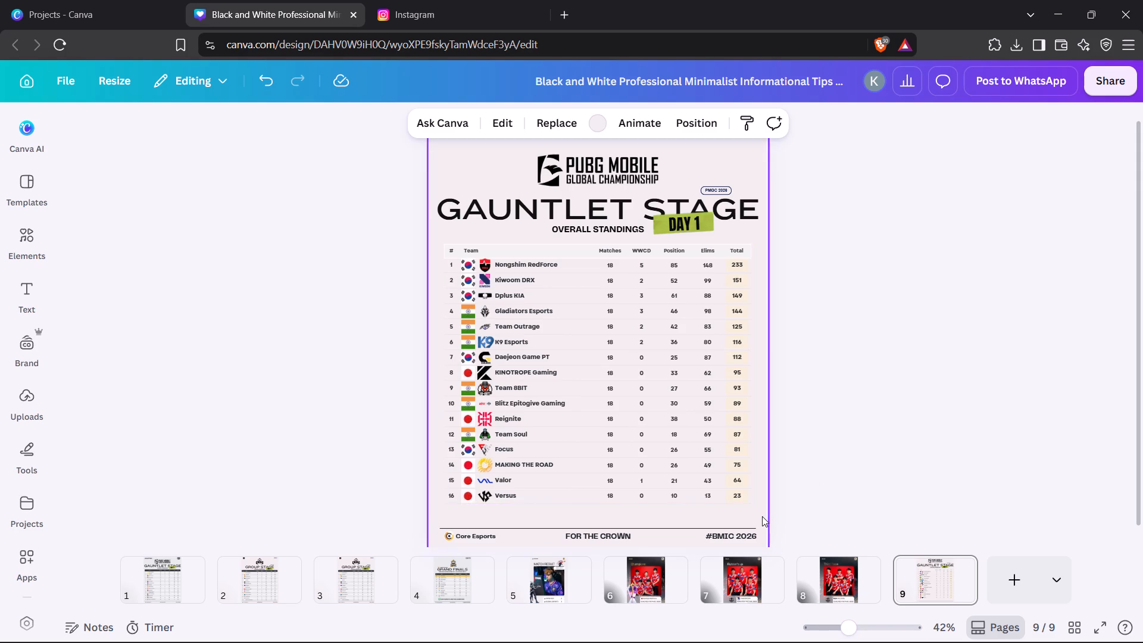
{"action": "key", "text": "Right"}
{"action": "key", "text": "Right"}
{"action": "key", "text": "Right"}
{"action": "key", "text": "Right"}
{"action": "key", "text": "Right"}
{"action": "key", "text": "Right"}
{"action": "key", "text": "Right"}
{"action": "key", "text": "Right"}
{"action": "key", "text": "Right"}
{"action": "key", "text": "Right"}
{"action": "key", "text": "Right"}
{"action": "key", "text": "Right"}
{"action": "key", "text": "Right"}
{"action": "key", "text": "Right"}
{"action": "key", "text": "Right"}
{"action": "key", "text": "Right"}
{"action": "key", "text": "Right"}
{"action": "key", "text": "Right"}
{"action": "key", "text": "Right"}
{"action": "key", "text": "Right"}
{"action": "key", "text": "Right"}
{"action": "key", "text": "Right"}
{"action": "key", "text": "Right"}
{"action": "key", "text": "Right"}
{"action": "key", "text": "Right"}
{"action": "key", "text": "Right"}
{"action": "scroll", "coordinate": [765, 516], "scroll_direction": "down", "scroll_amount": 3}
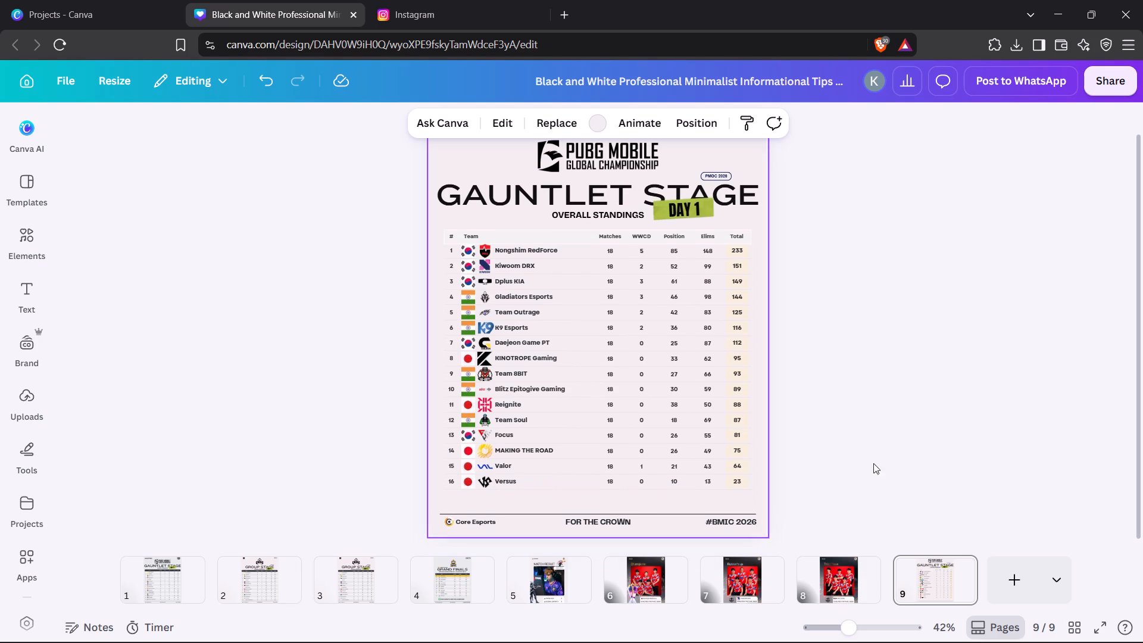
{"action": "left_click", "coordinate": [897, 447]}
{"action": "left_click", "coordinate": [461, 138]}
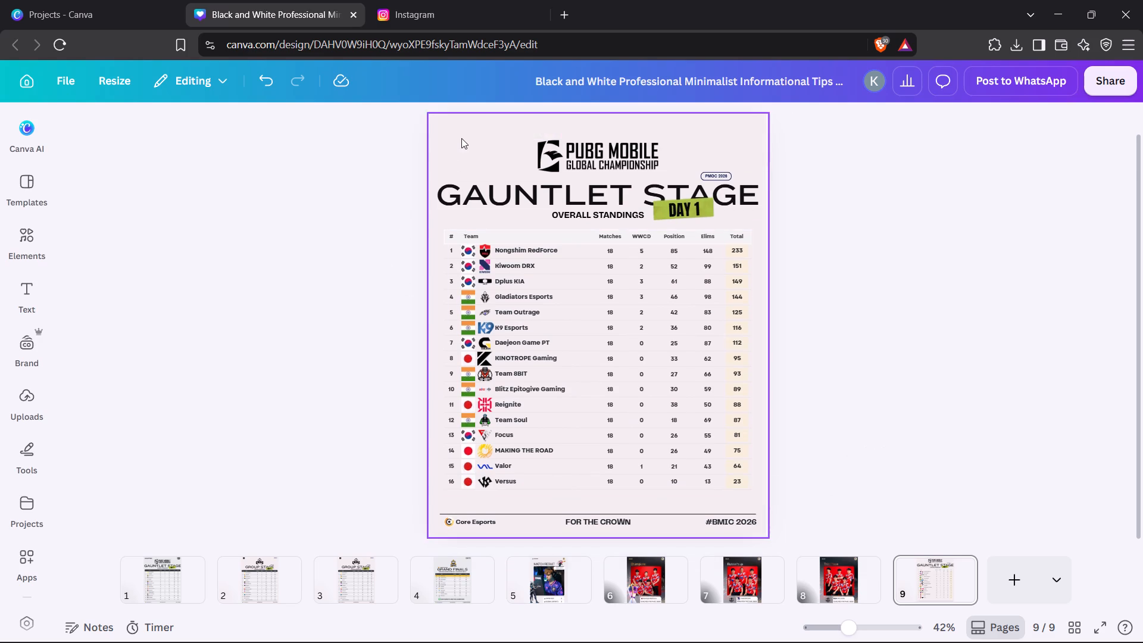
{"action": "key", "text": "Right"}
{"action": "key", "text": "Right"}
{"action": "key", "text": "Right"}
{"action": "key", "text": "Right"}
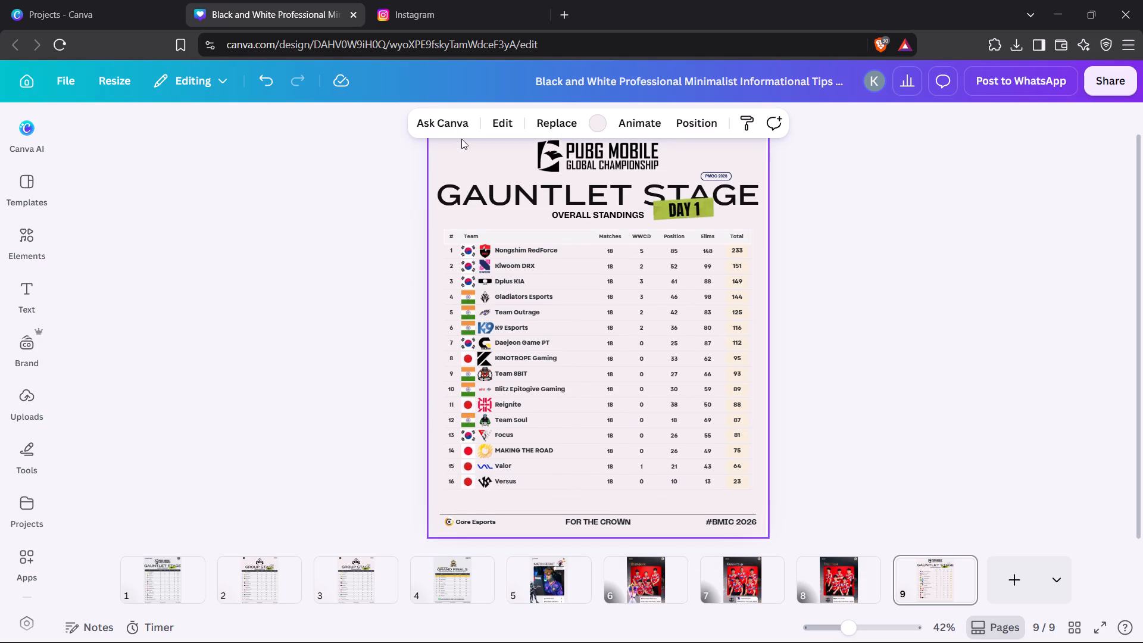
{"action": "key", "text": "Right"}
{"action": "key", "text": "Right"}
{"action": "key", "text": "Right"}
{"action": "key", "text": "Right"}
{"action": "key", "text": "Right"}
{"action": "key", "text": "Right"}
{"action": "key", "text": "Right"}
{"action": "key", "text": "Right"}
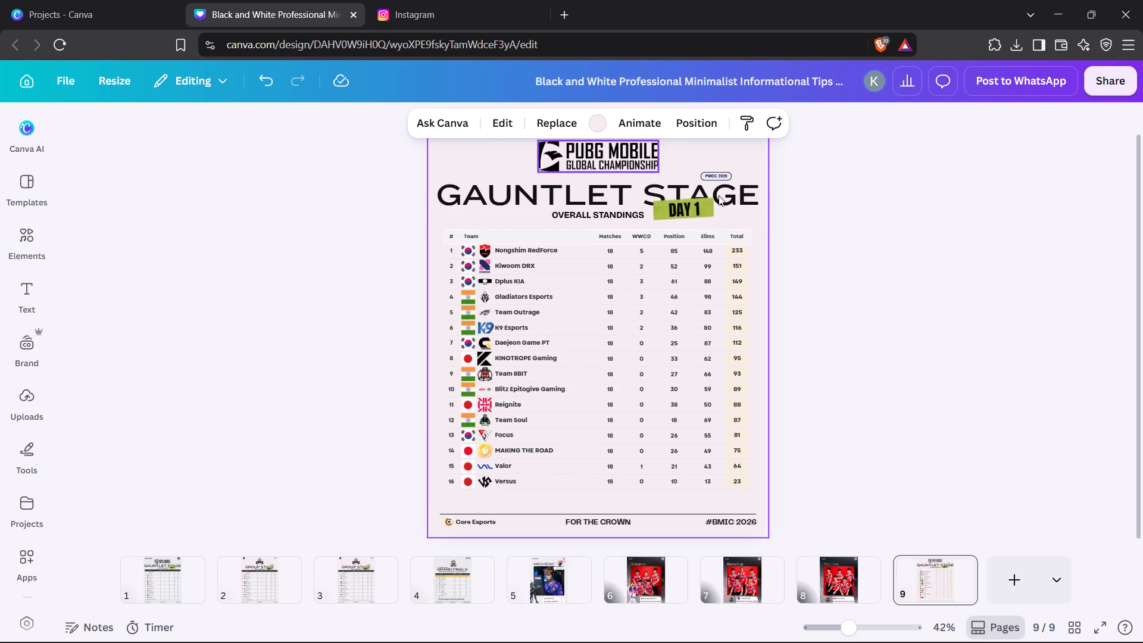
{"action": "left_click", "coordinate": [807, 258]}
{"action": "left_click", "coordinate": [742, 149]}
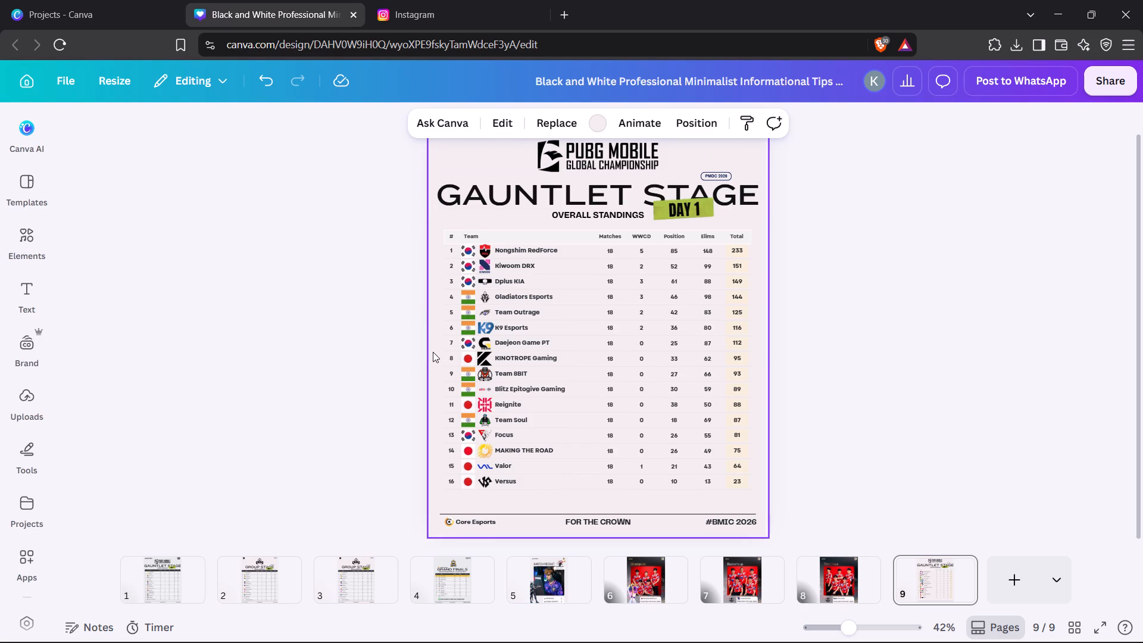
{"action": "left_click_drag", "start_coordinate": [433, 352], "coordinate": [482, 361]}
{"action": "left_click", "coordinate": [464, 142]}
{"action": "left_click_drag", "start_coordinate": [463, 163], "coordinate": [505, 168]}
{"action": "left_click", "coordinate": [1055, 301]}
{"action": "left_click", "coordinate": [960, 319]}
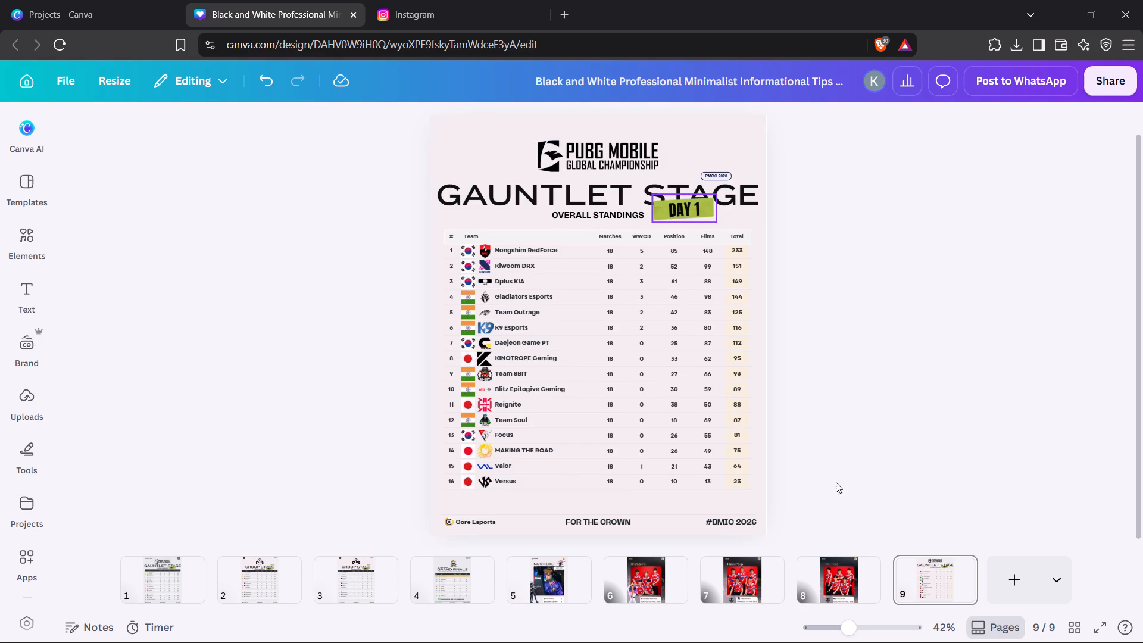
Replace the centre footer text FOR THE CROWN below the standings table with GLOBAL CHAMPION.
{"action": "left_click", "coordinate": [888, 450]}
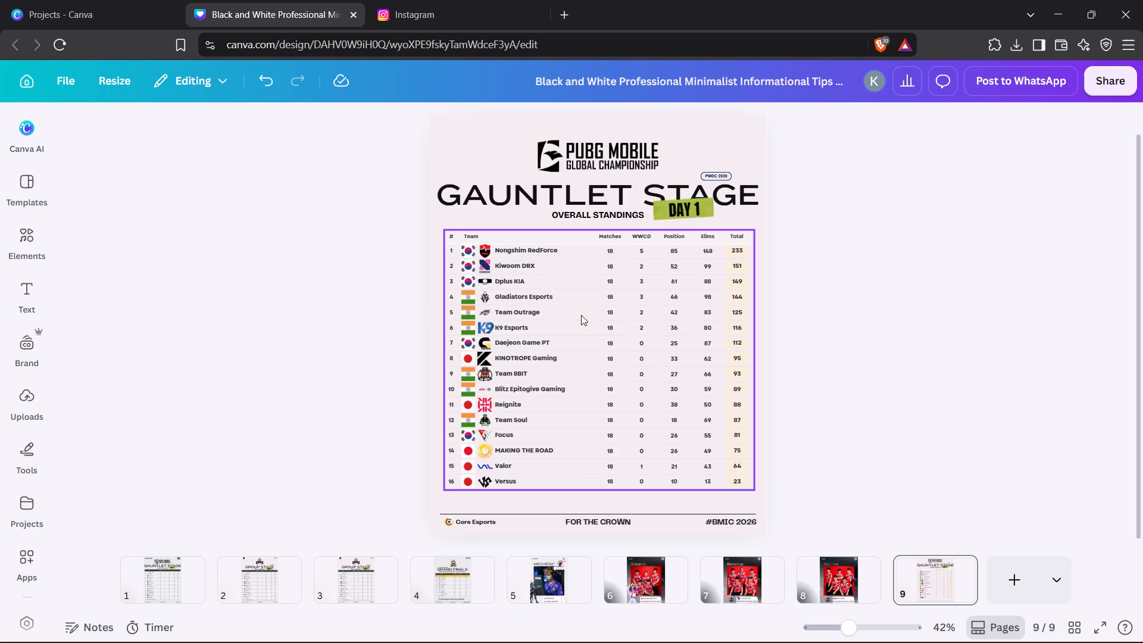
{"action": "left_click", "coordinate": [304, 260]}
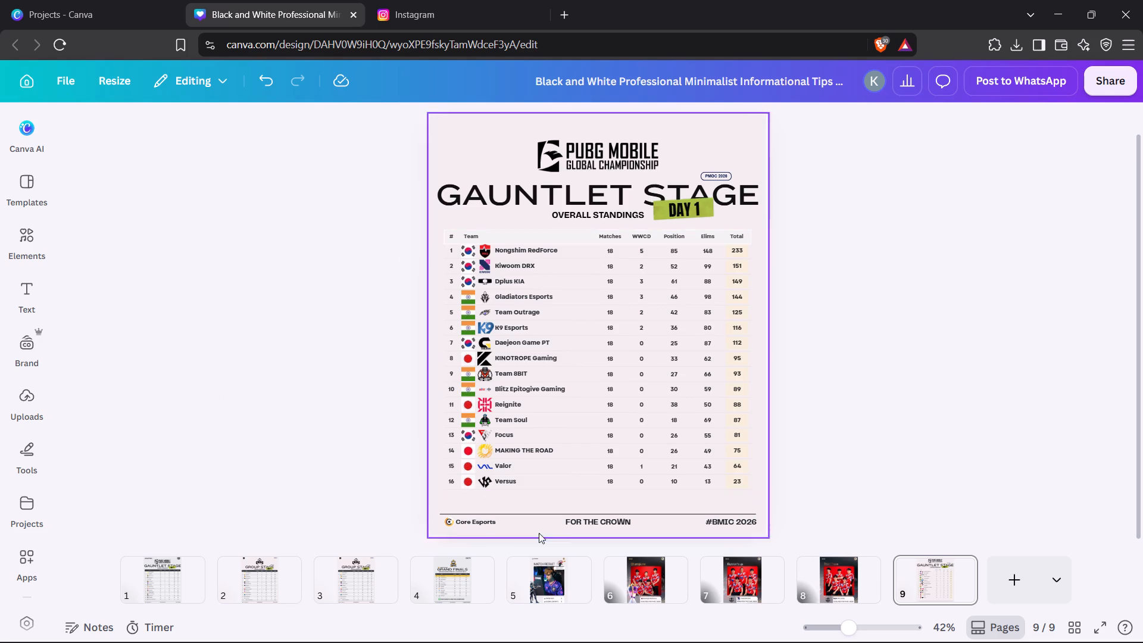
{"action": "double_click", "coordinate": [594, 522]}
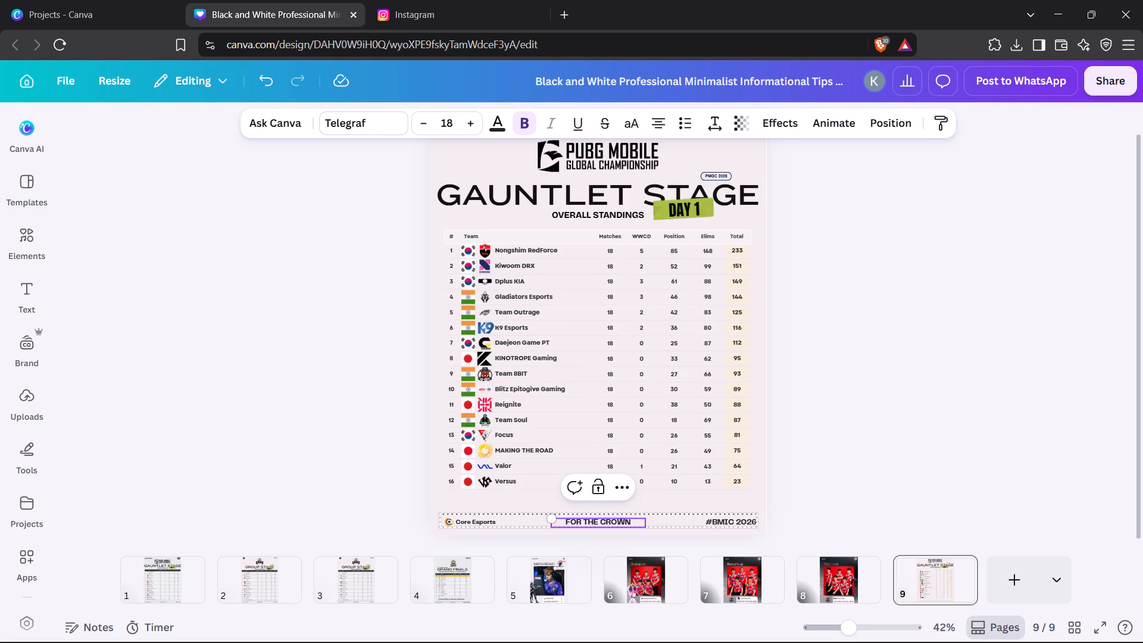
{"action": "key", "text": "ctrl+a"}
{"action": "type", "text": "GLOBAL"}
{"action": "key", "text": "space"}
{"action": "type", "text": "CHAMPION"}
Change the hashtag at the end of the page footer to #PMGC 2026.
{"action": "left_click", "coordinate": [733, 520]}
{"action": "left_click", "coordinate": [733, 523]}
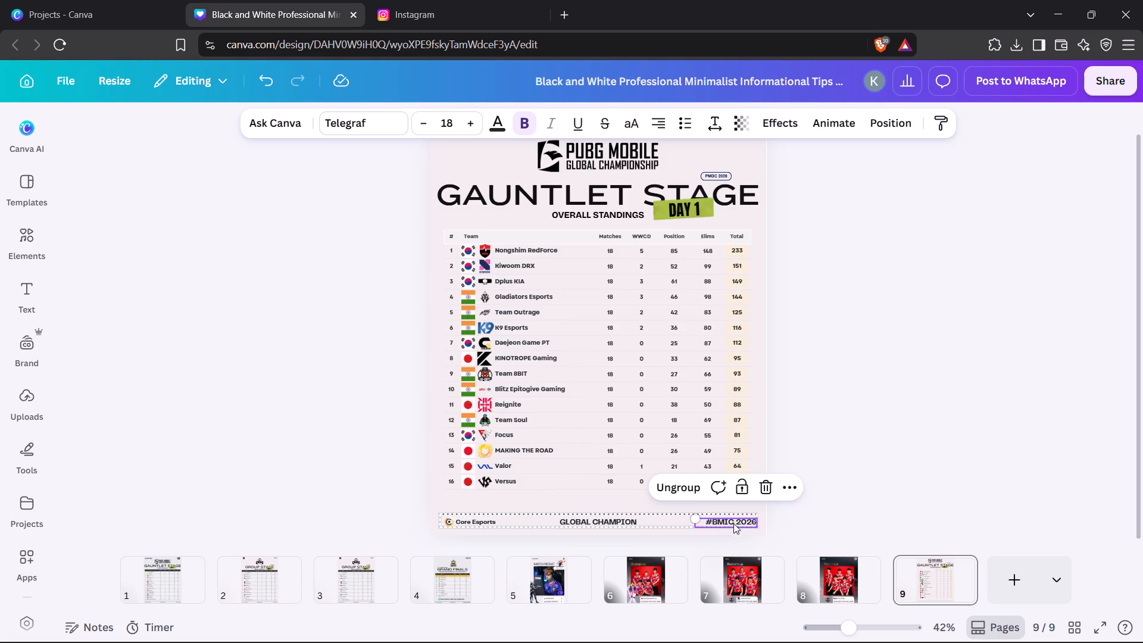
{"action": "key", "text": "BackSpace"}
{"action": "key", "text": "BackSpace"}
{"action": "key", "text": "BackSpace"}
{"action": "key", "text": "BackSpace"}
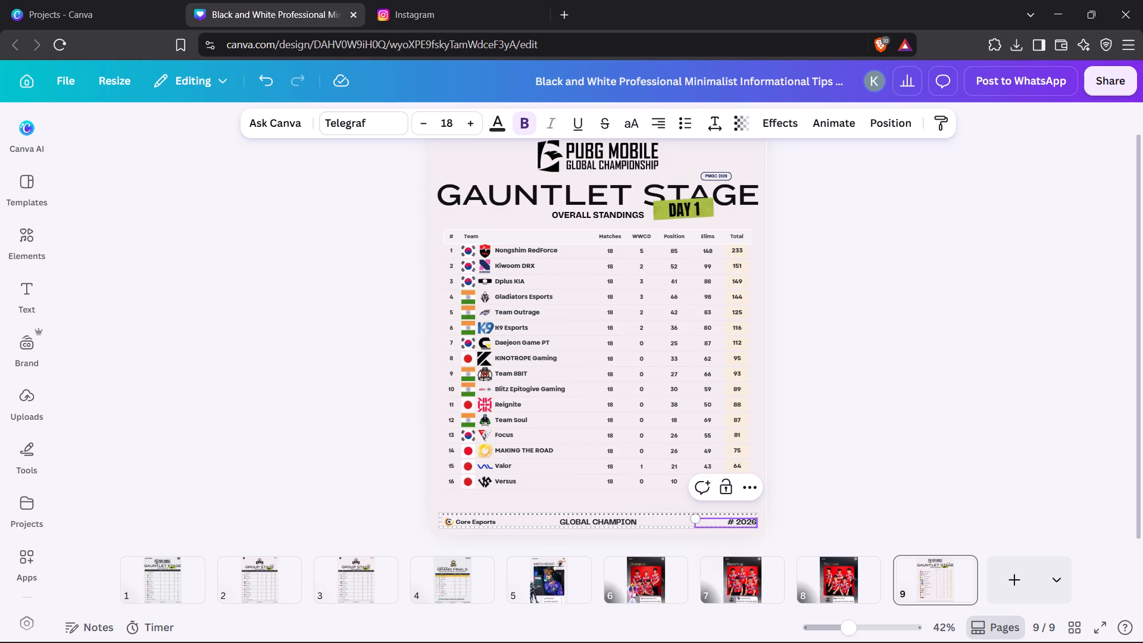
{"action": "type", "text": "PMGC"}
{"action": "double_click", "coordinate": [866, 424]}
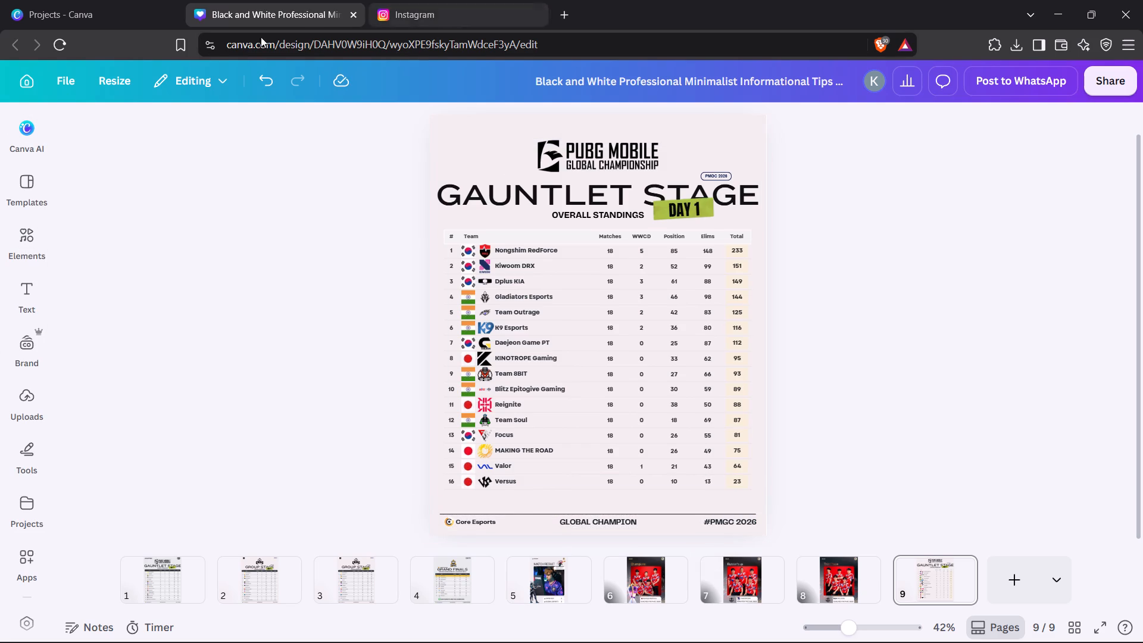
Close the standings design, reload the Canva projects page and switch to Instagram.
{"action": "left_click", "coordinate": [352, 17]}
{"action": "left_click", "coordinate": [58, 0]}
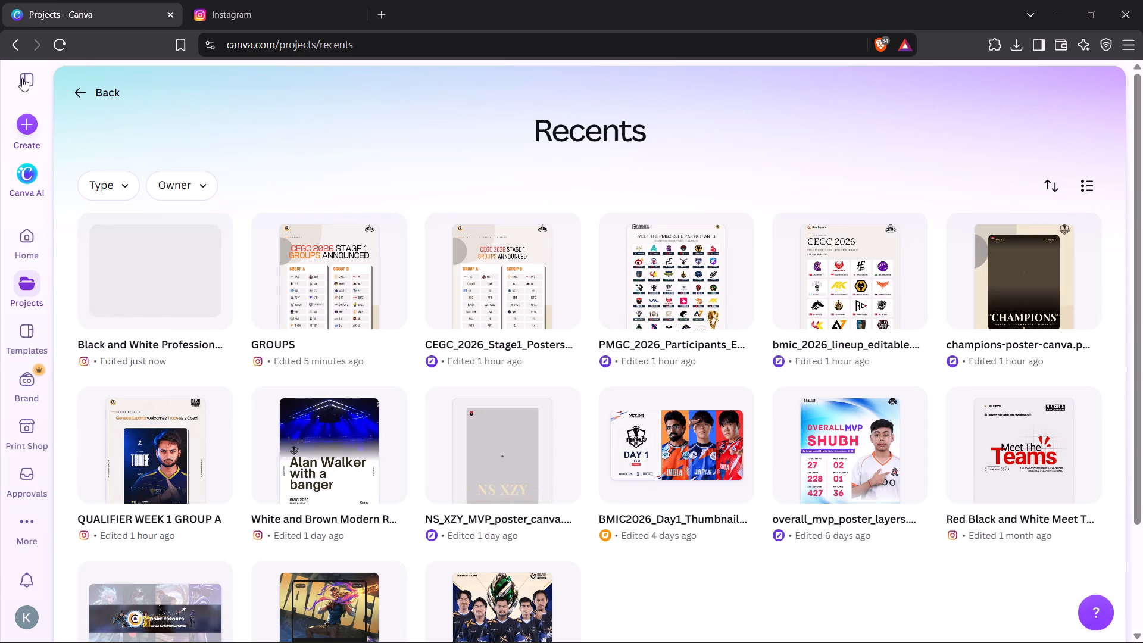
{"action": "left_click", "coordinate": [54, 45]}
{"action": "left_click", "coordinate": [222, 0]}
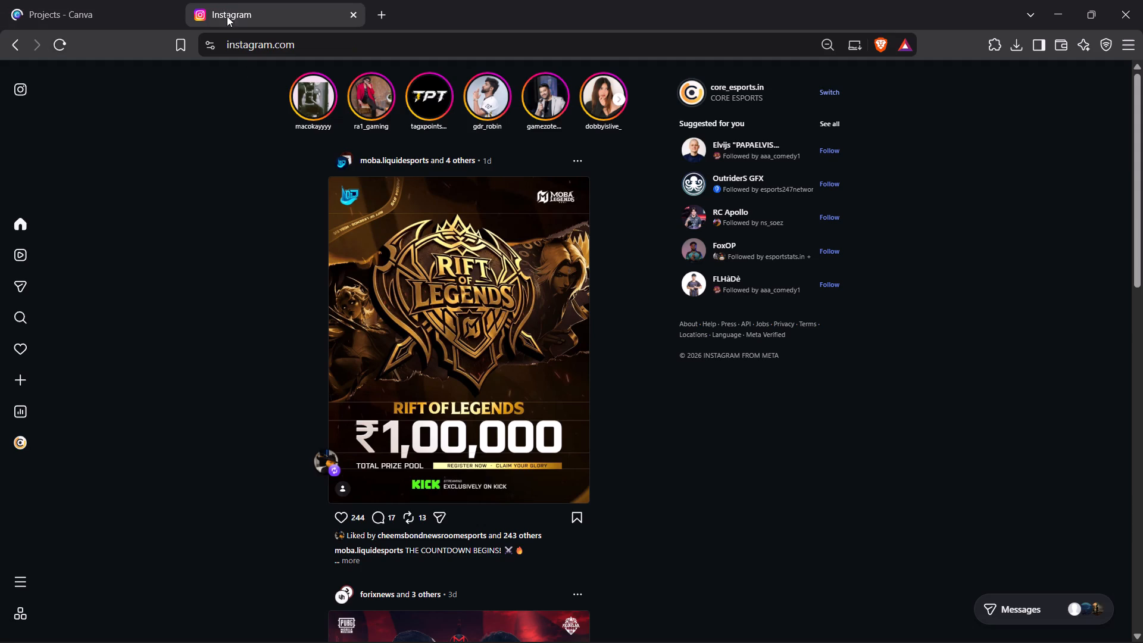